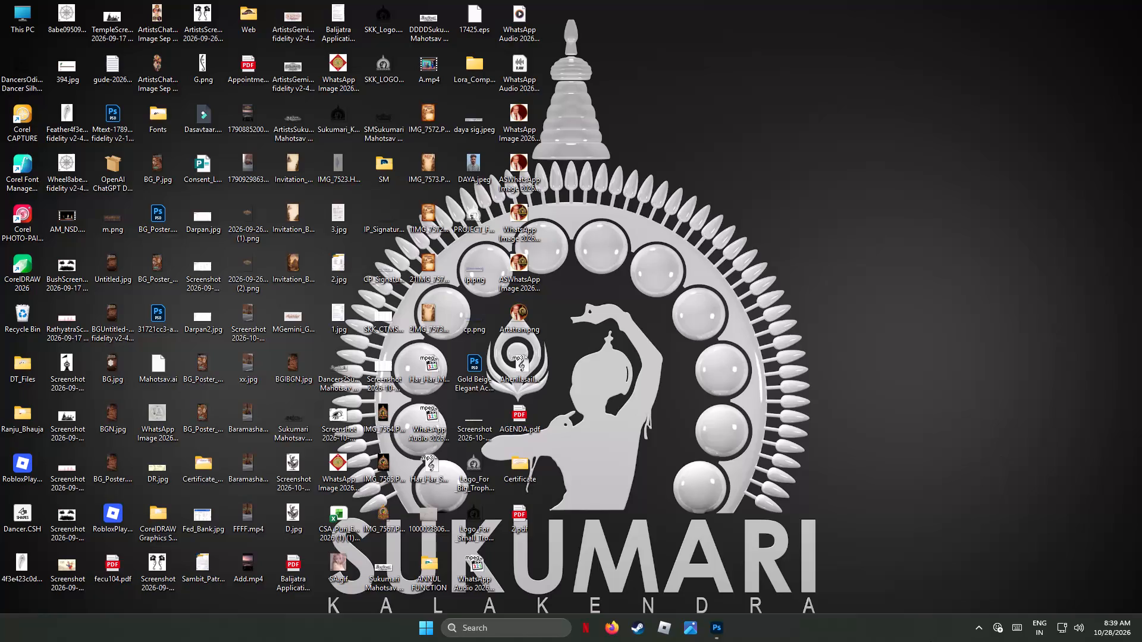
Switch to Photoshop, open the recent document Invitation.psd, and collapse the floating Styles library.
left_click(716, 634)
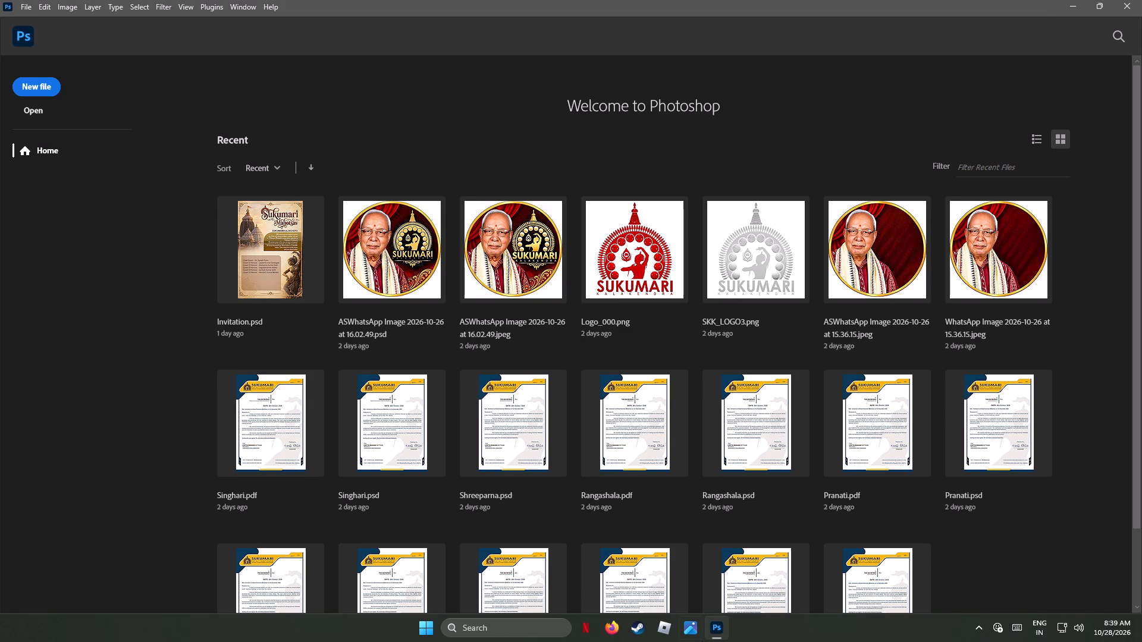
left_click(281, 248)
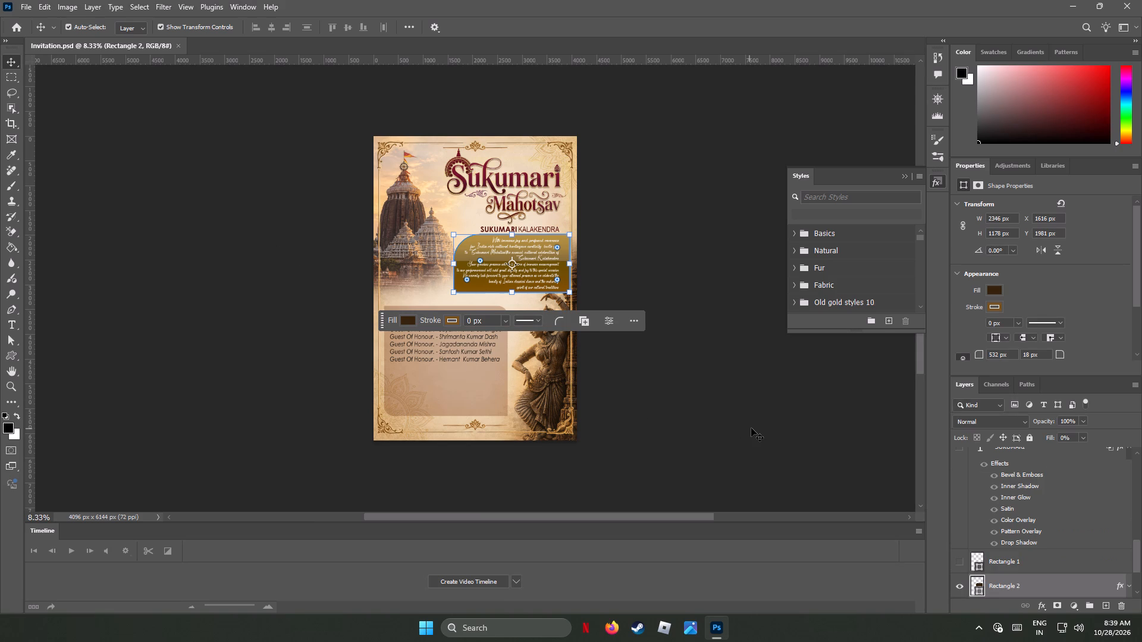
left_click(941, 178)
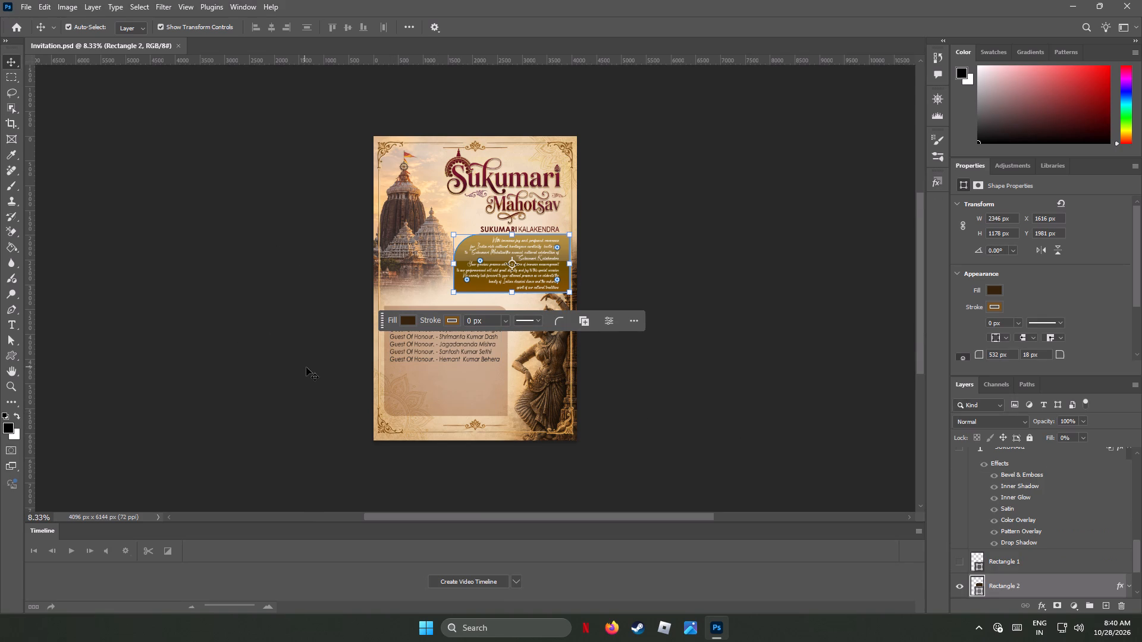
Nudge the chief guest and guests of honour text block straight down to about the middle of the rounded beige box.
scroll(339, 355, "up", 8, "alt")
scroll(401, 364, "up", 3, "alt")
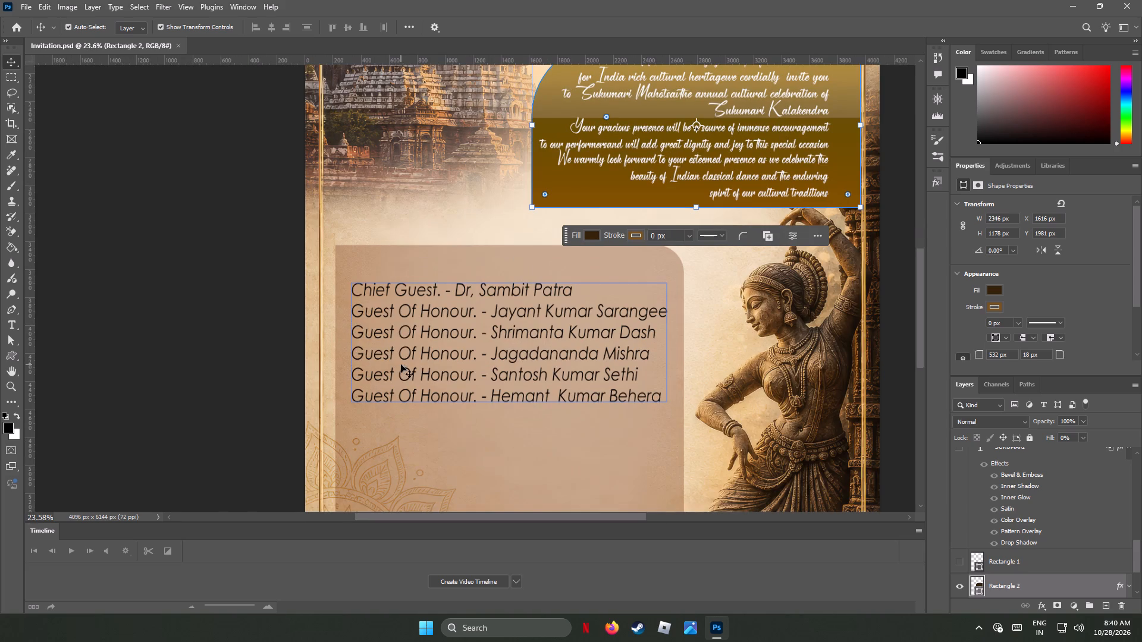
left_click(404, 308)
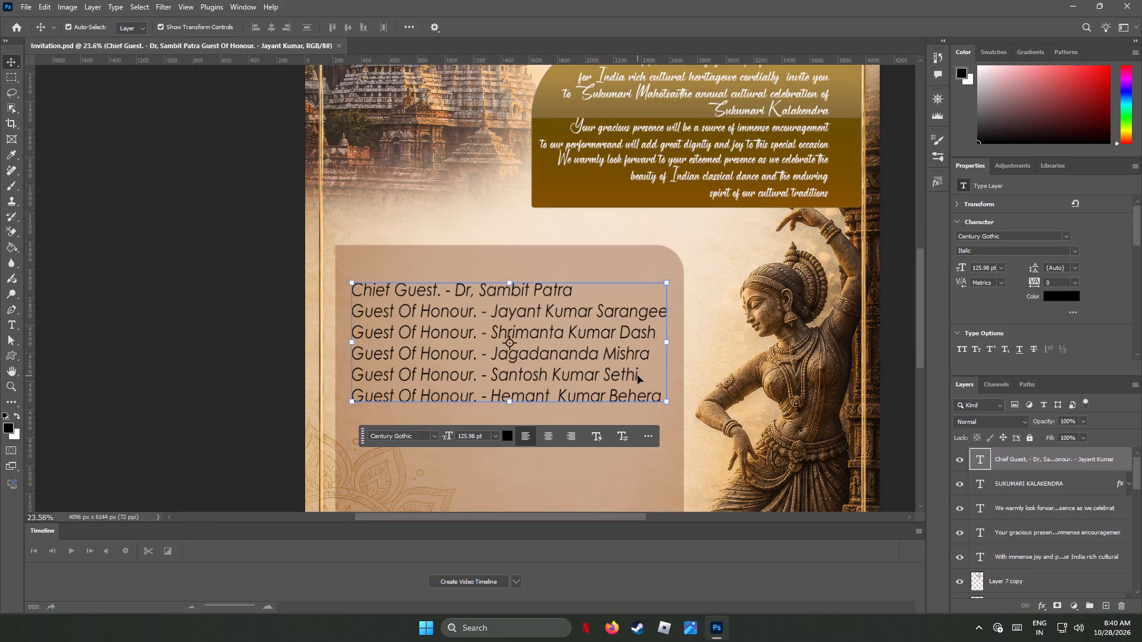
key("Down")
key("Down")
key("Down")
key("Down")
key("Down")
key("Down")
key("Down")
key("Down")
key("Down")
key("Down")
key("Down")
key("Down")
key("Down")
key("Down")
key("Down")
key("Down")
key("Down")
key("Down")
key("Down")
key("Down")
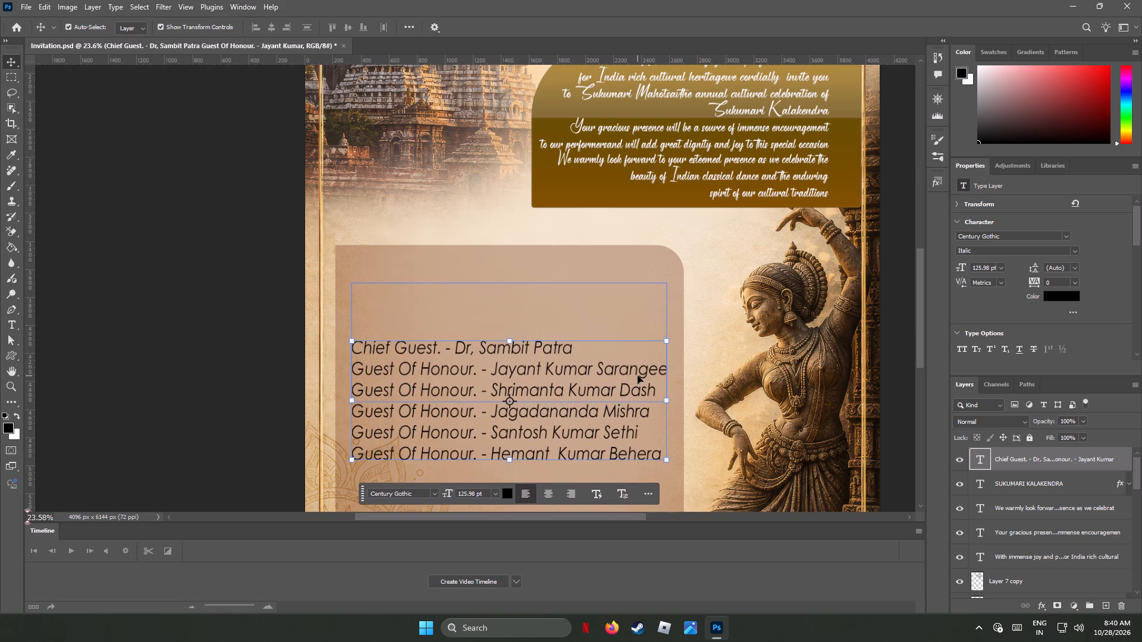
scroll(638, 376, "down", 1)
scroll(638, 376, "up", 1)
scroll(638, 376, "down", 6)
scroll(638, 376, "up", 2)
scroll(638, 376, "down", 1)
scroll(638, 376, "up", 5)
scroll(638, 376, "down", 1)
scroll(638, 376, "up", 1)
scroll(638, 376, "down", 4)
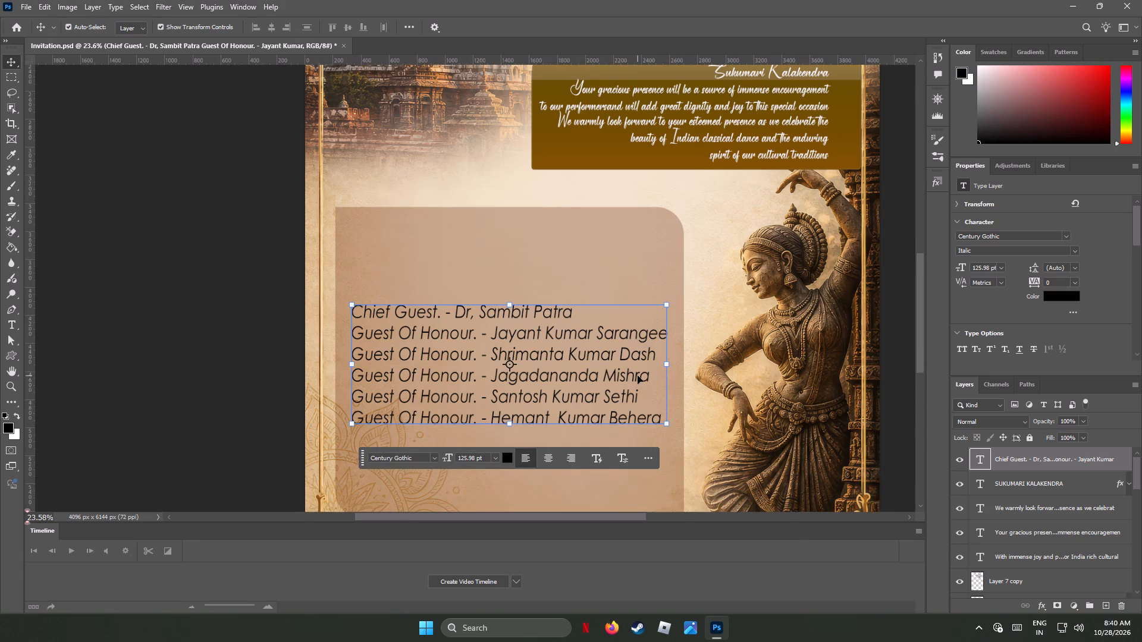
scroll(638, 376, "down", 3)
scroll(638, 376, "up", 1)
scroll(638, 376, "down", 6)
key("Down")
key("Down")
key("Down")
key("Down")
key("Down")
key("Down")
key("Down")
key("Down")
key("Down")
key("Down")
key("Down")
key("Down")
key("Down")
key("Down")
key("Down")
key("Down")
key("Down")
key("Down")
key("Down")
key("Down")
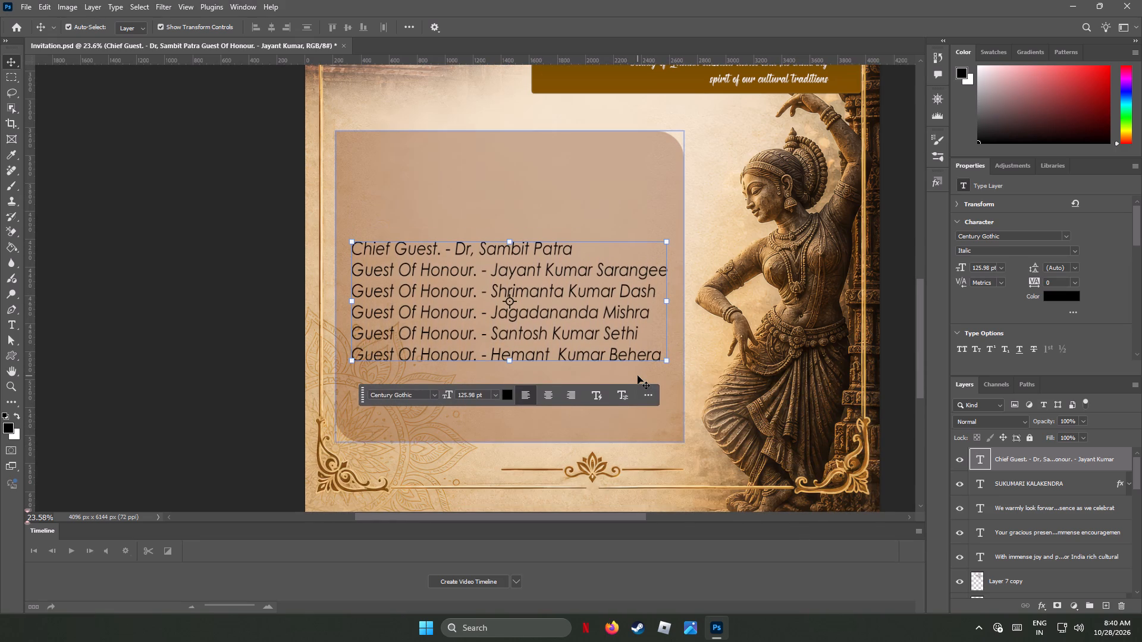
Switch to Firefox and open the ChatGPT assistant in the sidebar.
left_click(611, 622)
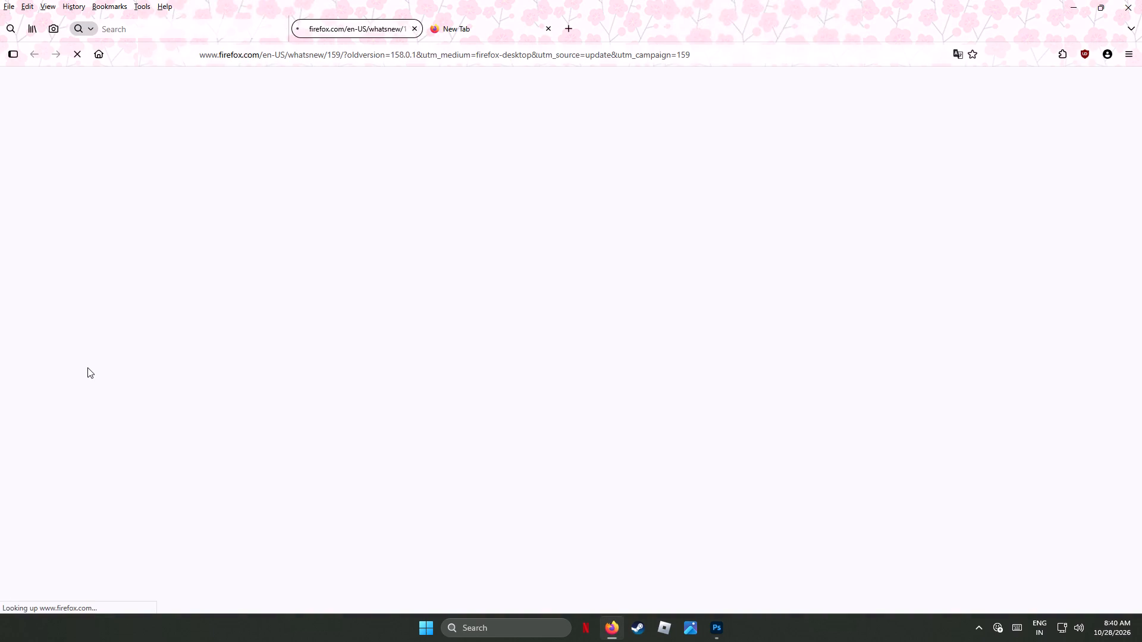
left_click(10, 52)
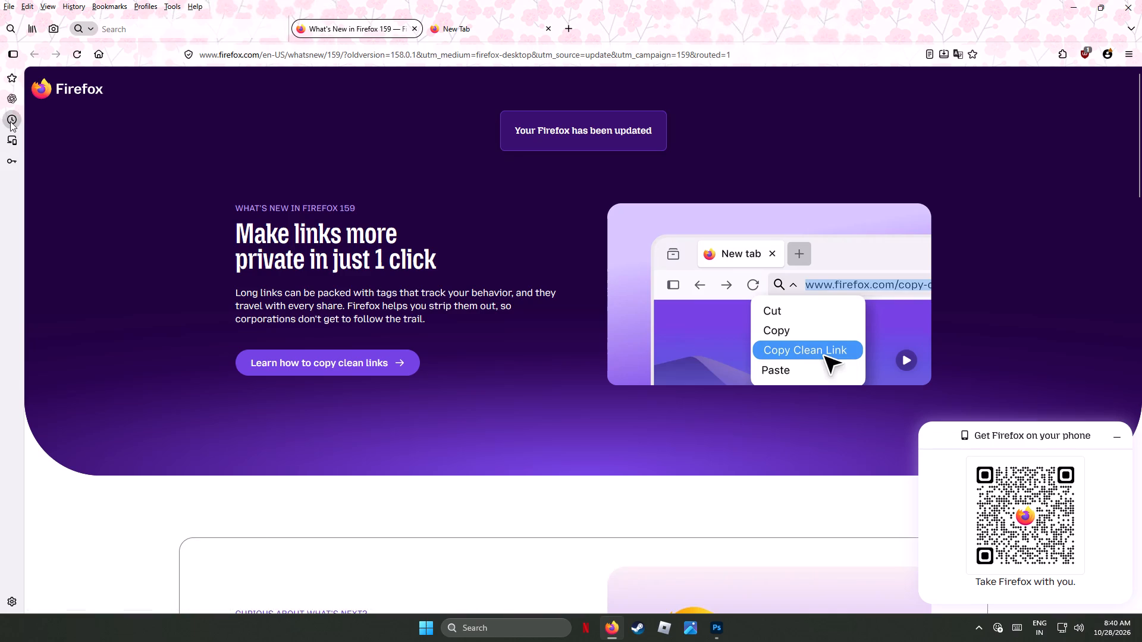
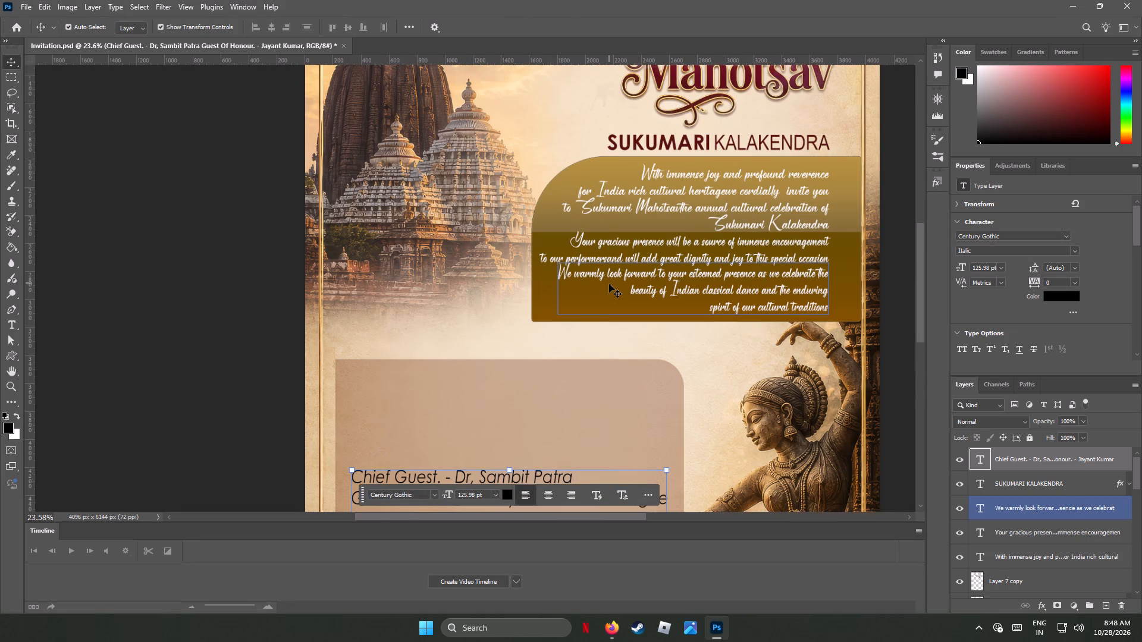
Review the upper half of the invitation, from the message text box up to the Sukumari Mahotsav title and ornamental border.
scroll(609, 284, "up", 4)
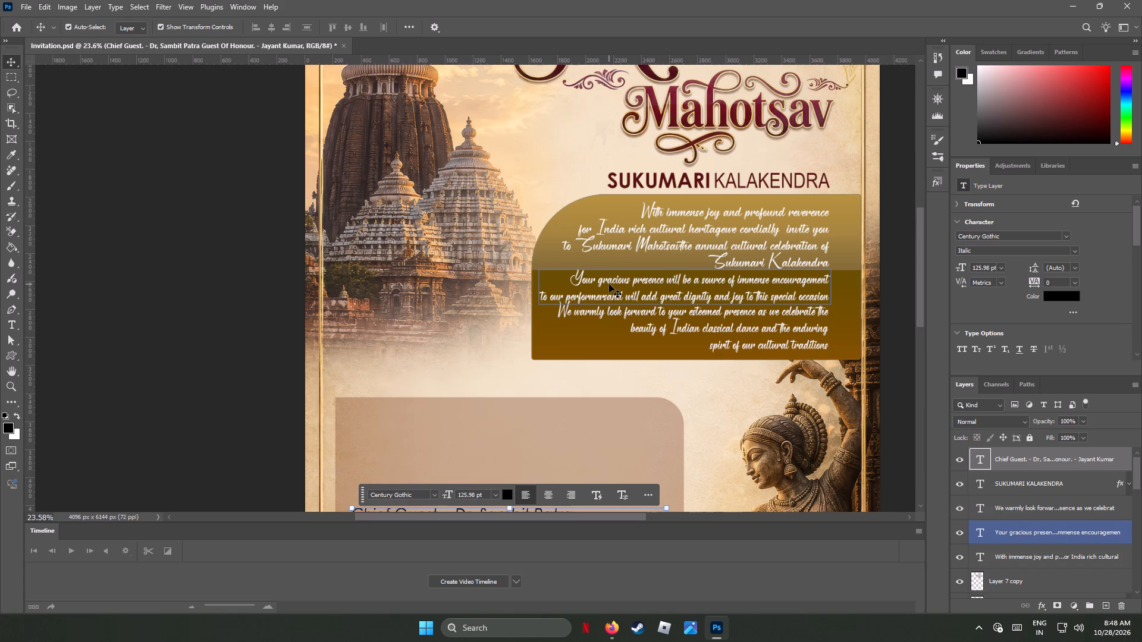
scroll(609, 284, "up", 3)
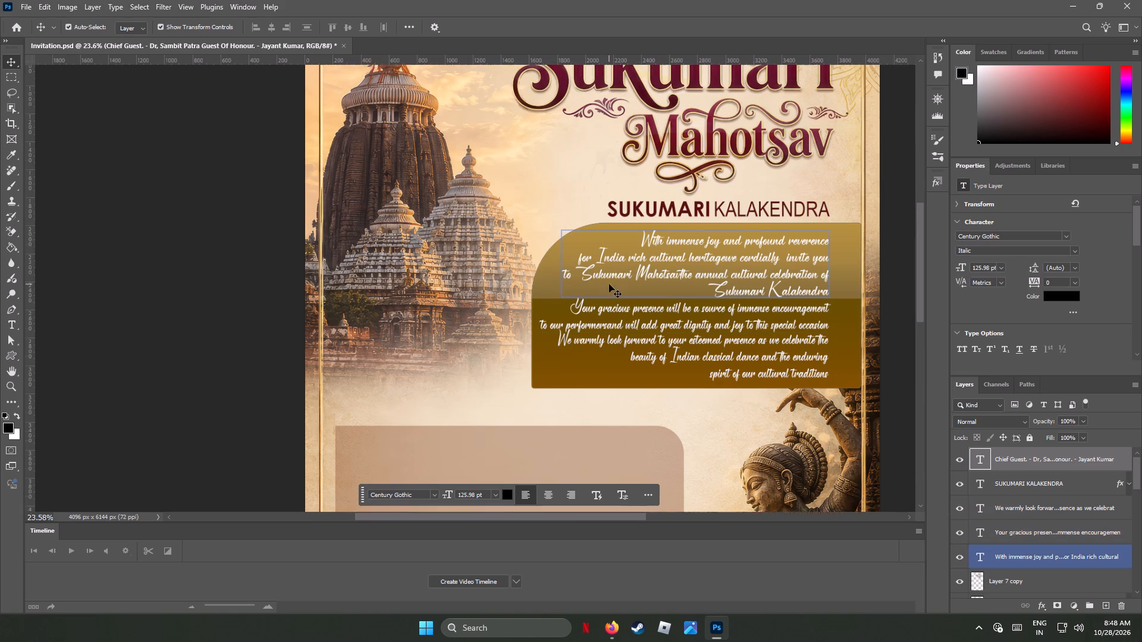
scroll(609, 284, "up", 5)
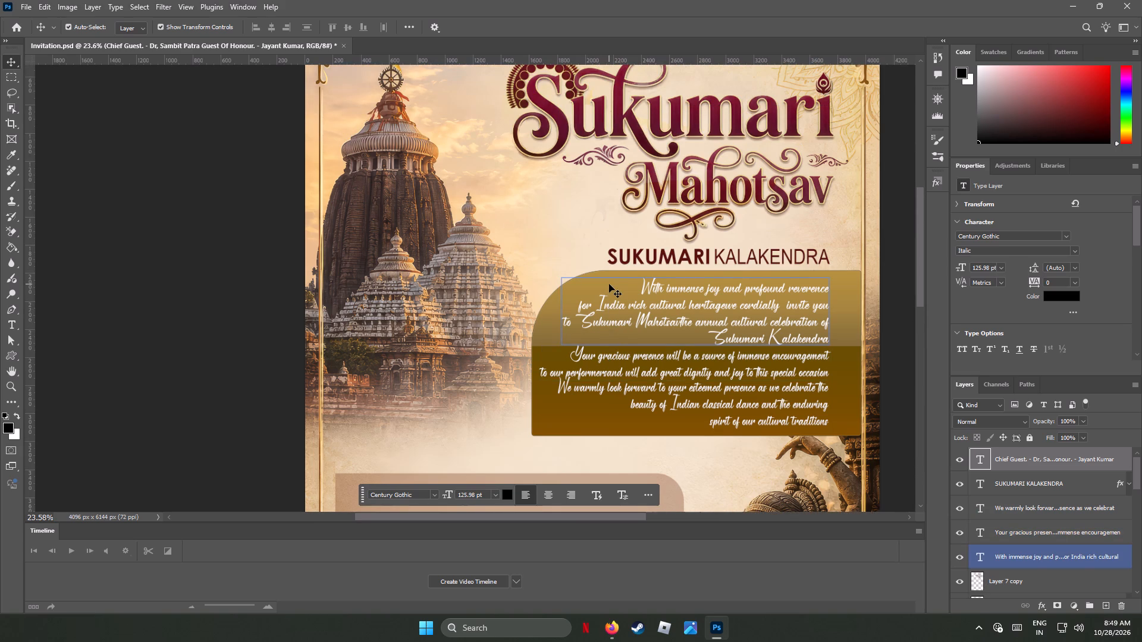
scroll(609, 284, "up", 8)
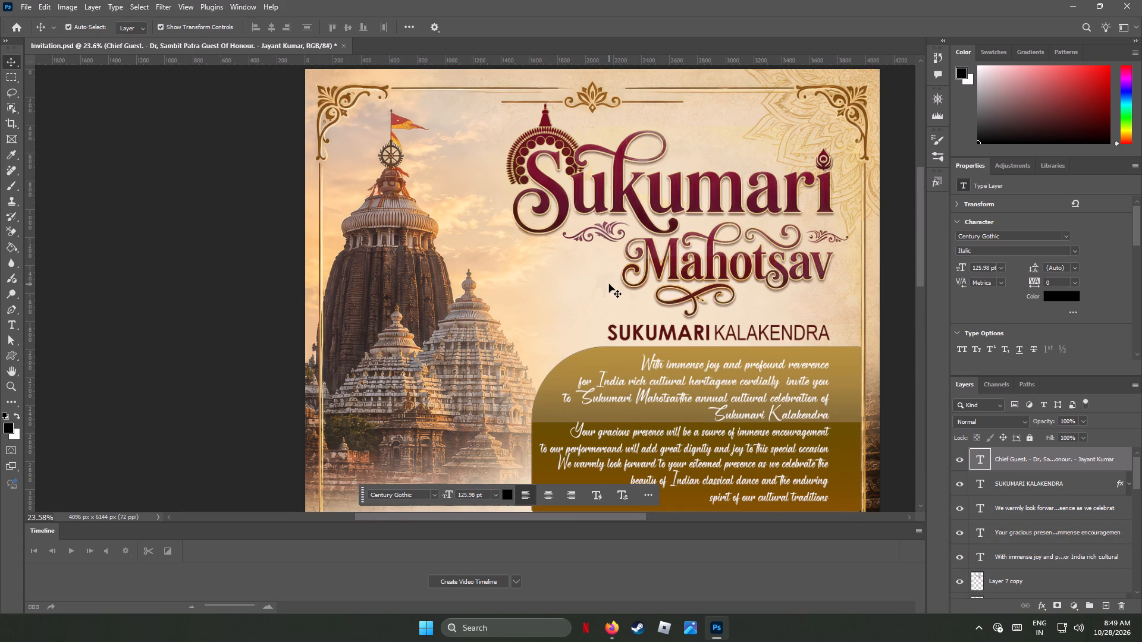
scroll(609, 284, "up", 2)
scroll(609, 284, "down", 5)
scroll(609, 285, "up", 1)
scroll(609, 285, "down", 7)
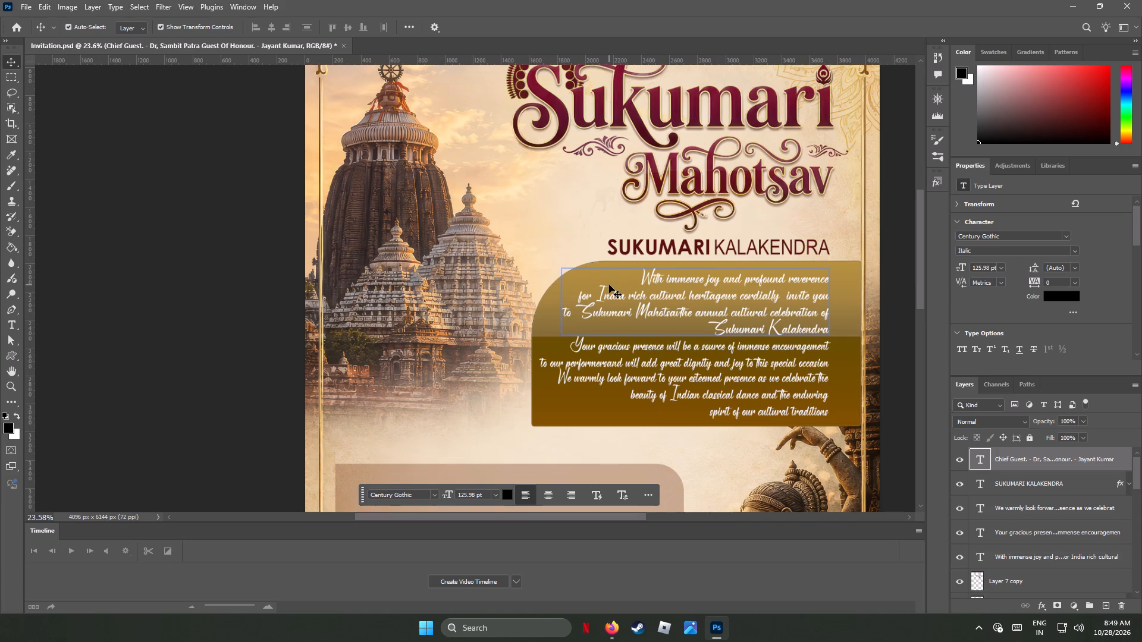
scroll(609, 285, "up", 2)
scroll(609, 285, "down", 1)
scroll(609, 285, "up", 2)
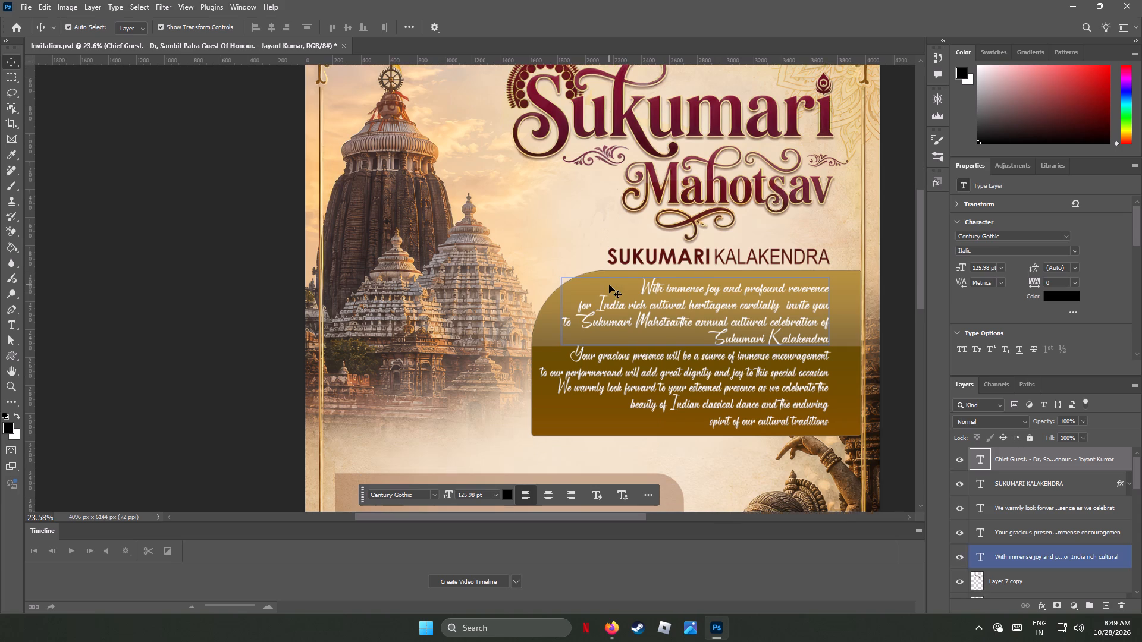
scroll(609, 285, "up", 4)
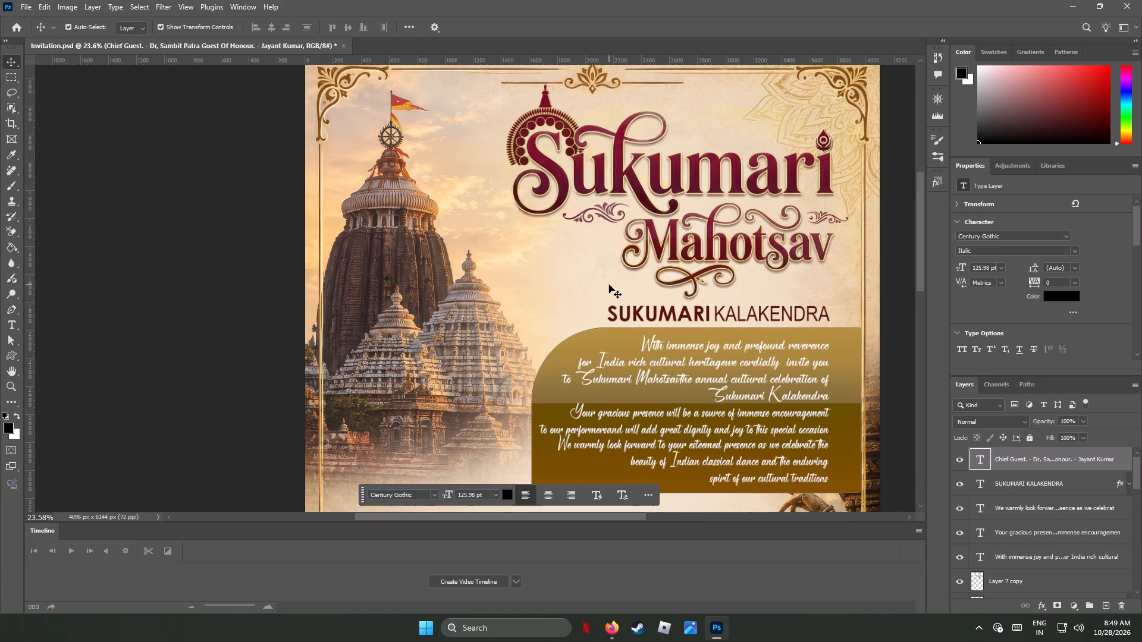
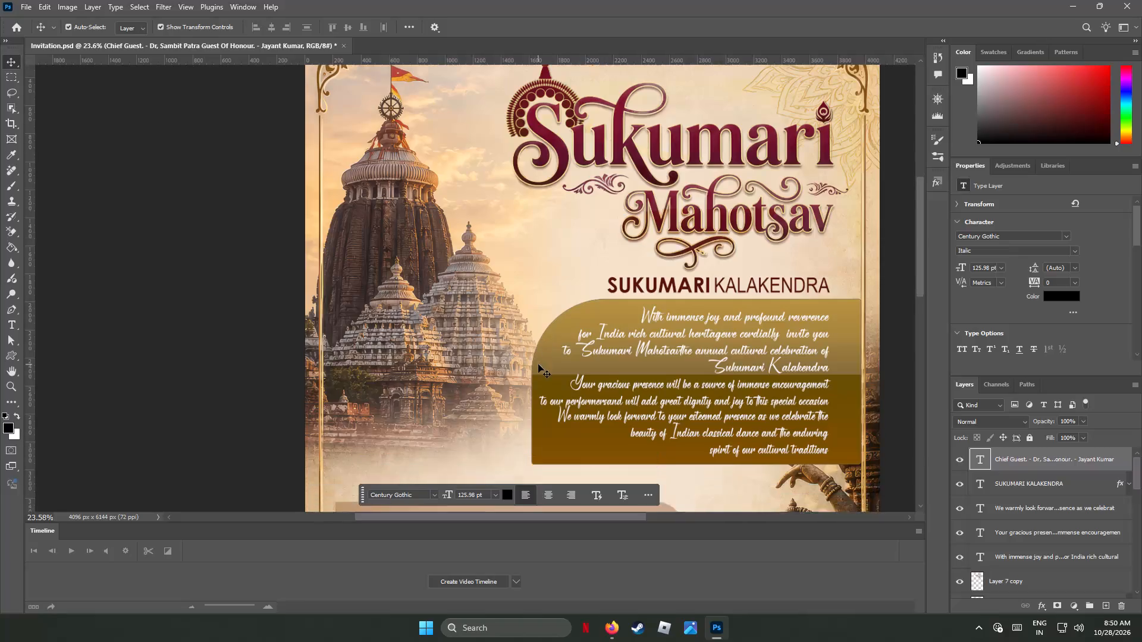
Look over the invitation from the Sukumari Mahotsav title and message text down to the guest list box.
scroll(538, 364, "down", 4)
scroll(538, 367, "up", 4)
scroll(538, 367, "down", 2)
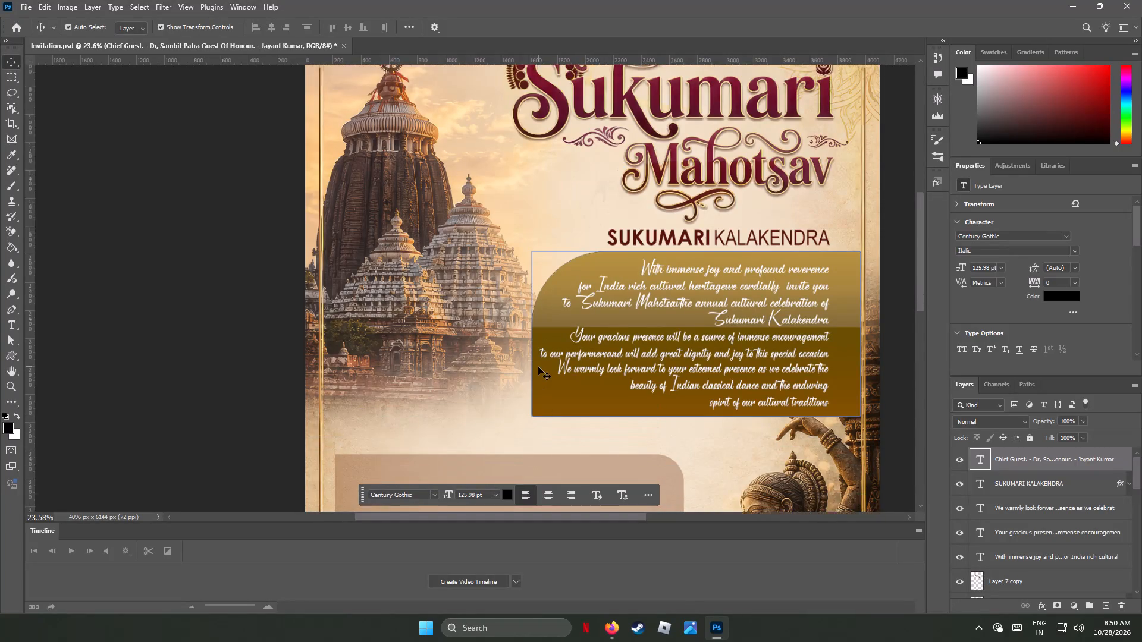
scroll(538, 367, "down", 2)
scroll(538, 367, "up", 1)
scroll(538, 367, "down", 5)
scroll(538, 367, "up", 1)
scroll(538, 367, "down", 2)
scroll(538, 367, "up", 2)
scroll(538, 367, "down", 13)
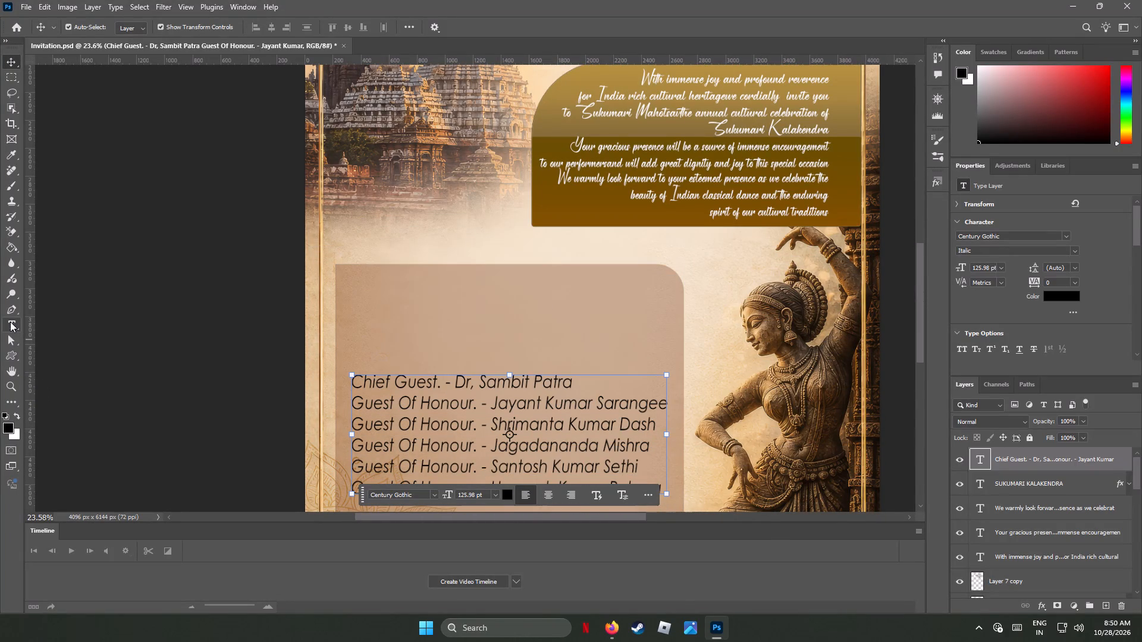
Add a new text layer in the empty space above the guest list, with "Pradeepa Prajwalan" as its first line.
left_click(383, 391)
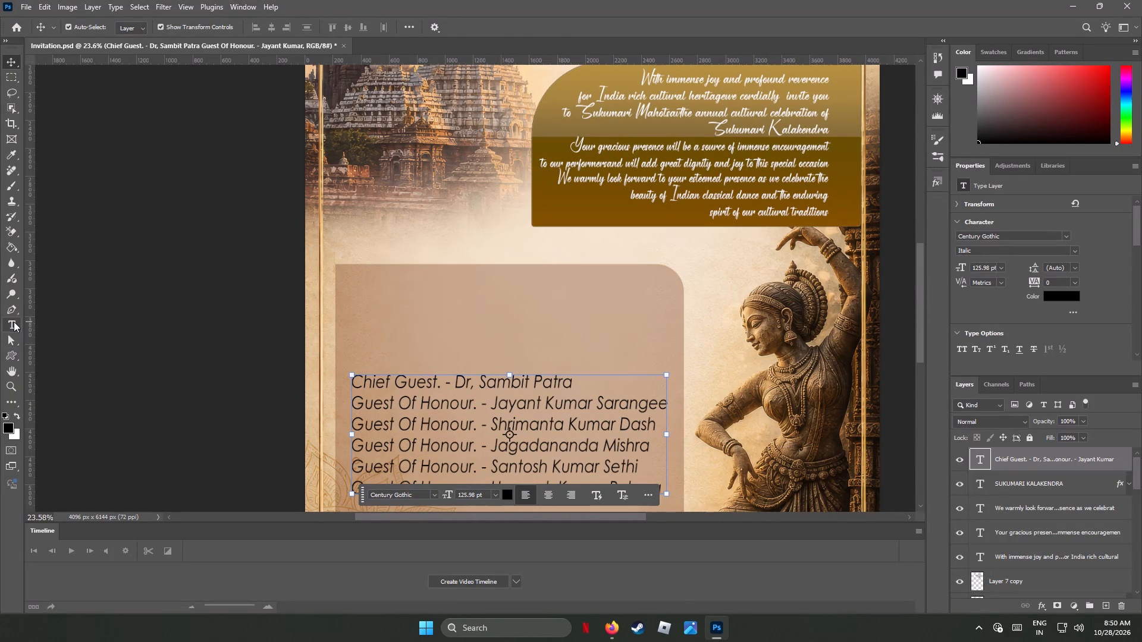
left_click(14, 322)
left_click(364, 300)
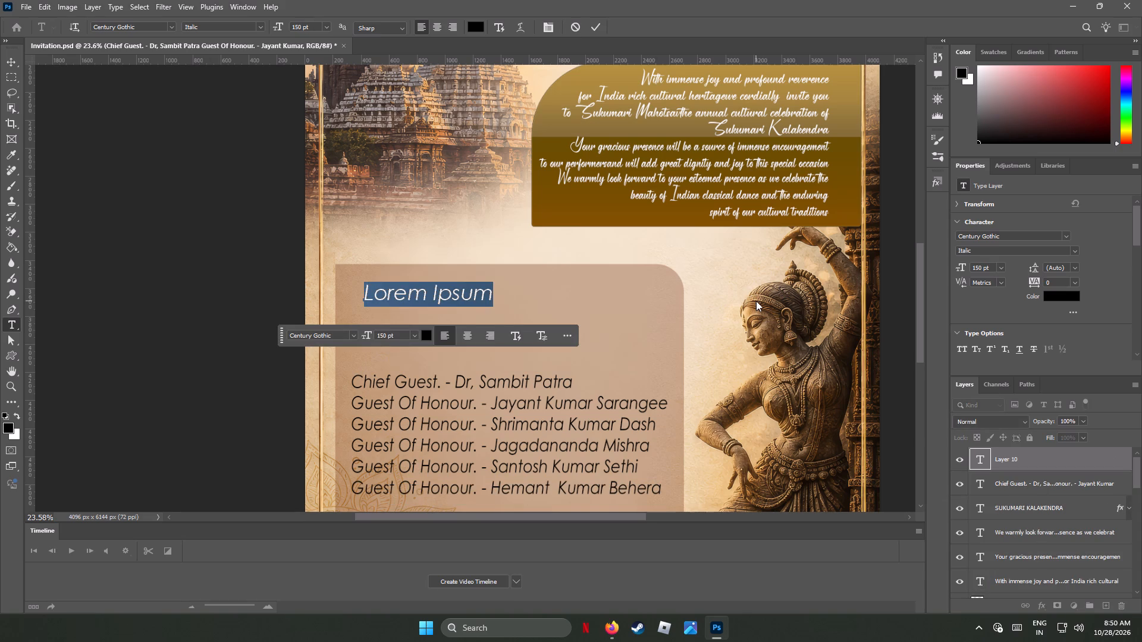
key("0")
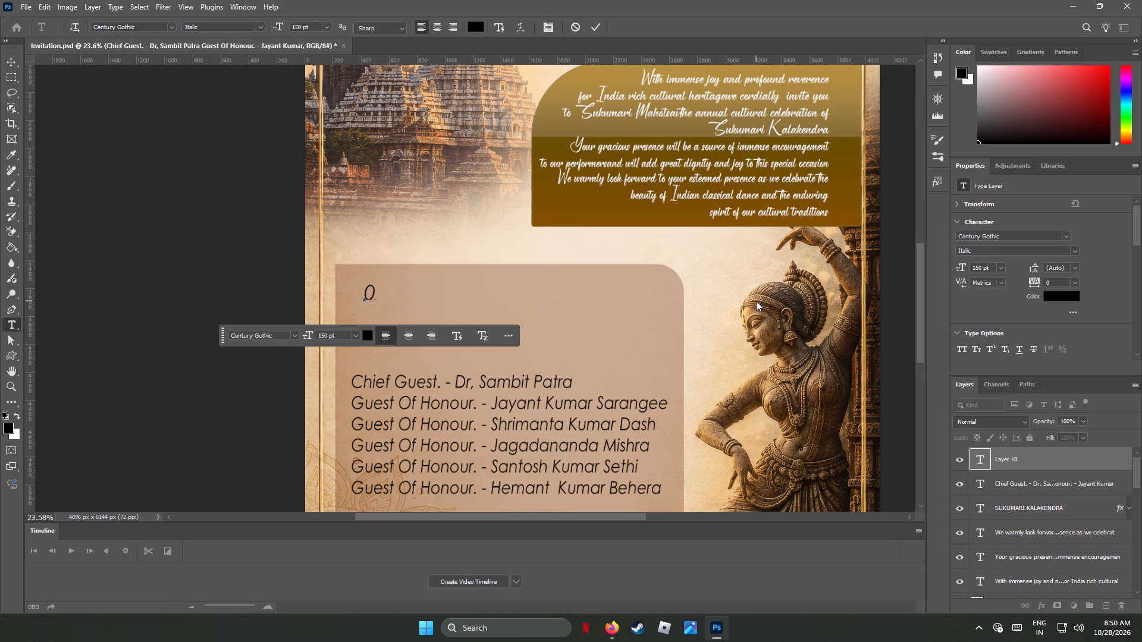
key("BackSpace")
key("BackSpace")
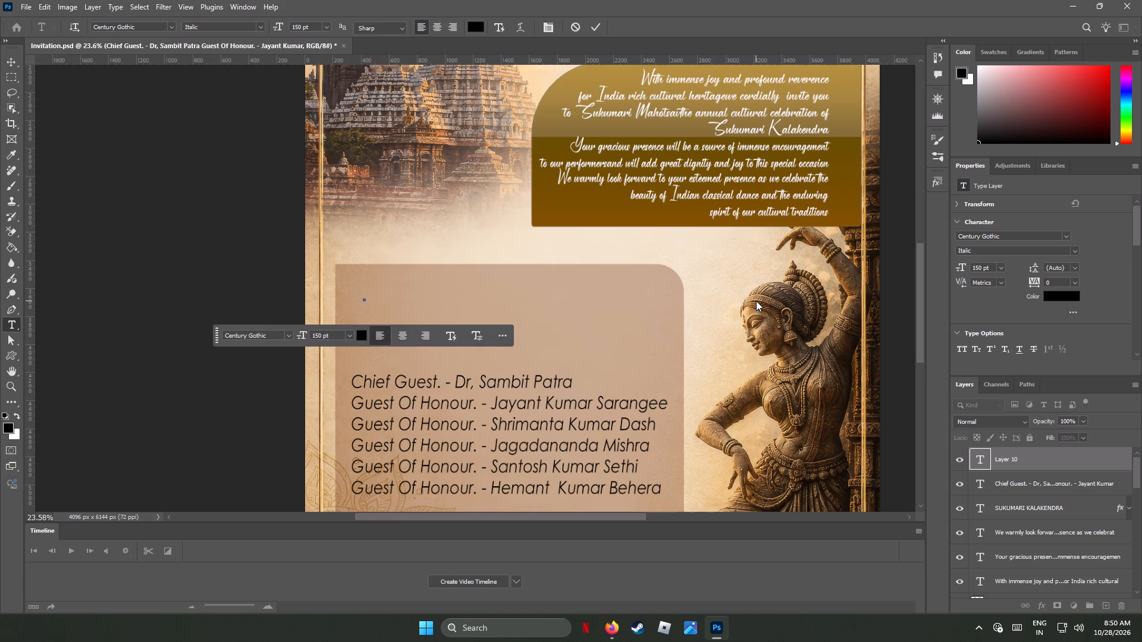
type("Pradee")
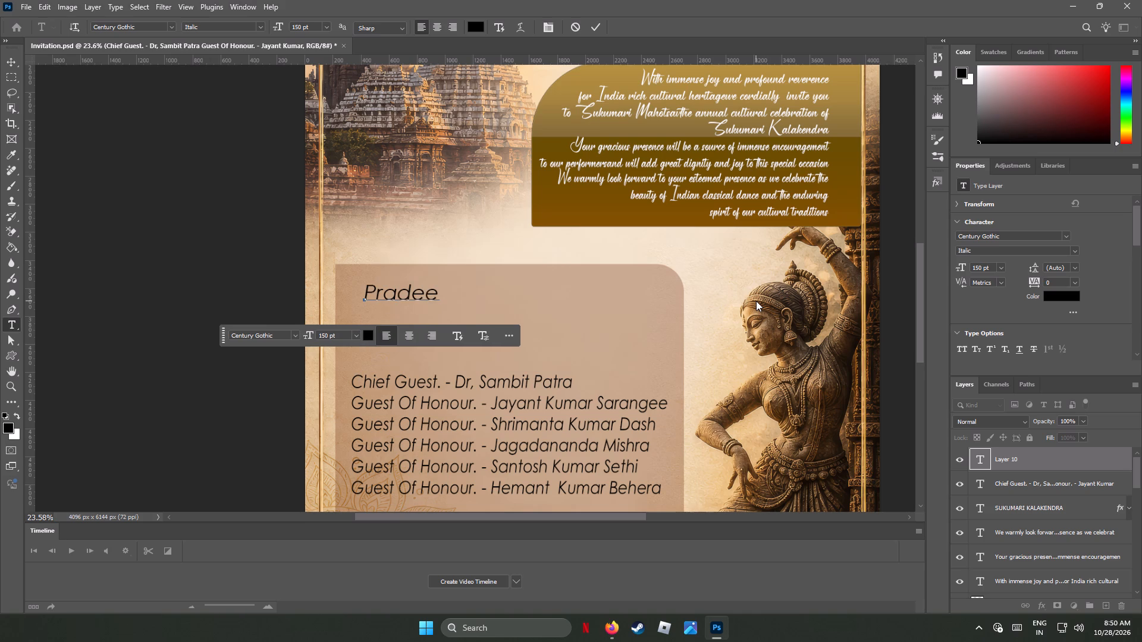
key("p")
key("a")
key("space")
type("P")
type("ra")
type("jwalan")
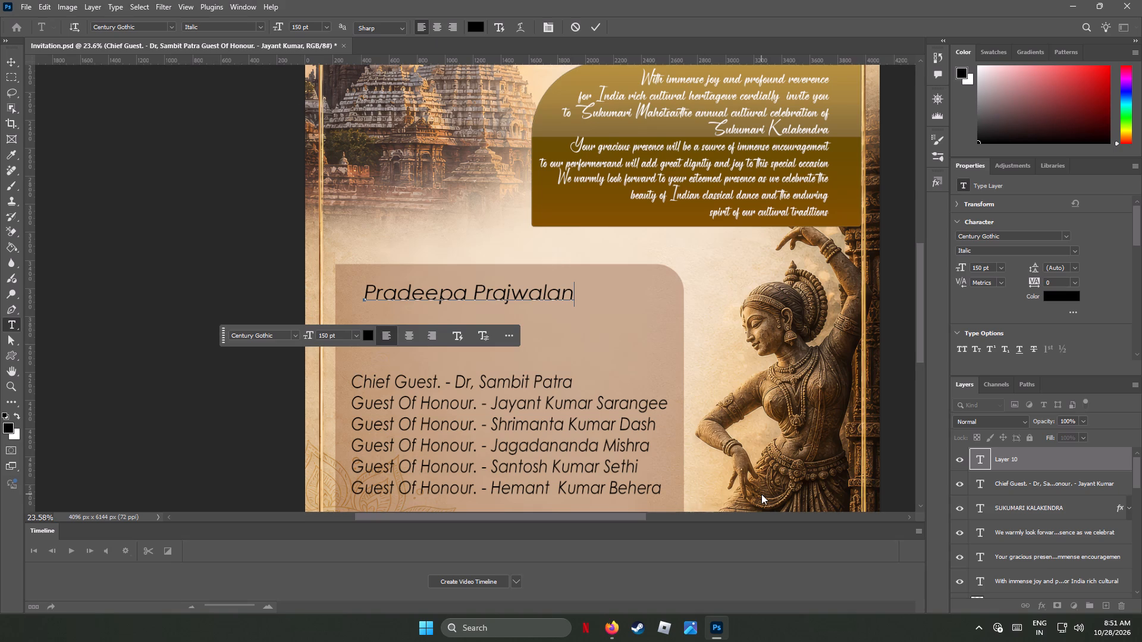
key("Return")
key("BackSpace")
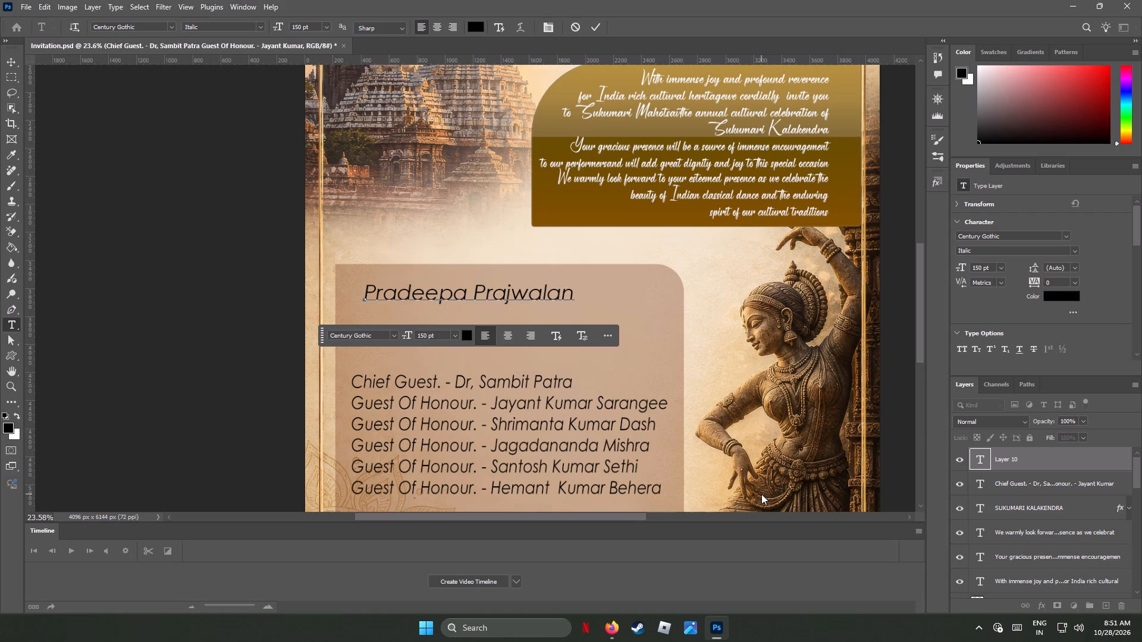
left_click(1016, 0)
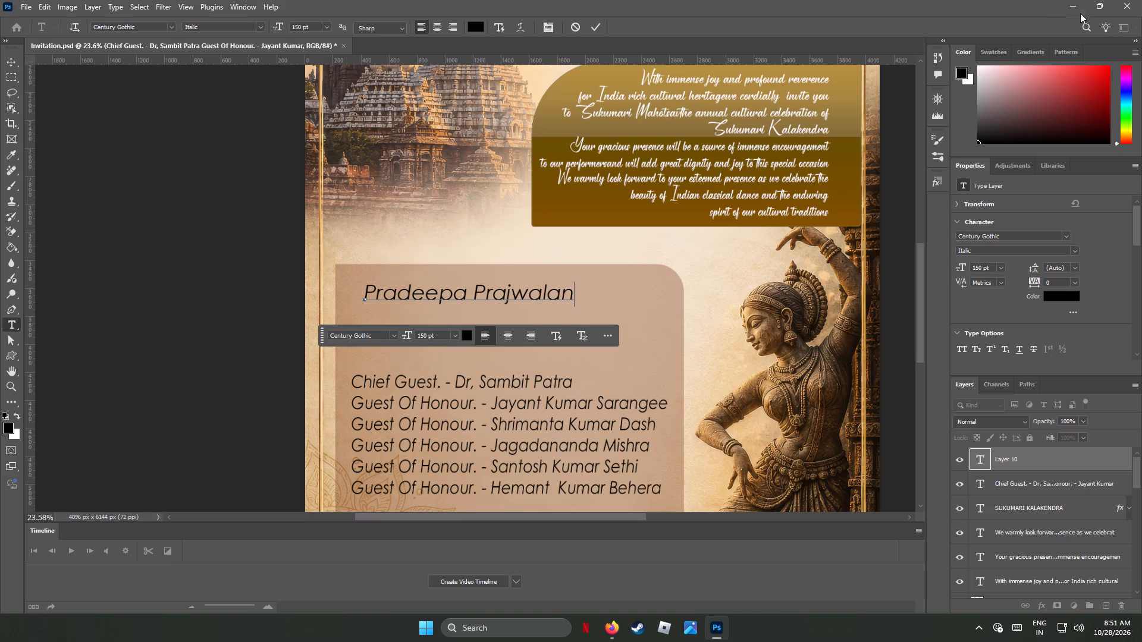
Minimize the Photoshop and Firefox windows, search the computer for WhatsApp, and open the WhatsApp app.
left_click(1074, 8)
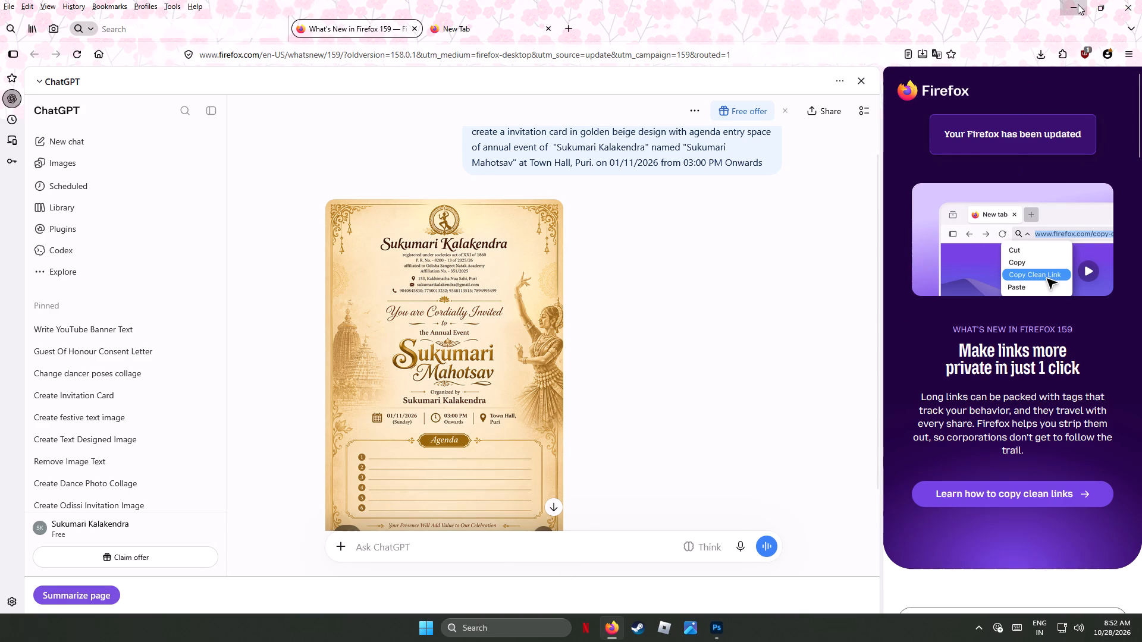
left_click(1078, 4)
left_click(484, 628)
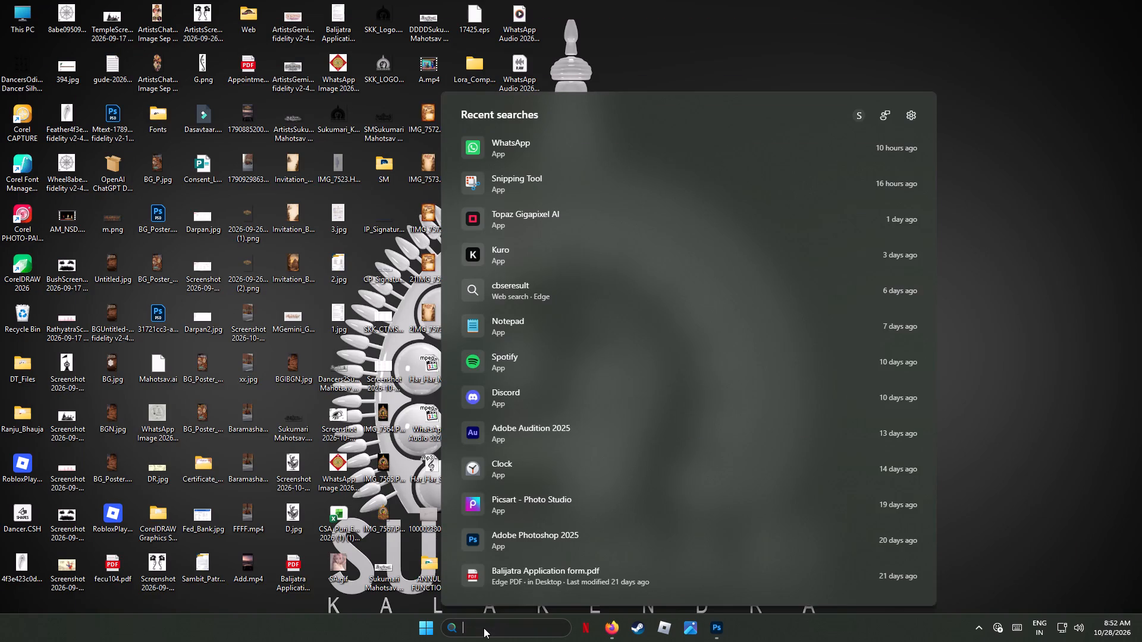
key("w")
left_click(557, 174)
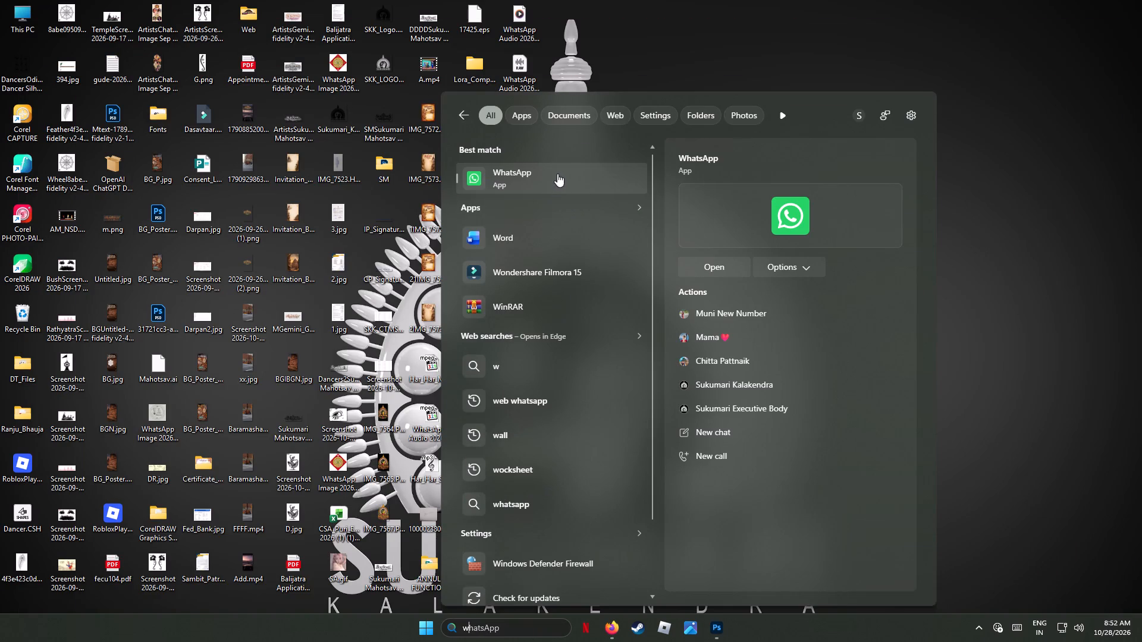
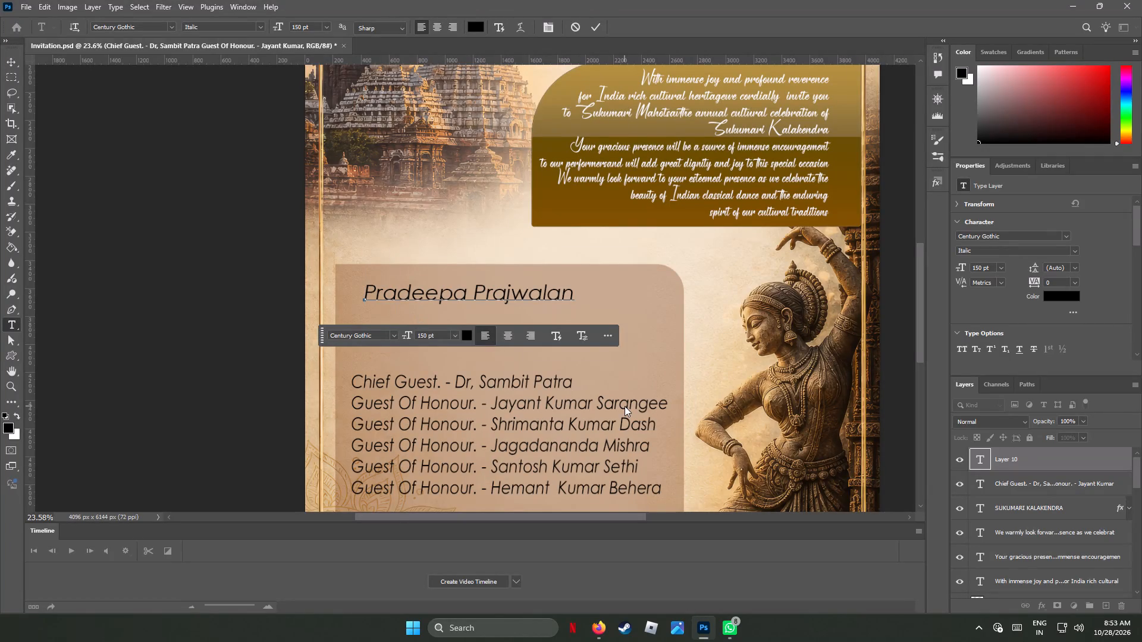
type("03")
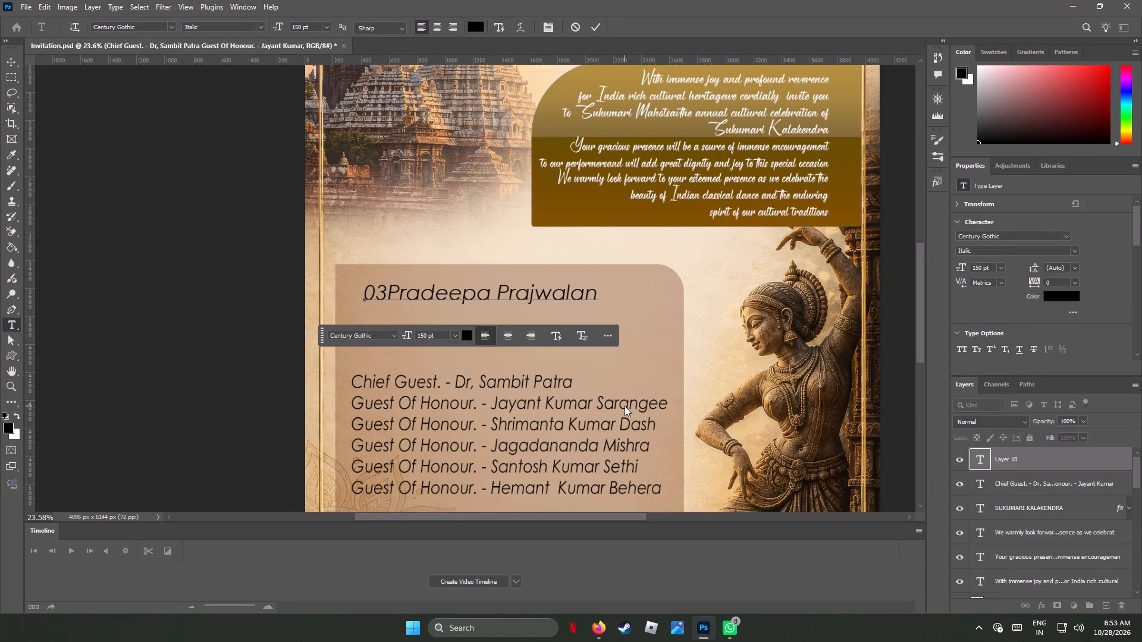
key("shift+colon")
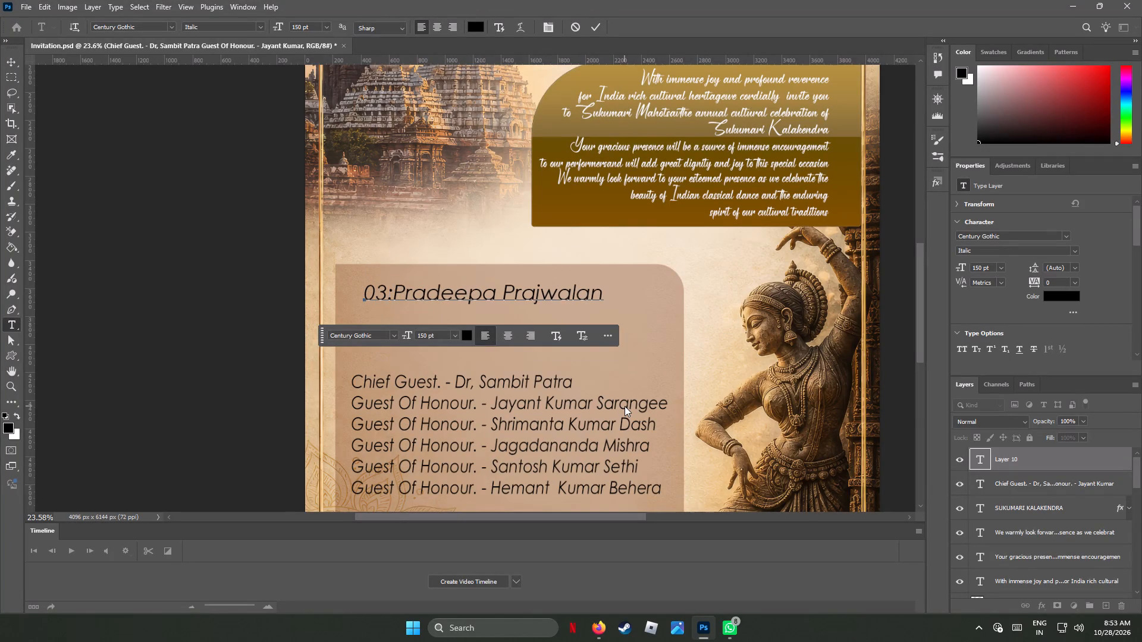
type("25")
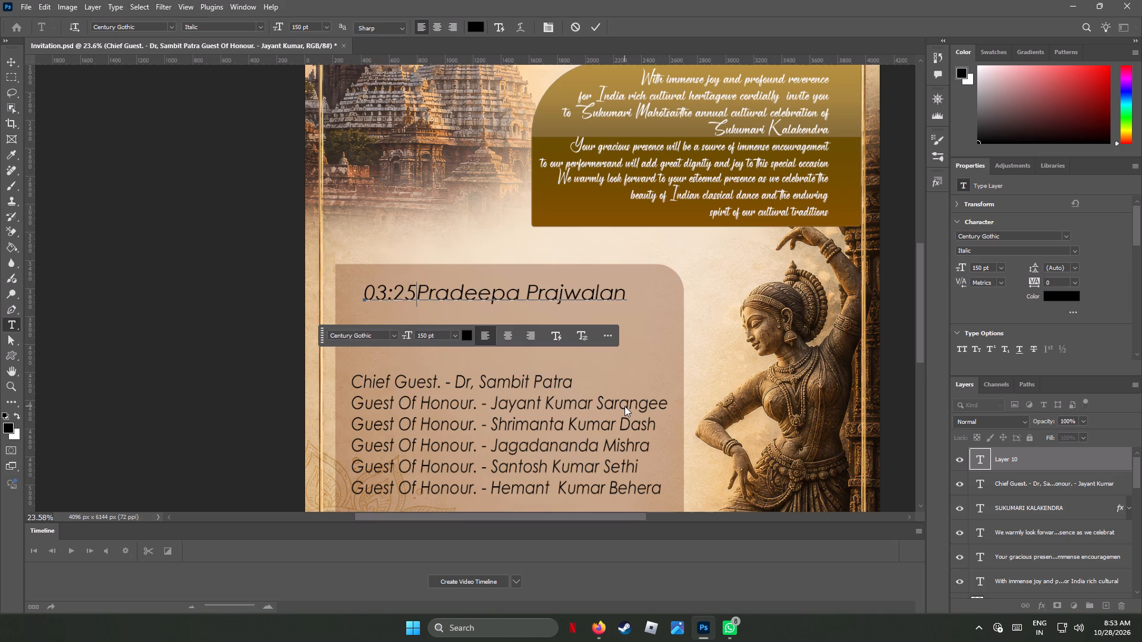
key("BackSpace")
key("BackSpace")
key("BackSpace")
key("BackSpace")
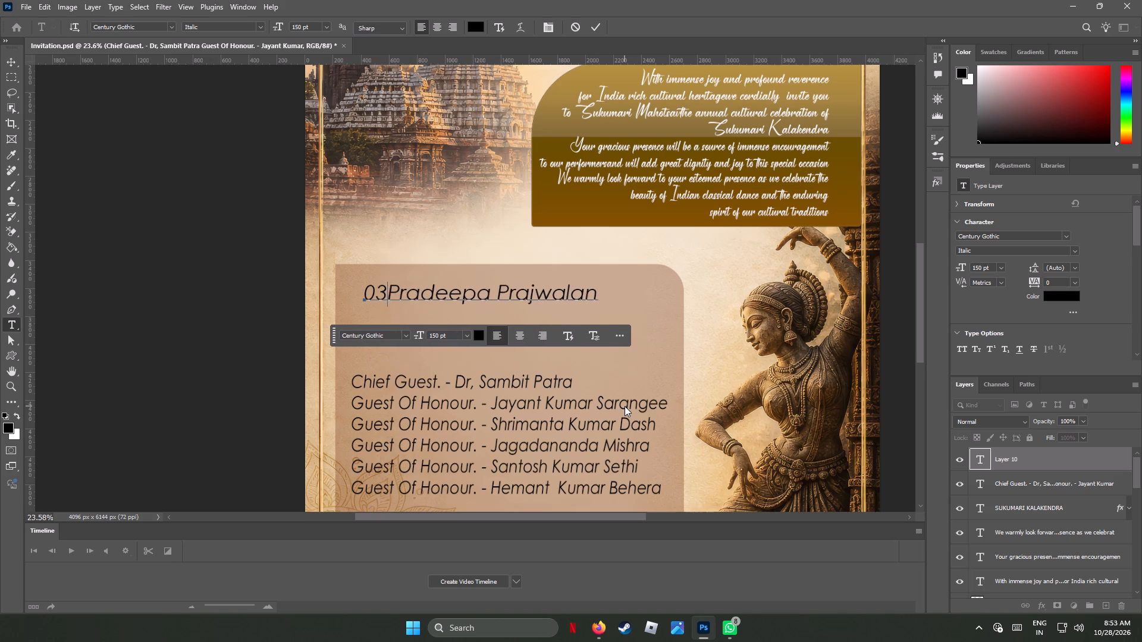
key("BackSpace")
Move the insertion point to the end of the "Pradeepa Prajwalan" line to continue the programme text.
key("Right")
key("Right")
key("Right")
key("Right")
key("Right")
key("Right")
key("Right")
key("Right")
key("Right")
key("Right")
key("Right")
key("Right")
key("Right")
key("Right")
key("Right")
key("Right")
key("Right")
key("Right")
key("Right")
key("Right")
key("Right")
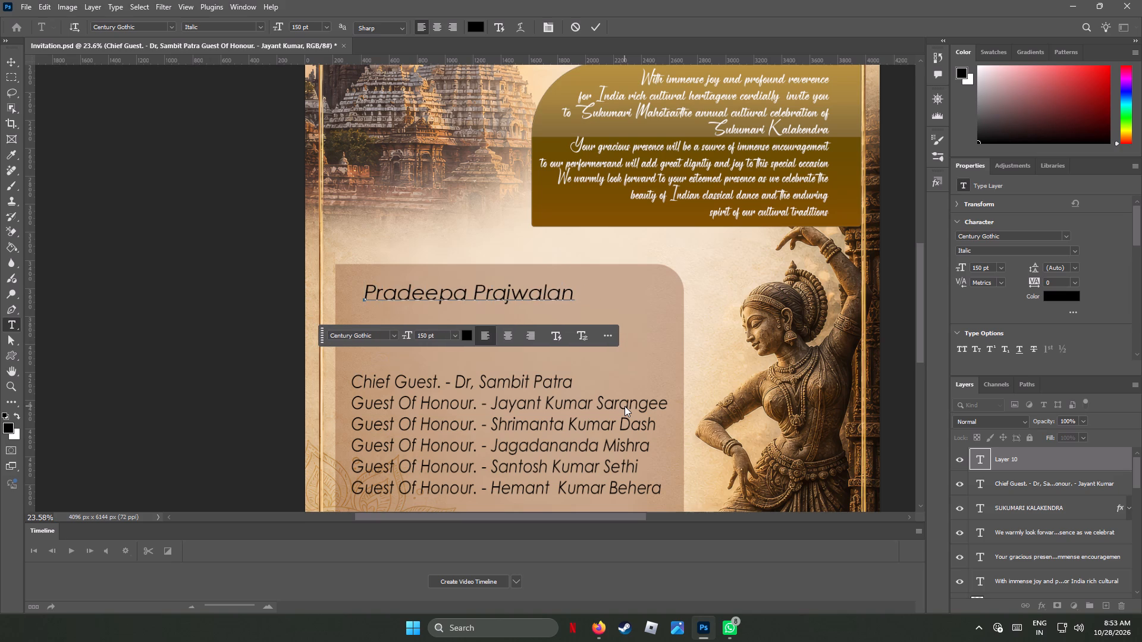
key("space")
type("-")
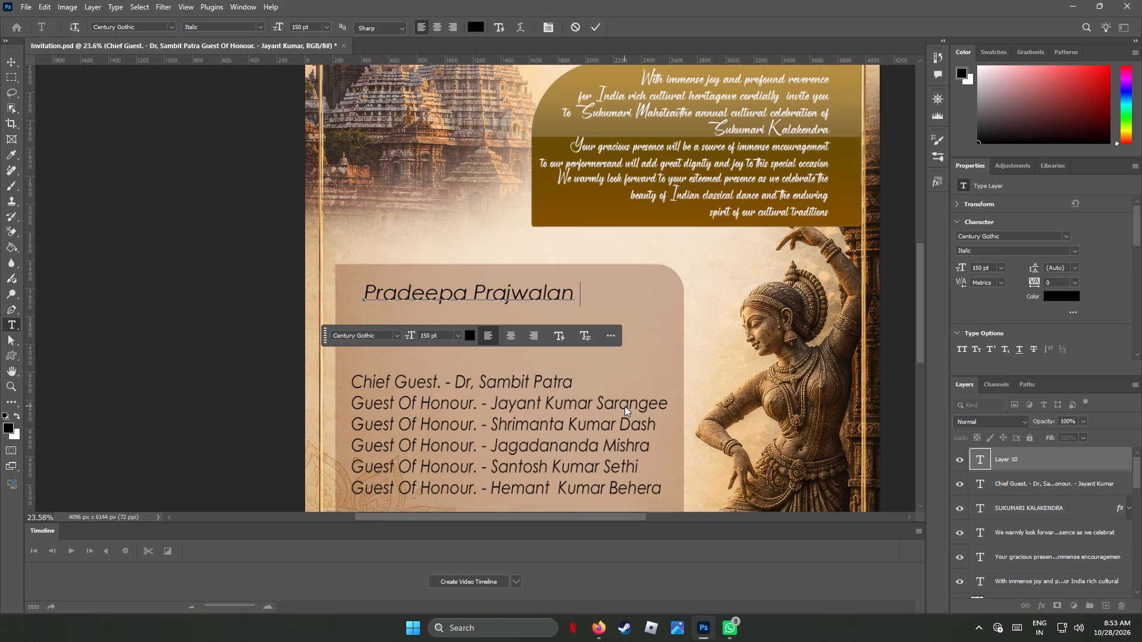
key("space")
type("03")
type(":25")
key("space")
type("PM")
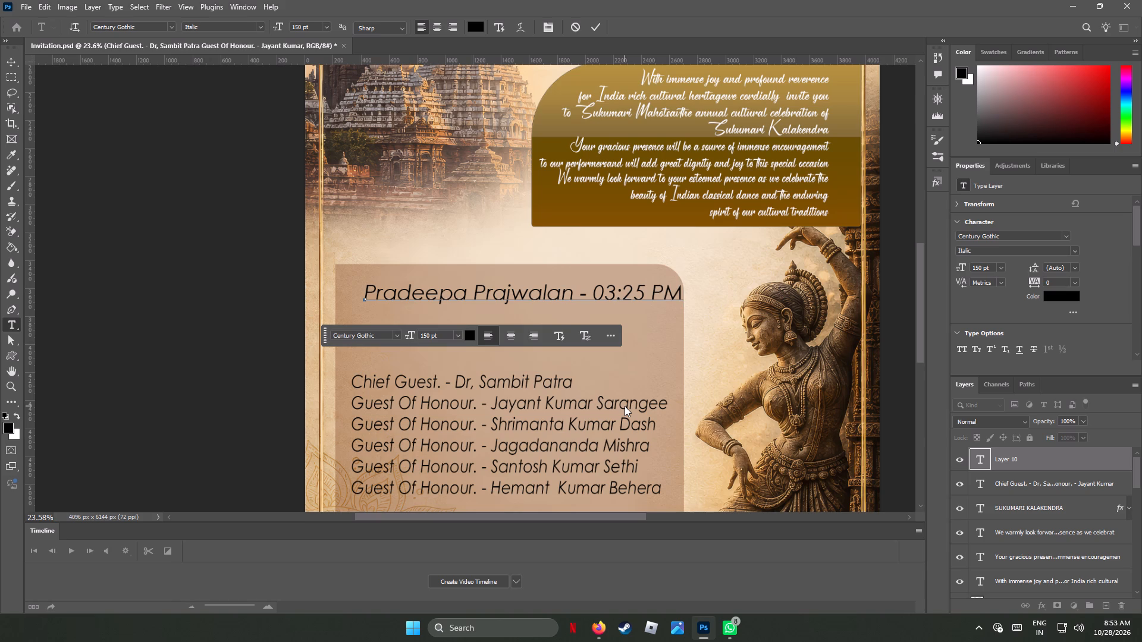
Add a second agenda line reading "Cultural Activity Starts".
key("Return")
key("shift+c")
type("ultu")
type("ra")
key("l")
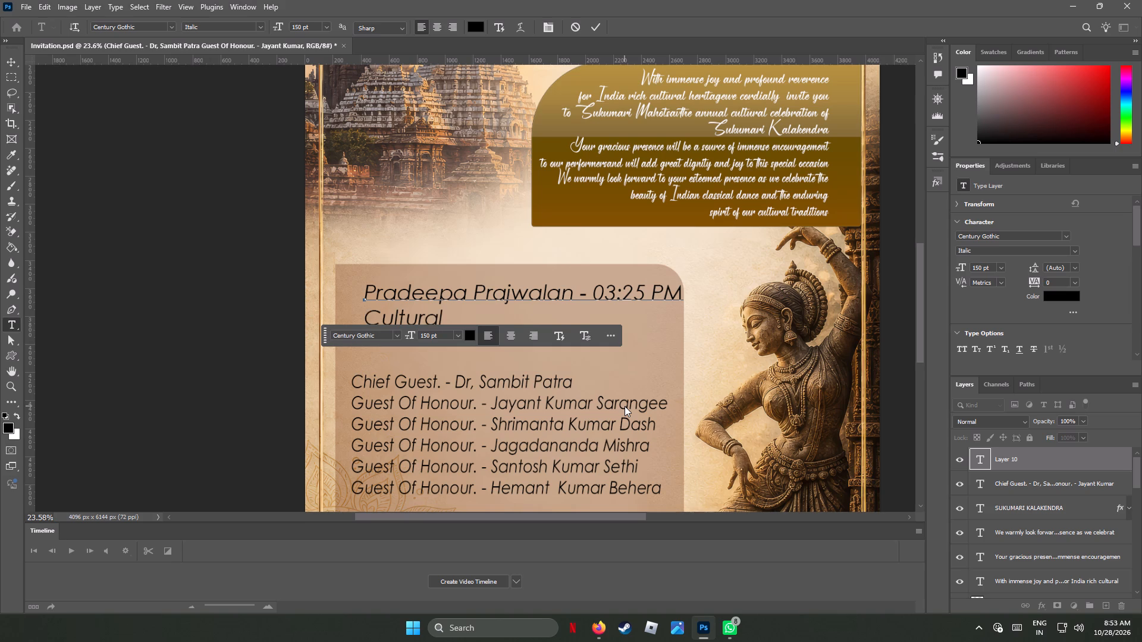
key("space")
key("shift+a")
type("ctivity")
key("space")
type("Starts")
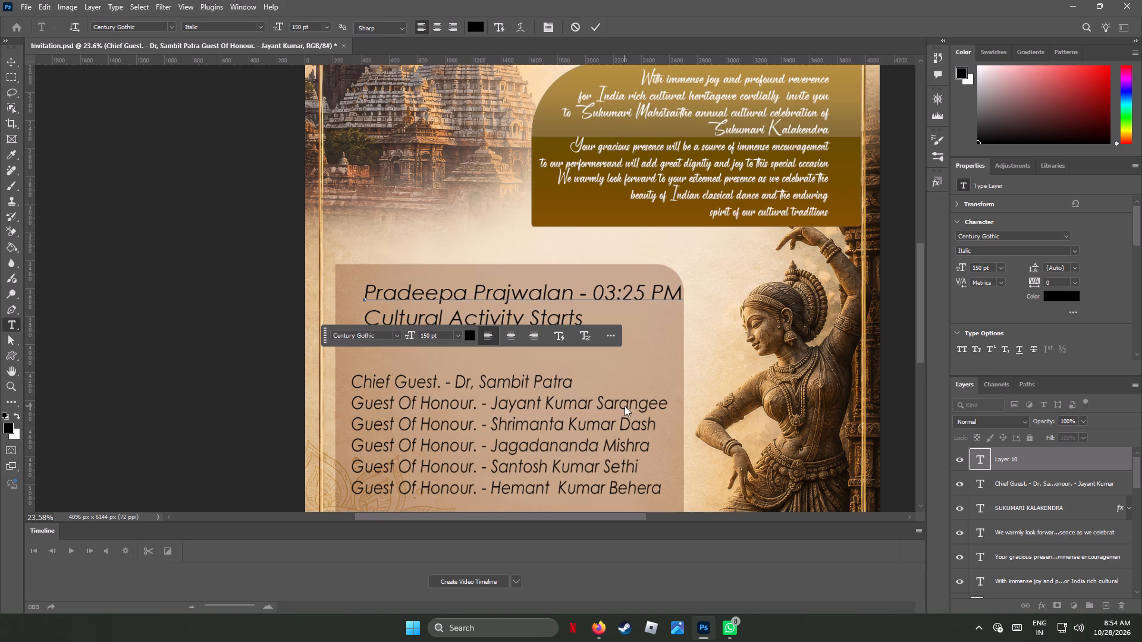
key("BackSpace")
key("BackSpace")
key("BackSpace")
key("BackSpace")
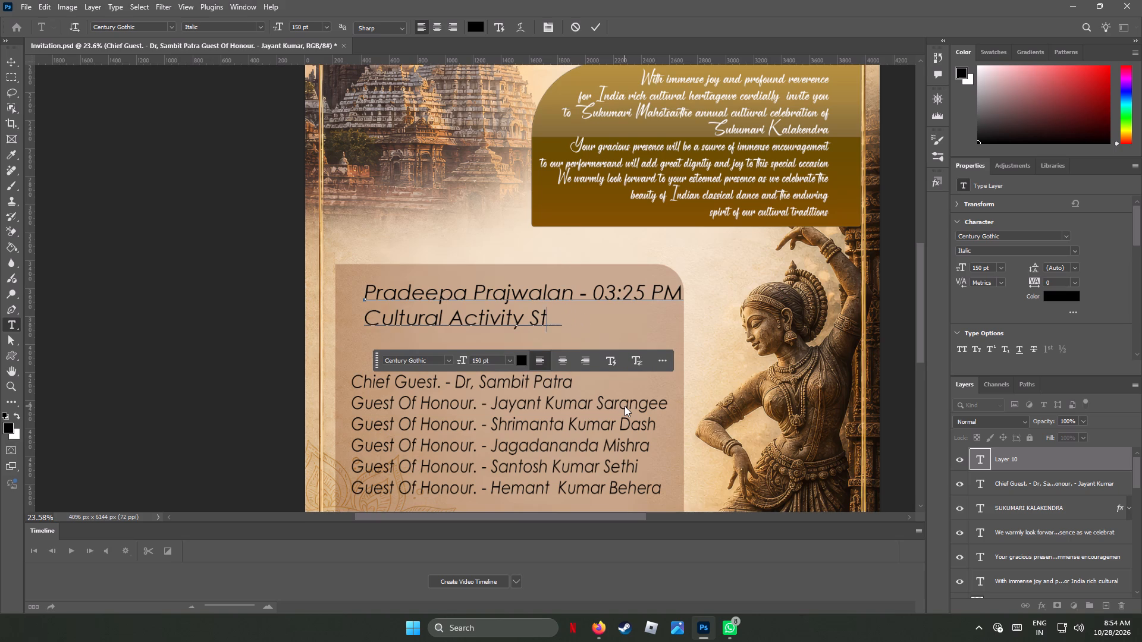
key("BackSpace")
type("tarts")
Complete the second agenda line with the time "- 03:45 PM".
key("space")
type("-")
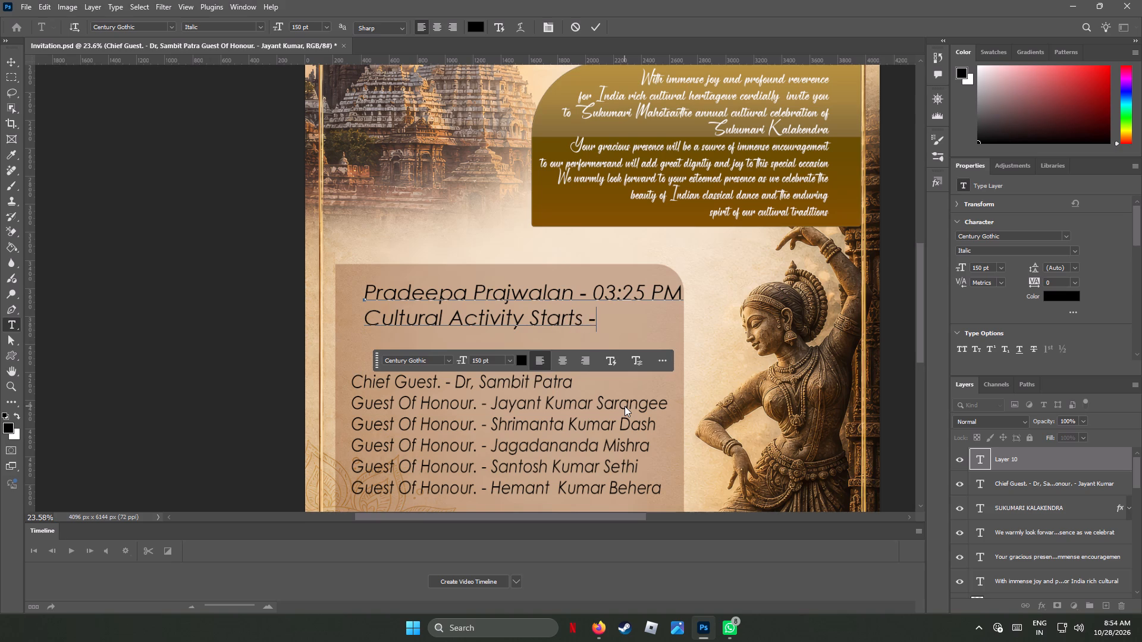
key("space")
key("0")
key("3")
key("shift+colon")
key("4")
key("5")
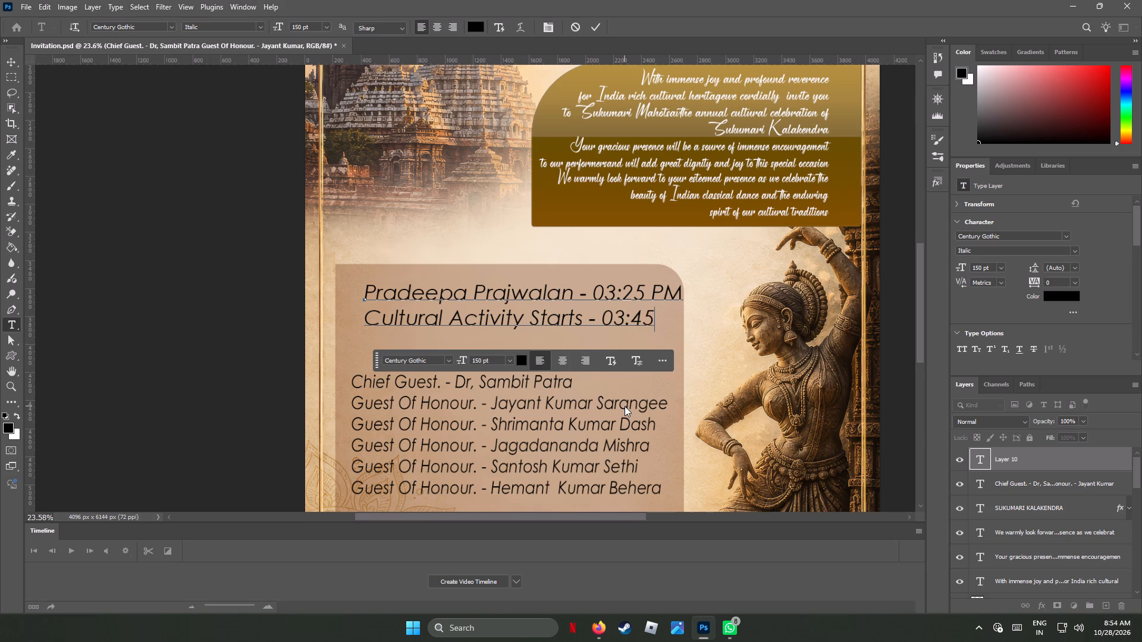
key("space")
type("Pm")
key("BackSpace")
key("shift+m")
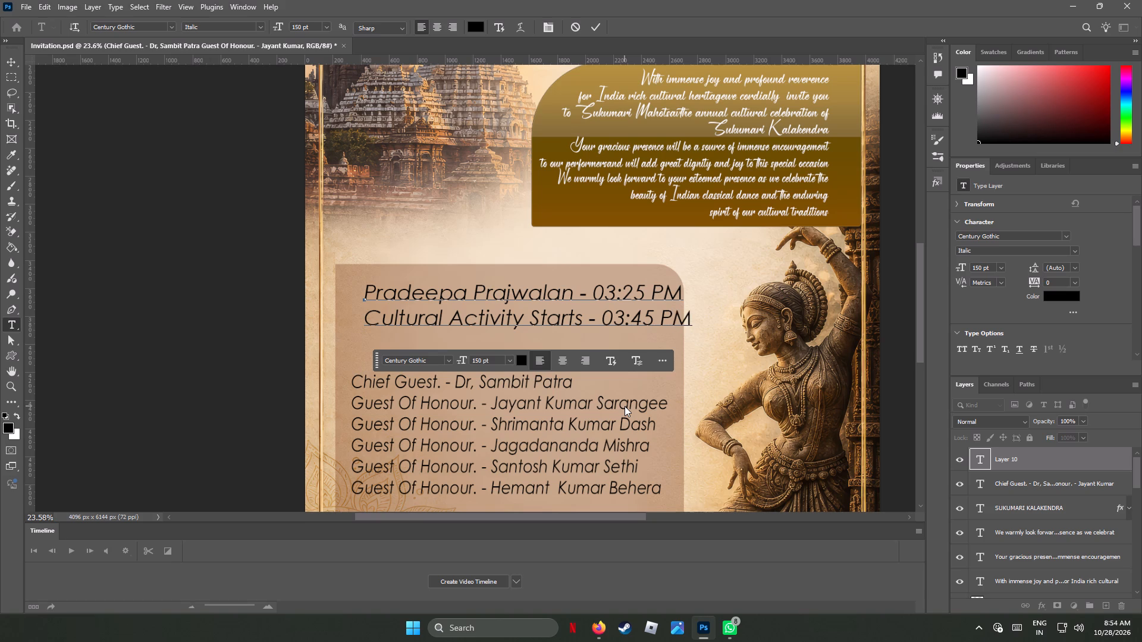
Add a third agenda line reading "Vote Of Thanks - 10:00 PM" and commit the text layer.
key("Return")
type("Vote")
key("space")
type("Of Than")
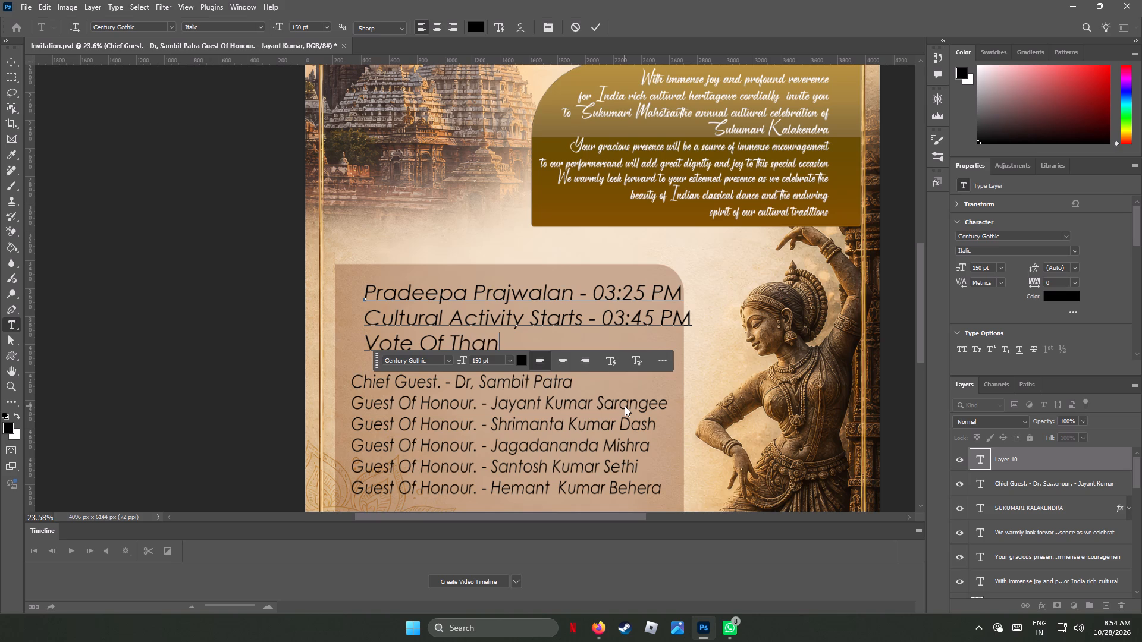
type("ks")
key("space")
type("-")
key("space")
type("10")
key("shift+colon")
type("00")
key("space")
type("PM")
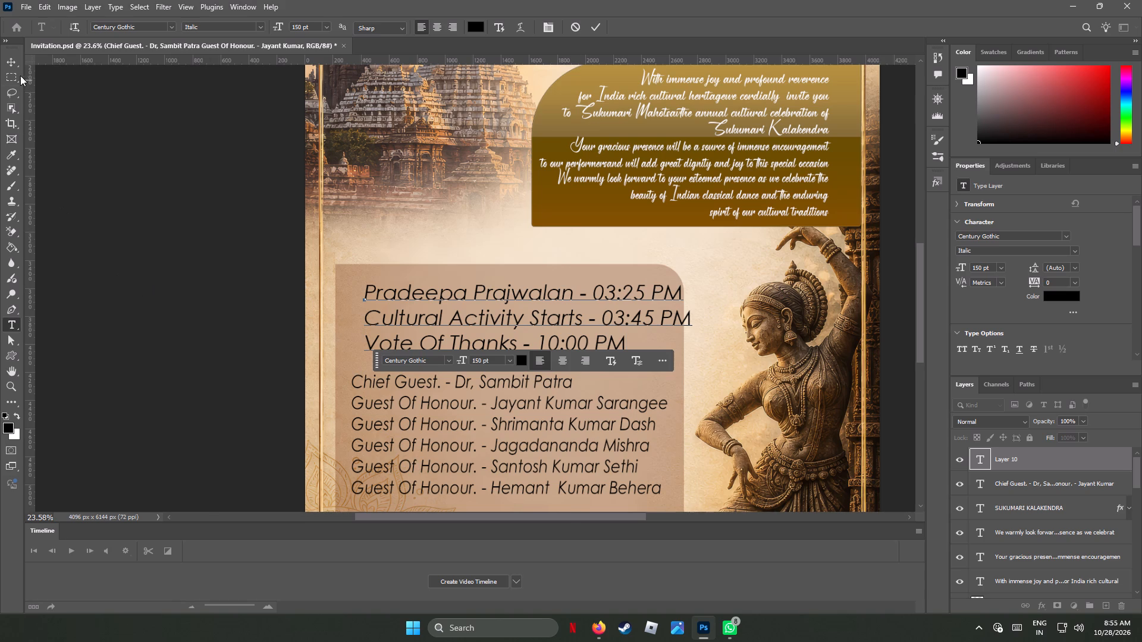
left_click(4, 62)
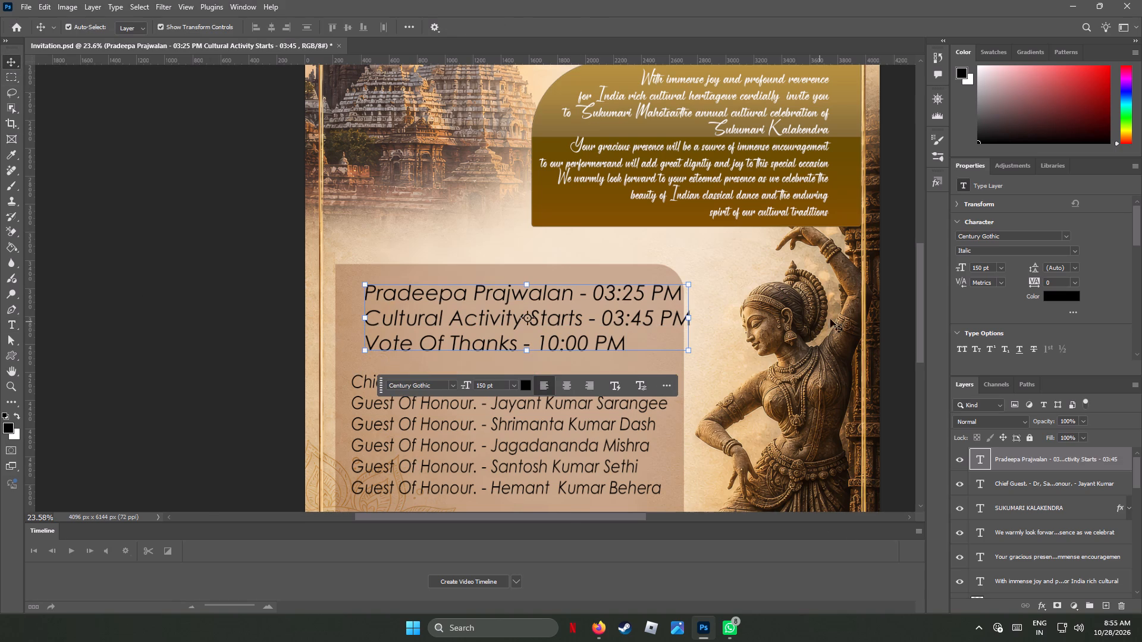
Change the font of the agenda text layer to Arial Narrow.
left_click(1069, 234)
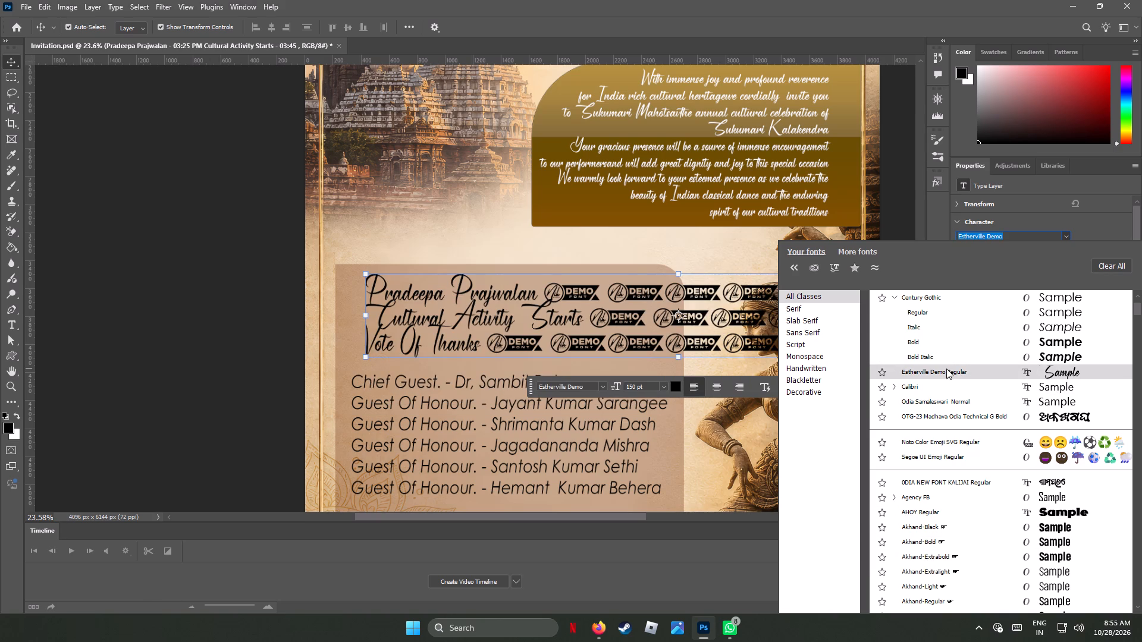
scroll(946, 369, "down", 7)
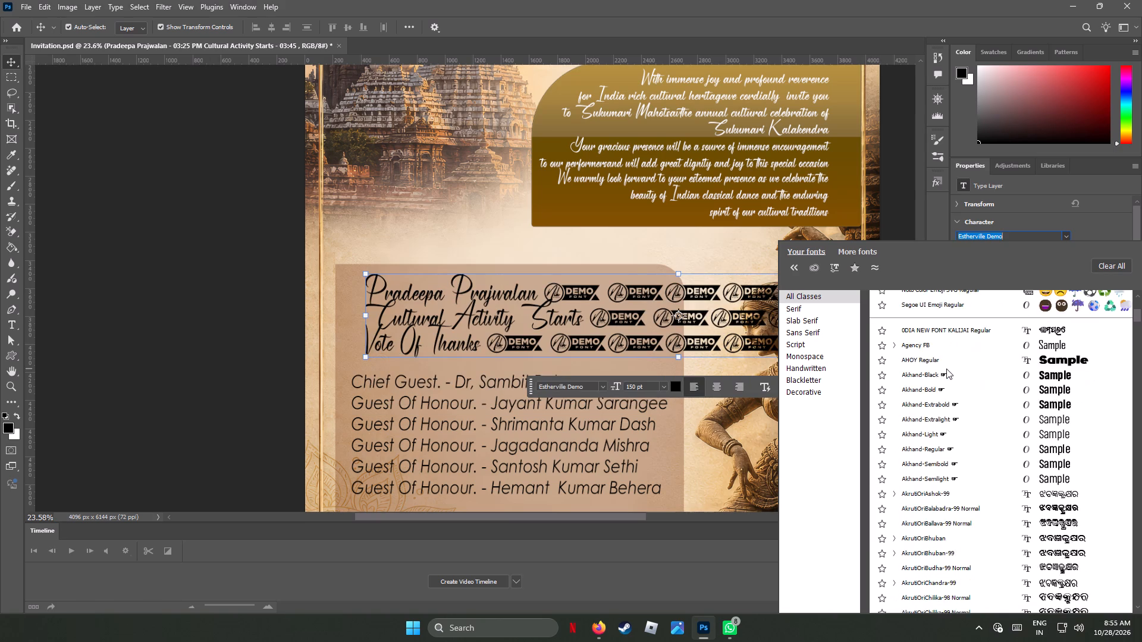
scroll(946, 369, "down", 15)
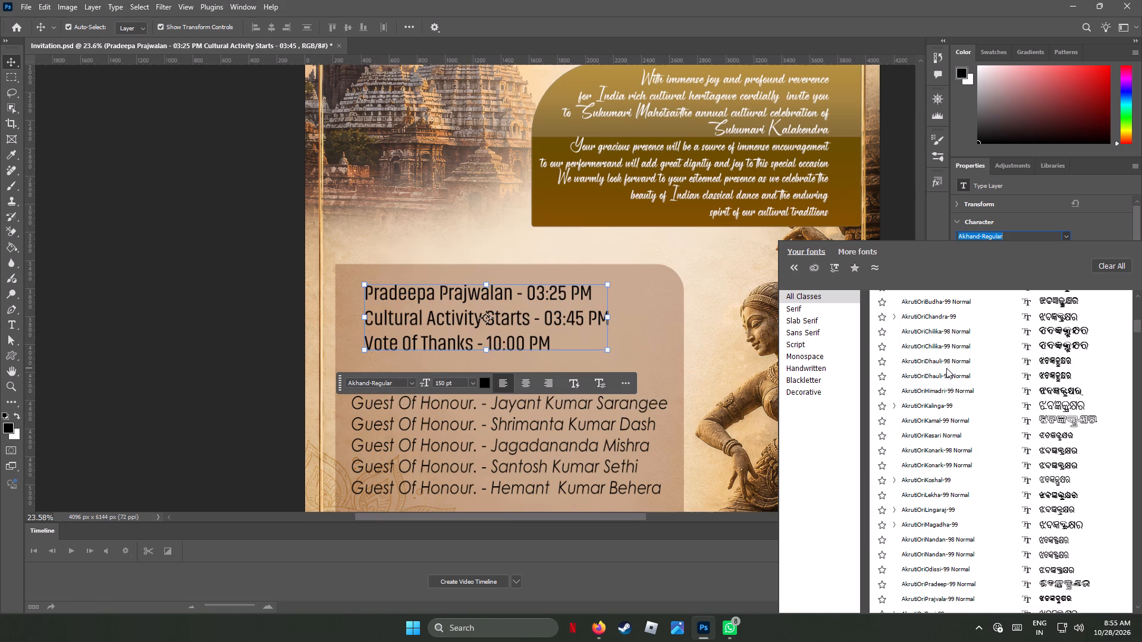
scroll(946, 368, "down", 9)
scroll(946, 368, "up", 2)
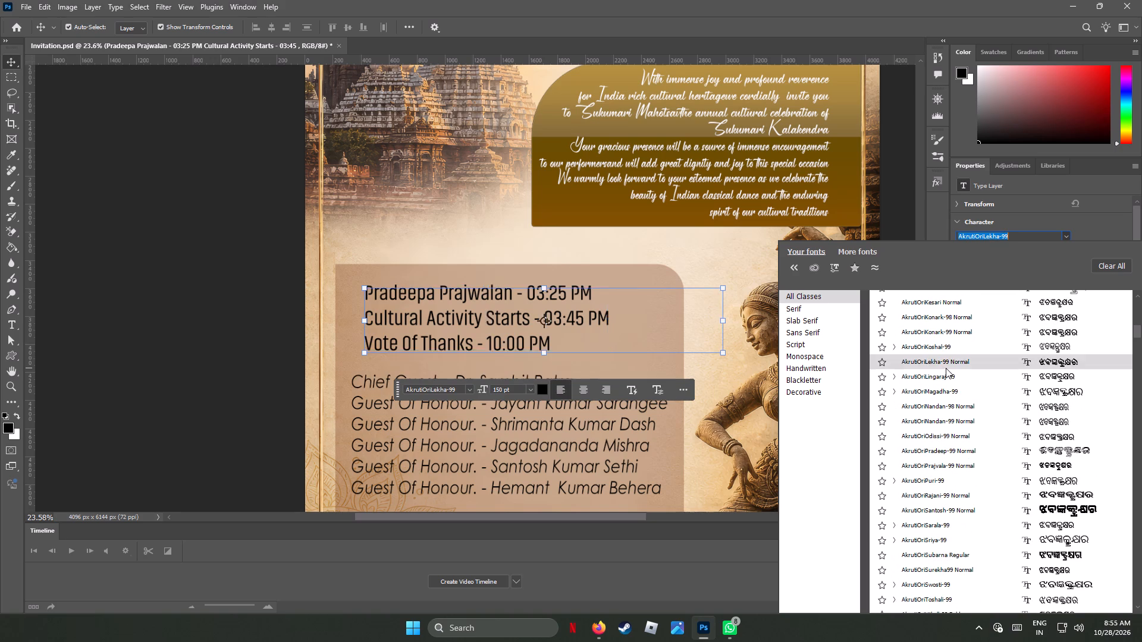
scroll(946, 368, "down", 10)
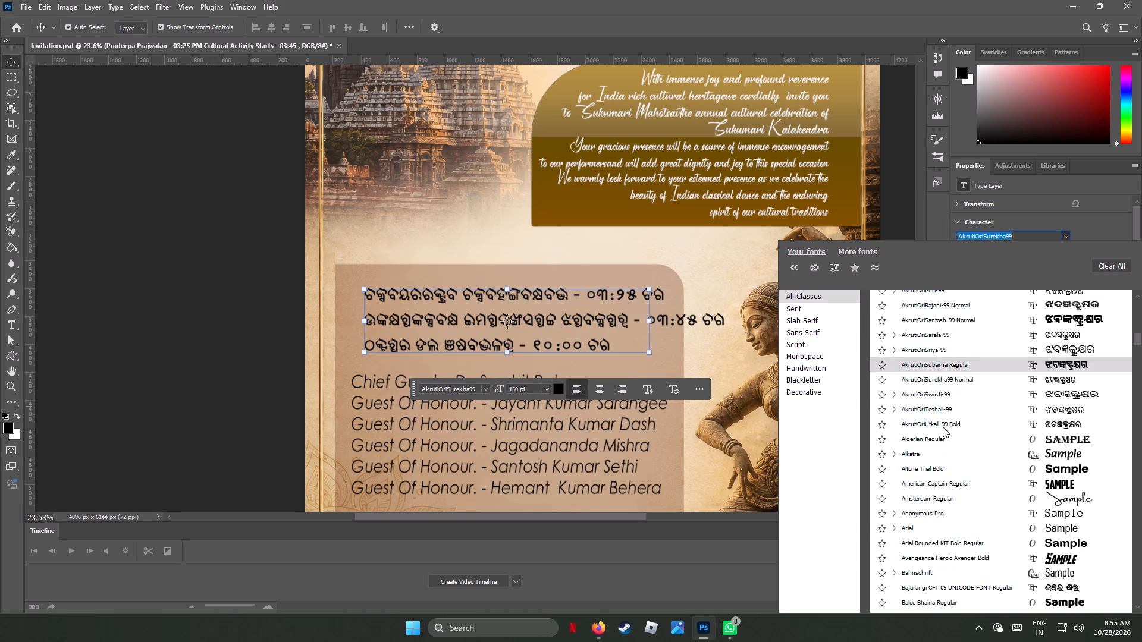
left_click(911, 525)
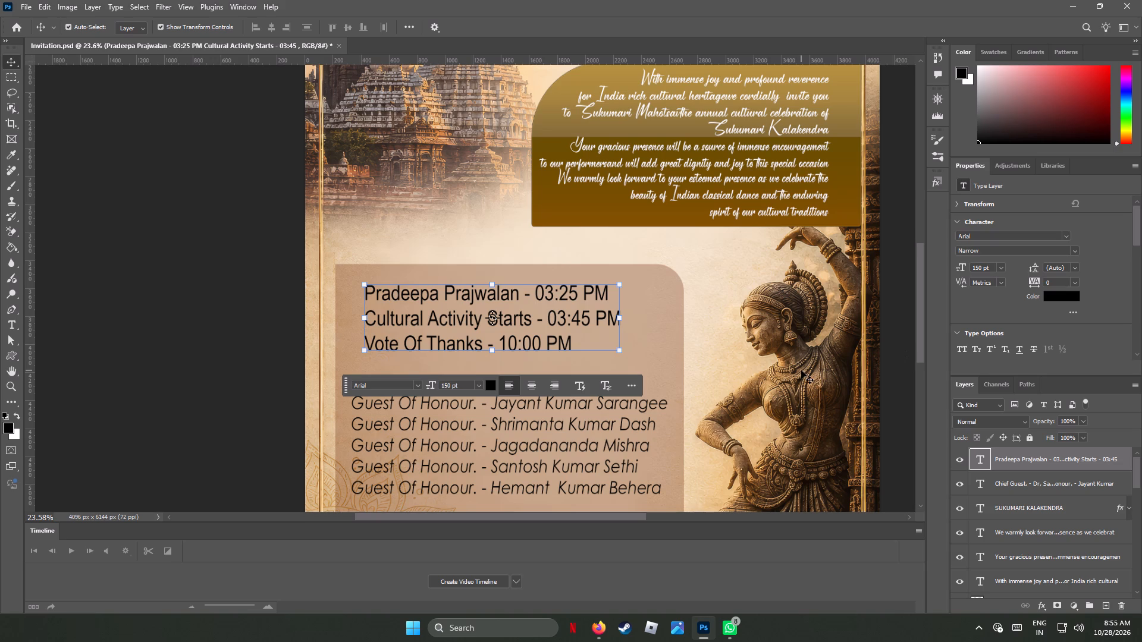
scroll(801, 370, "down", 8)
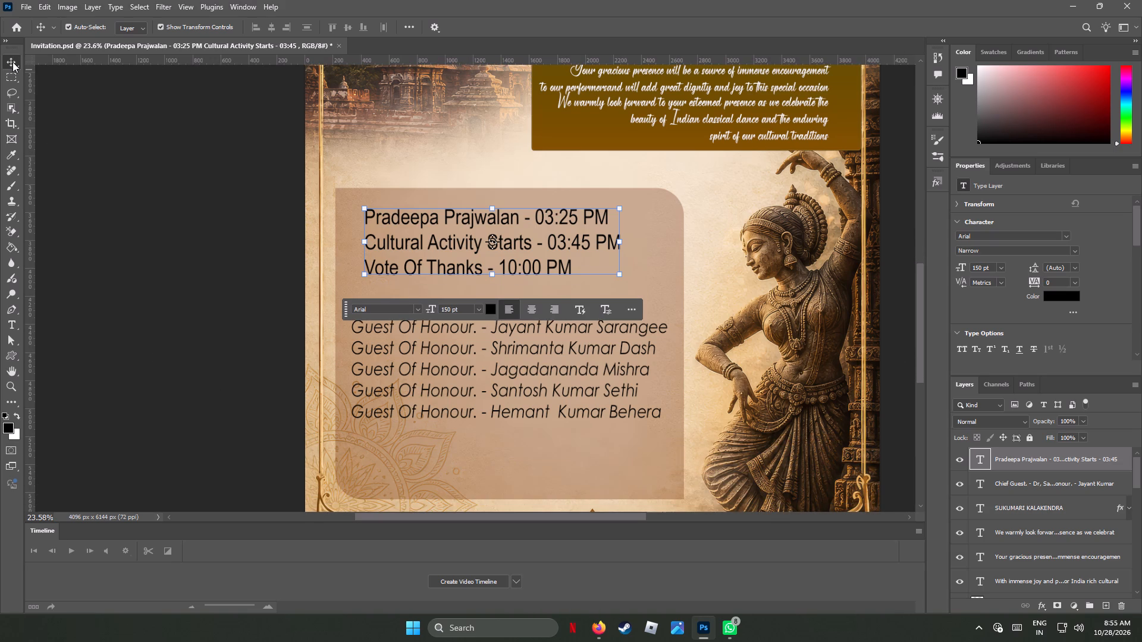
Start a new line below the last Guest Of Honour entry in the guest list text layer.
left_click(11, 60)
left_click(707, 289)
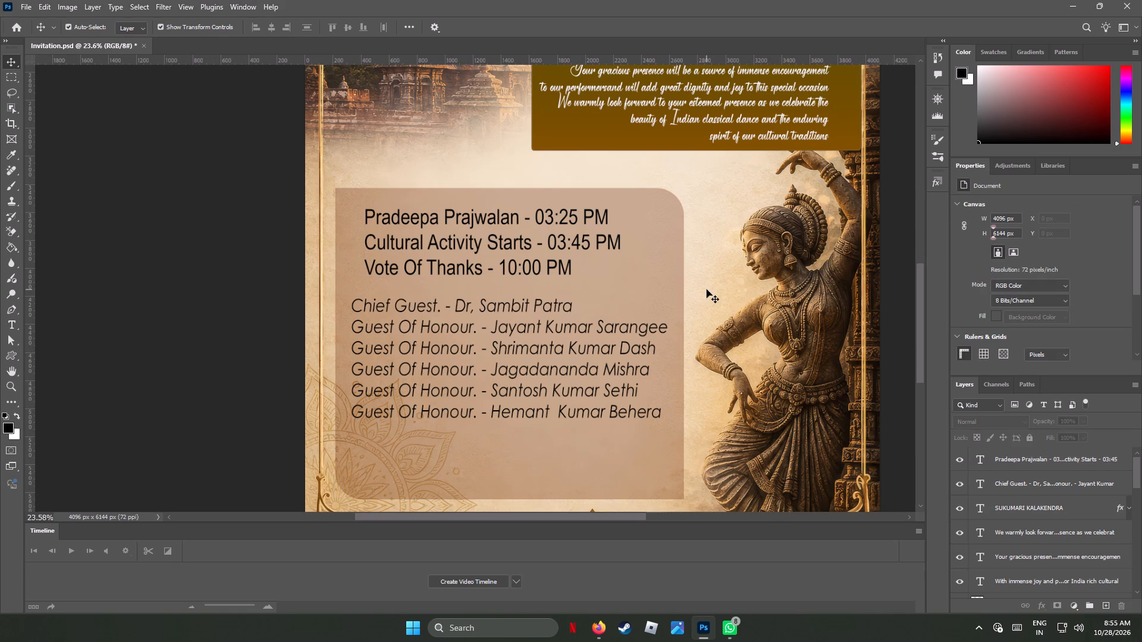
left_click(428, 326)
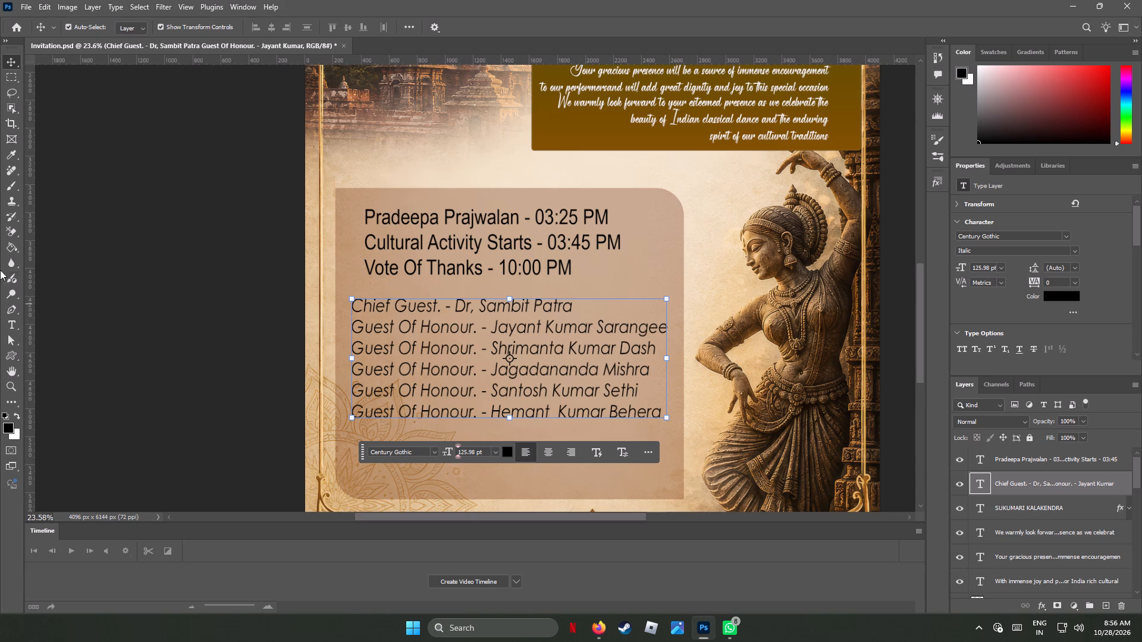
left_click(10, 325)
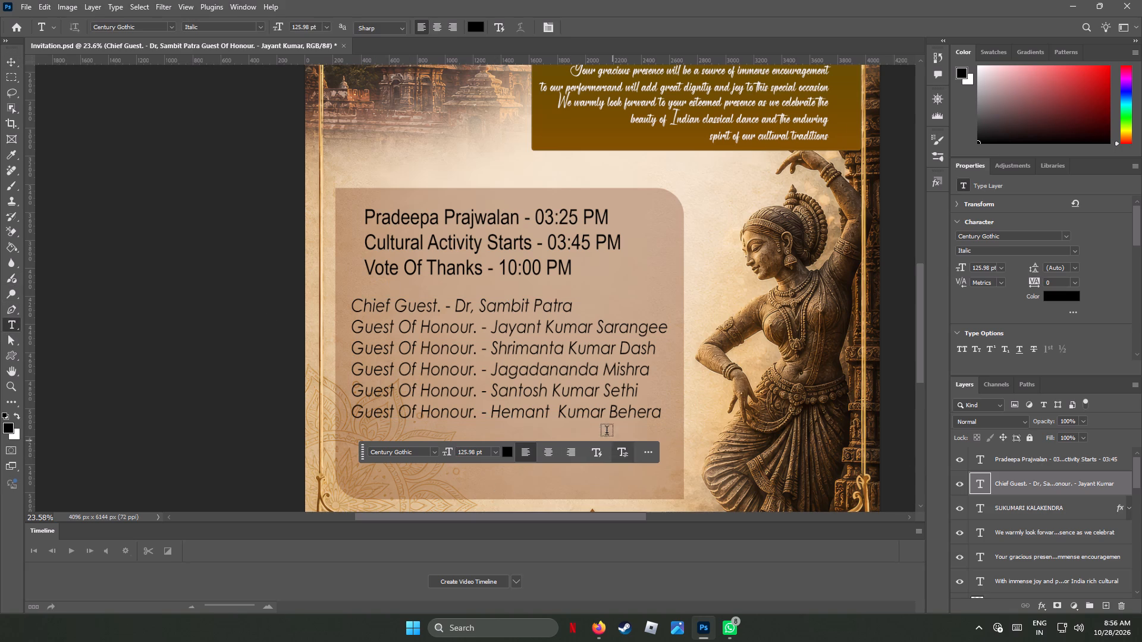
left_click(10, 58)
left_click(497, 407)
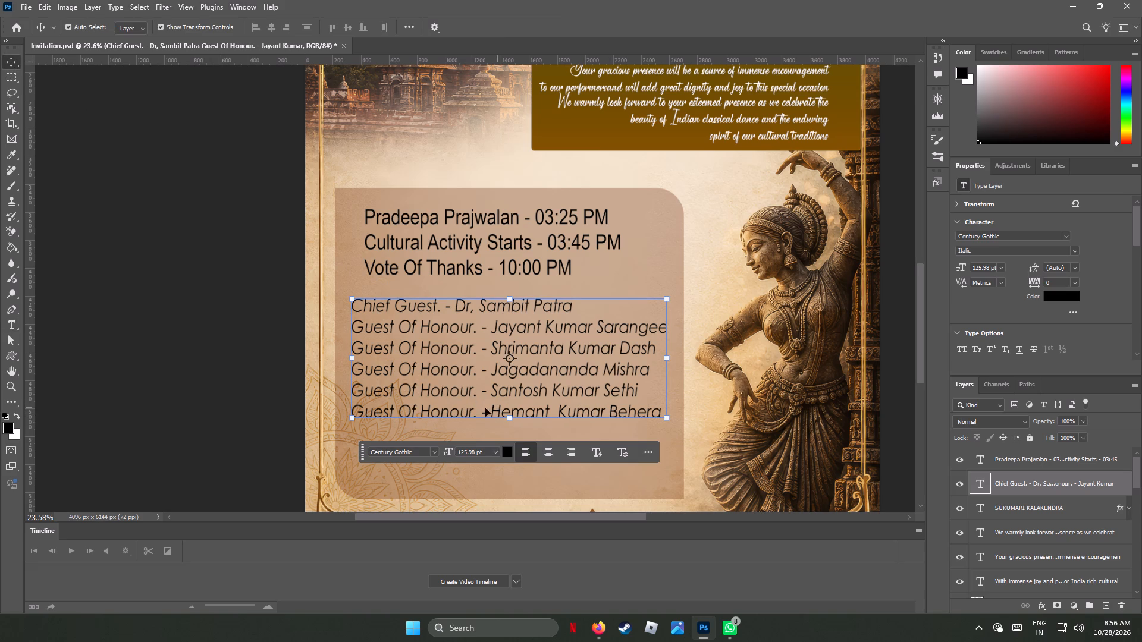
left_click(13, 324)
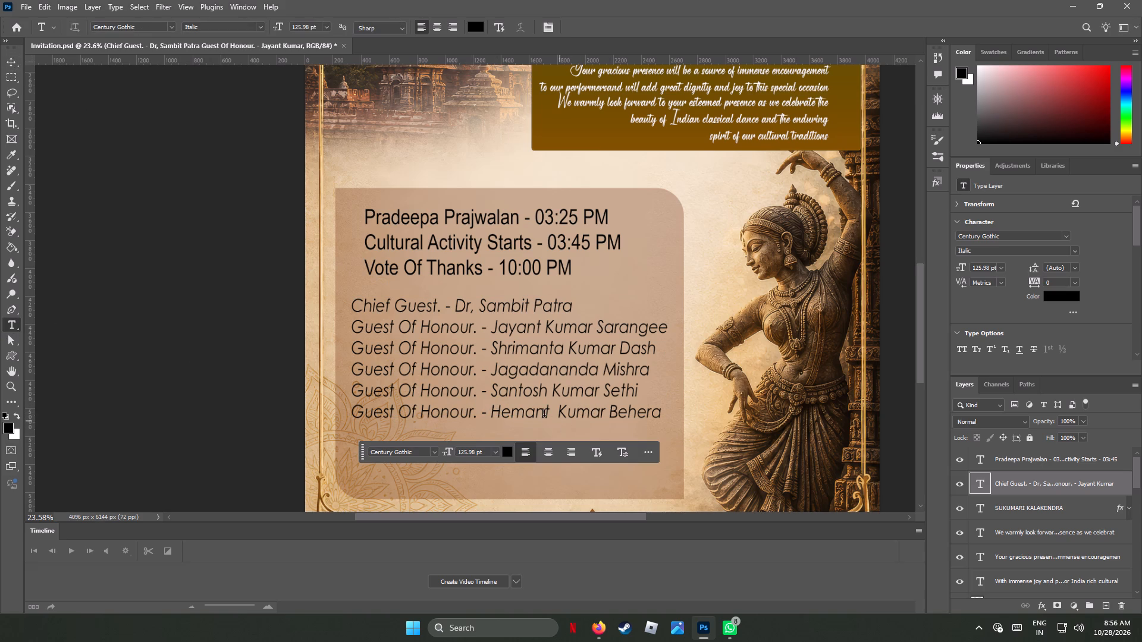
left_click(542, 414)
key("Right")
key("Right")
key("Right")
key("Right")
key("Right")
key("Right")
key("Right")
key("Right")
key("Right")
key("Right")
key("Right")
key("Right")
key("Right")
key("Right")
key("Right")
key("Right")
key("Right")
key("Right")
key("Right")
key("Right")
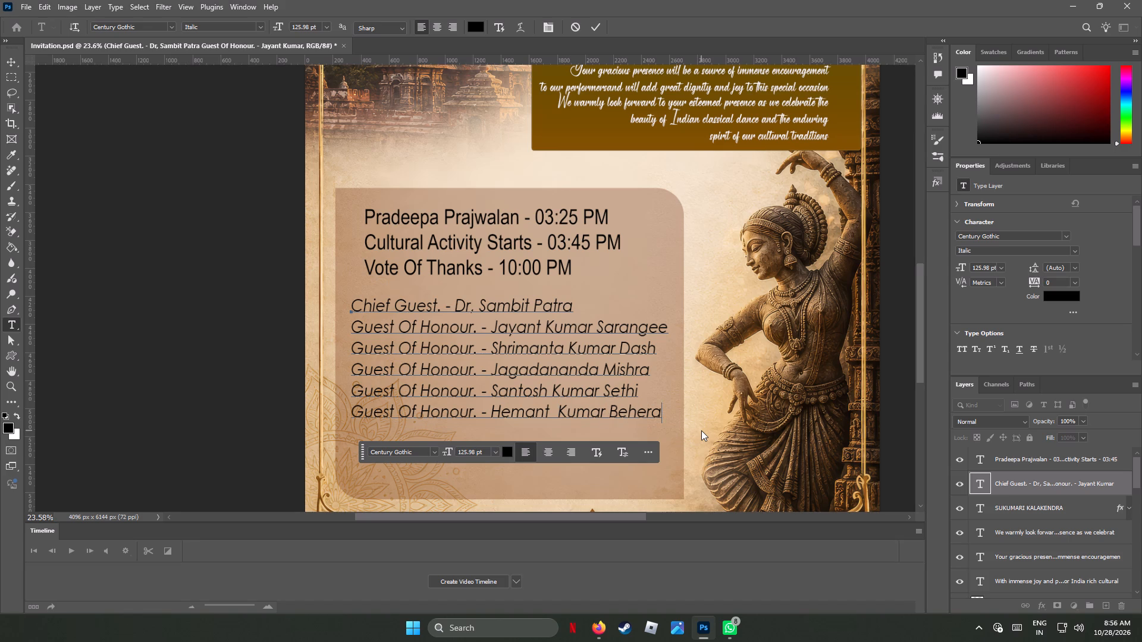
key("Return")
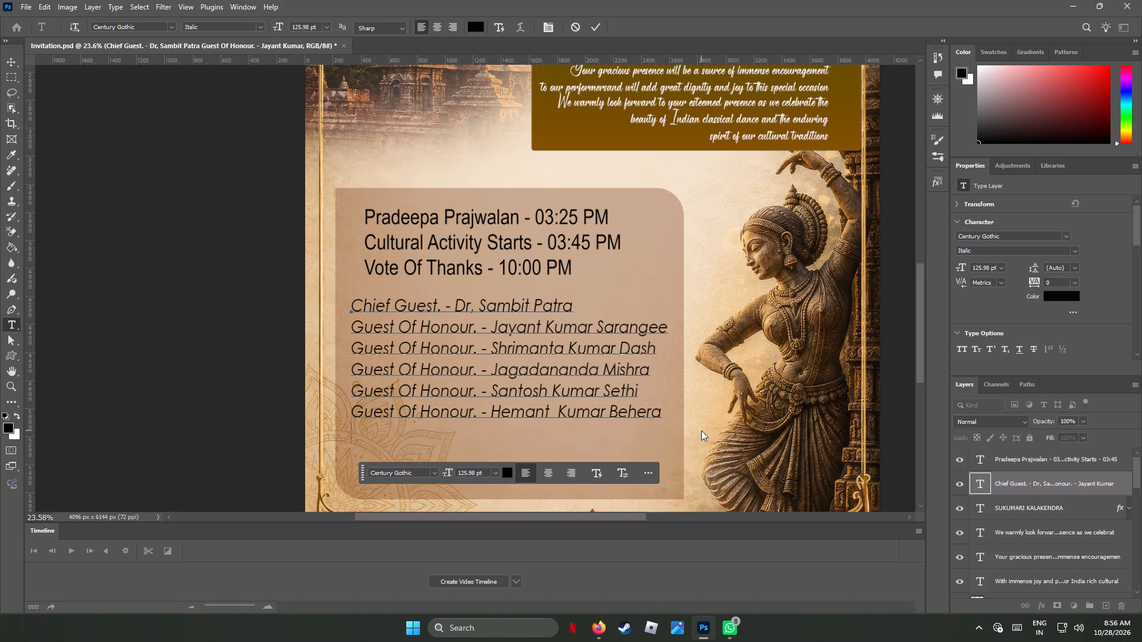
Enter the label "Guest Of Honour. - " on the new line of the guest list.
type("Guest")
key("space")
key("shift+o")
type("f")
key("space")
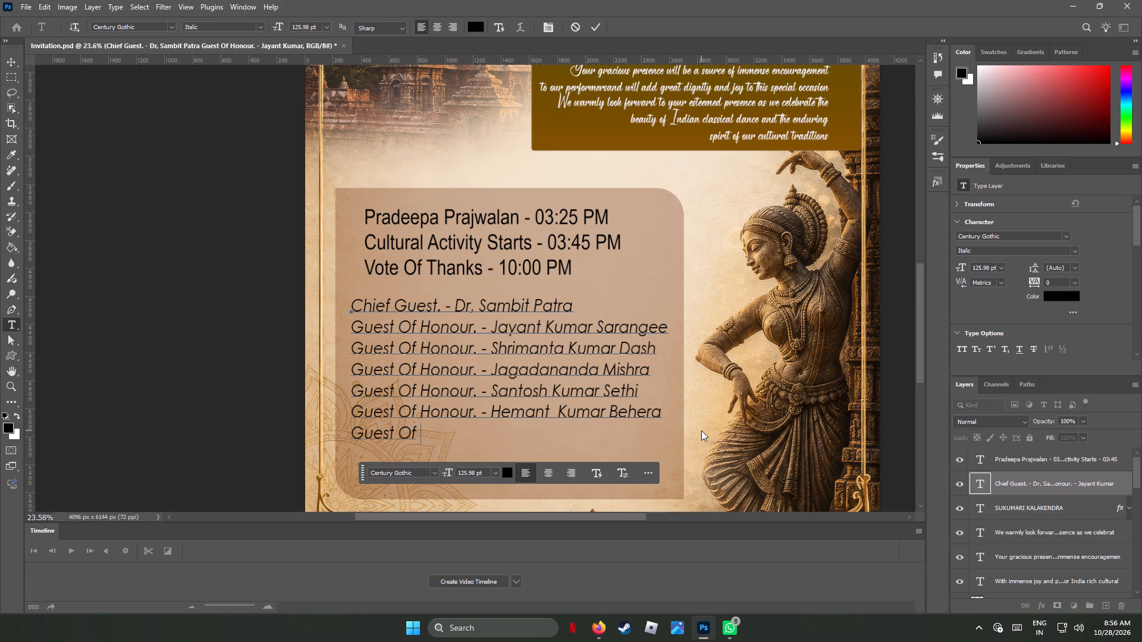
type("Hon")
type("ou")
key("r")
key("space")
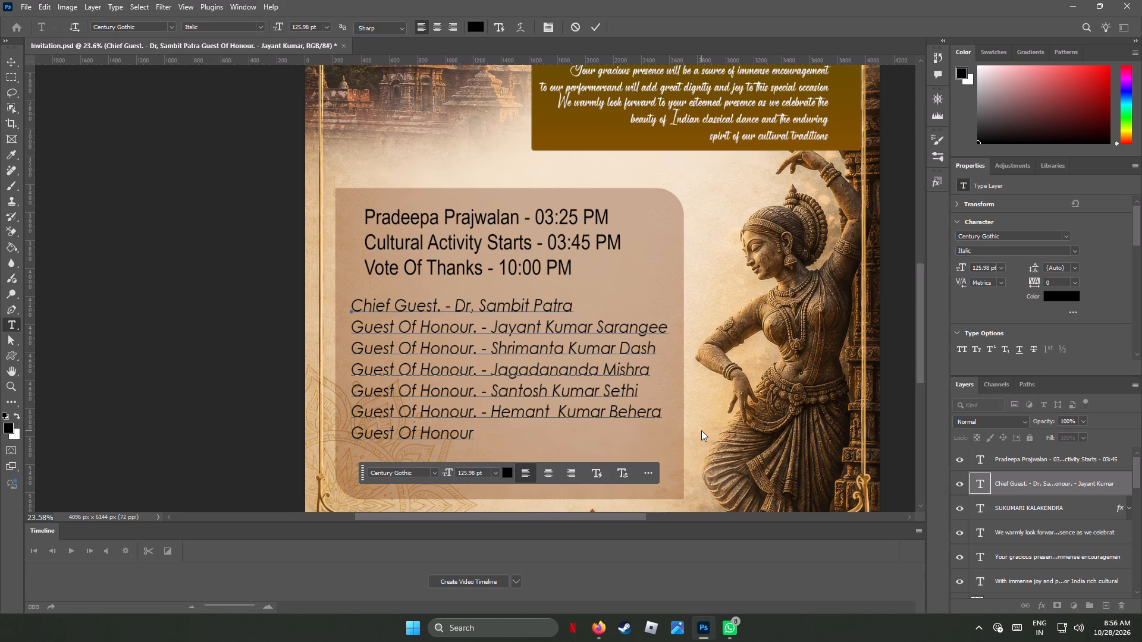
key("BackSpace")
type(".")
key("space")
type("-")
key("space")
Complete the new Guest Of Honour line with the guest's full name and commit the text layer.
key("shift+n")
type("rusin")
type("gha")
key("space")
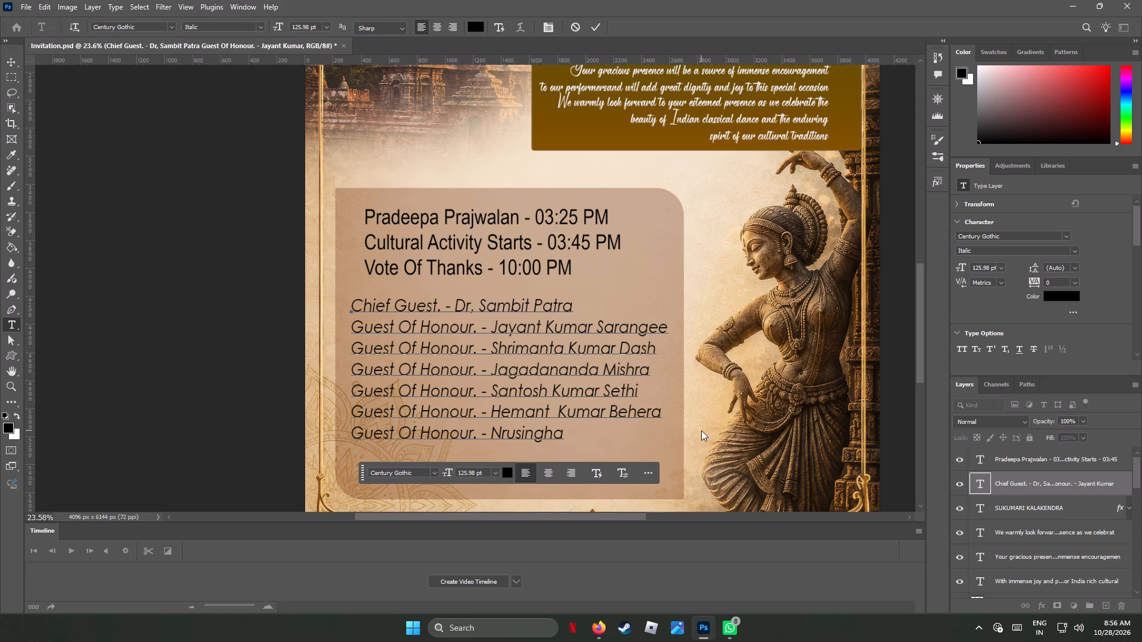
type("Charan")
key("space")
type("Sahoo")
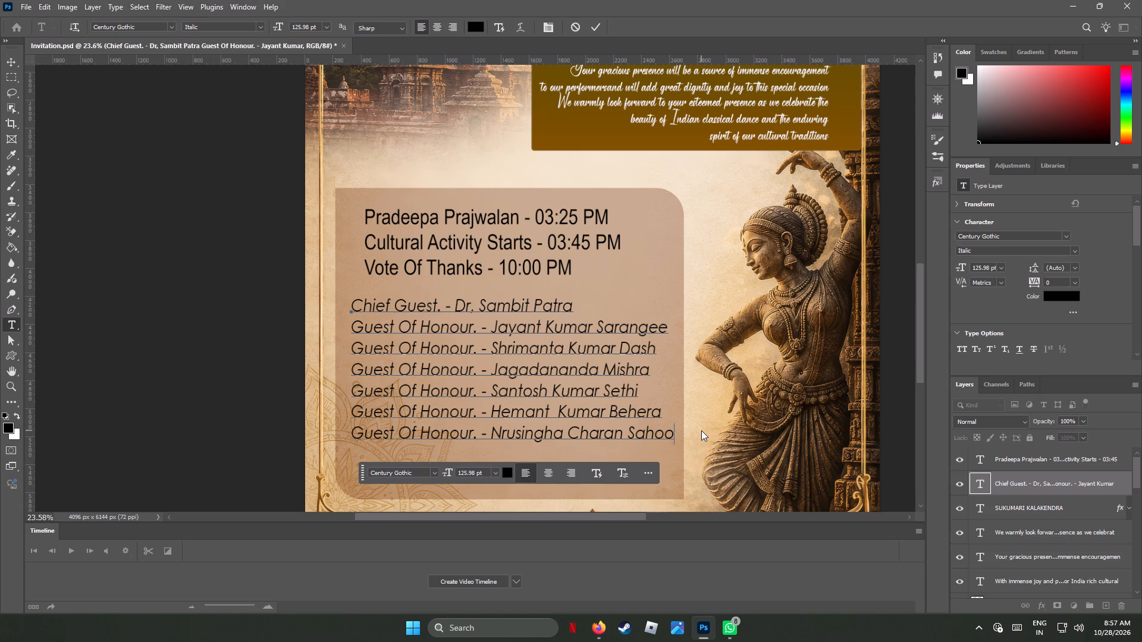
left_click(10, 63)
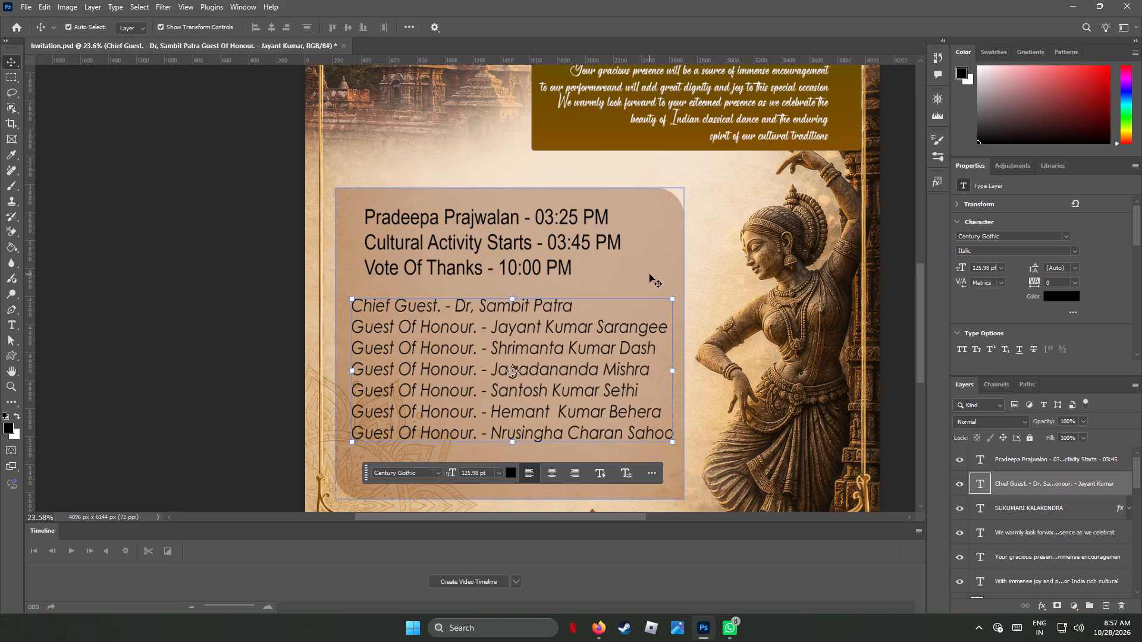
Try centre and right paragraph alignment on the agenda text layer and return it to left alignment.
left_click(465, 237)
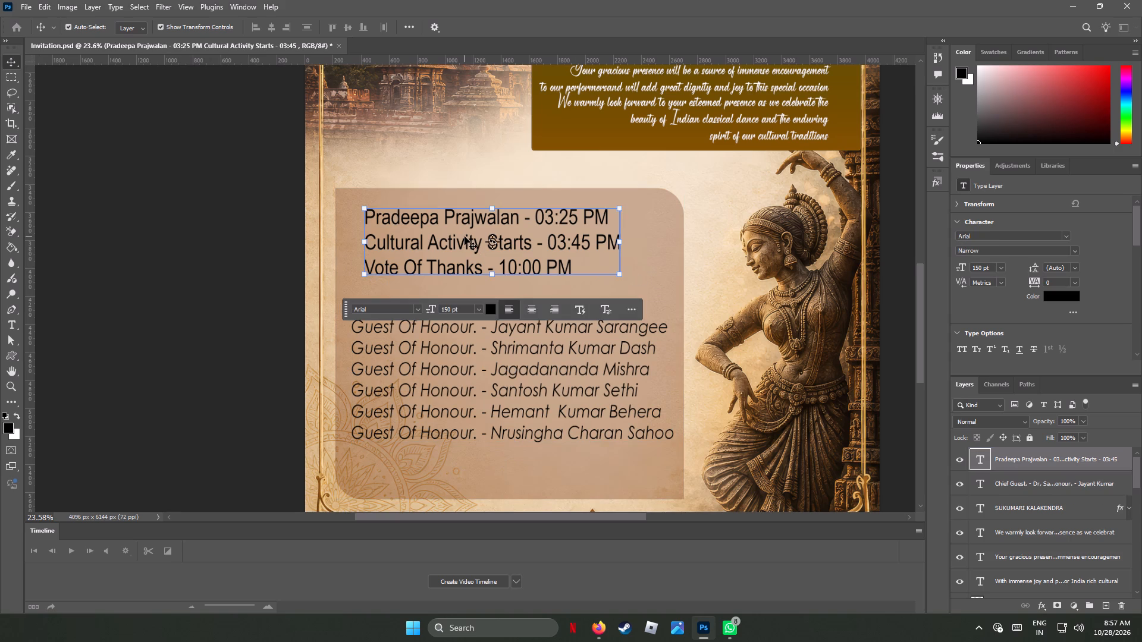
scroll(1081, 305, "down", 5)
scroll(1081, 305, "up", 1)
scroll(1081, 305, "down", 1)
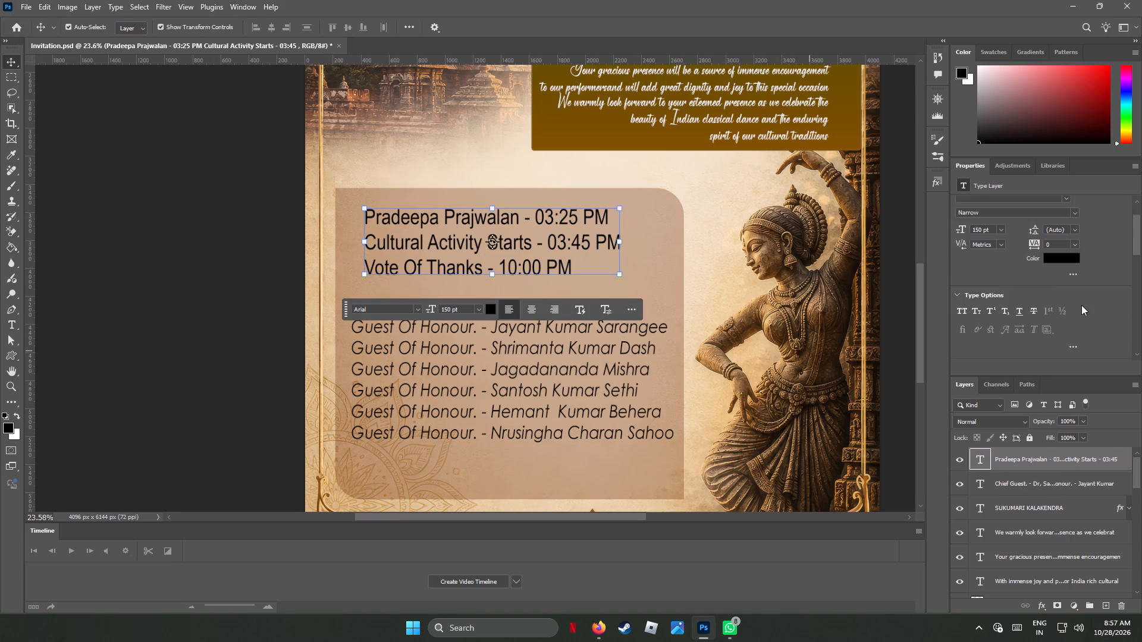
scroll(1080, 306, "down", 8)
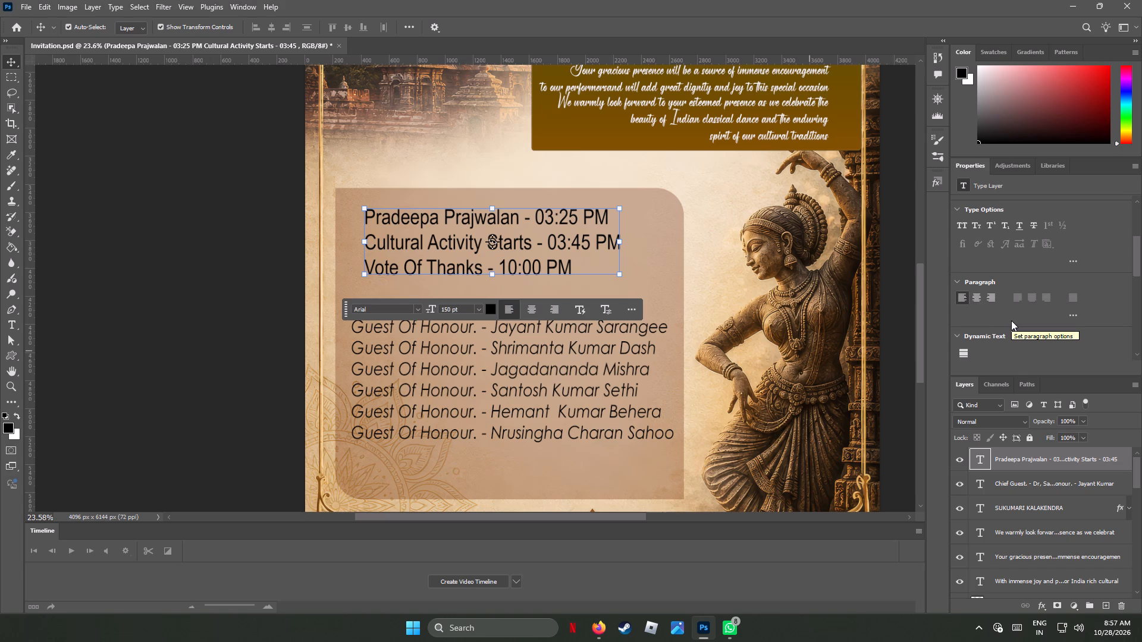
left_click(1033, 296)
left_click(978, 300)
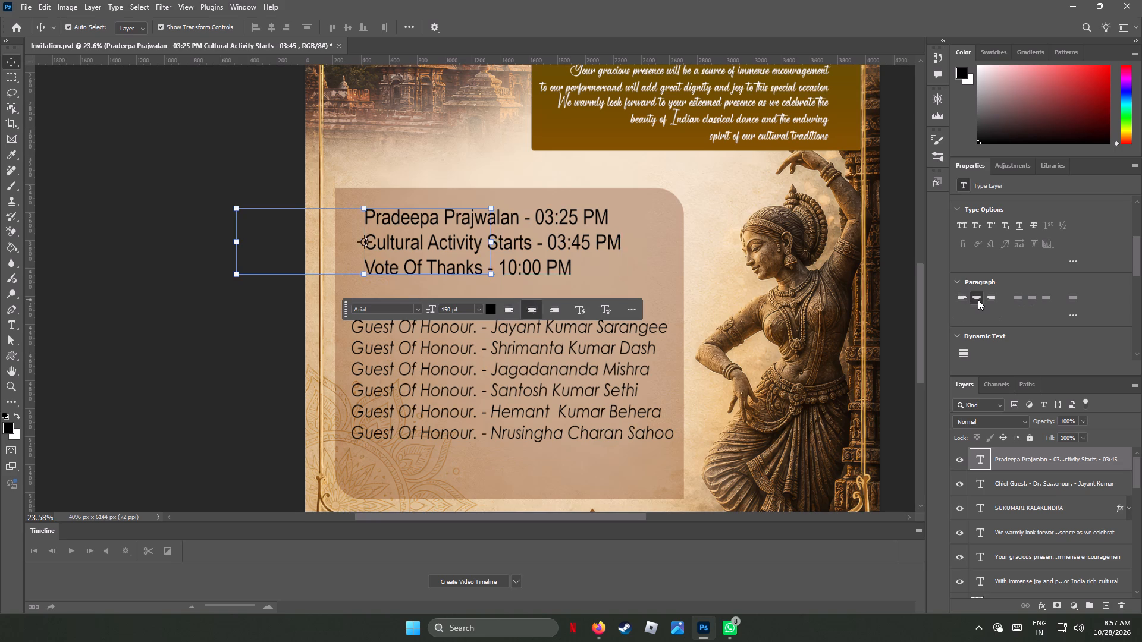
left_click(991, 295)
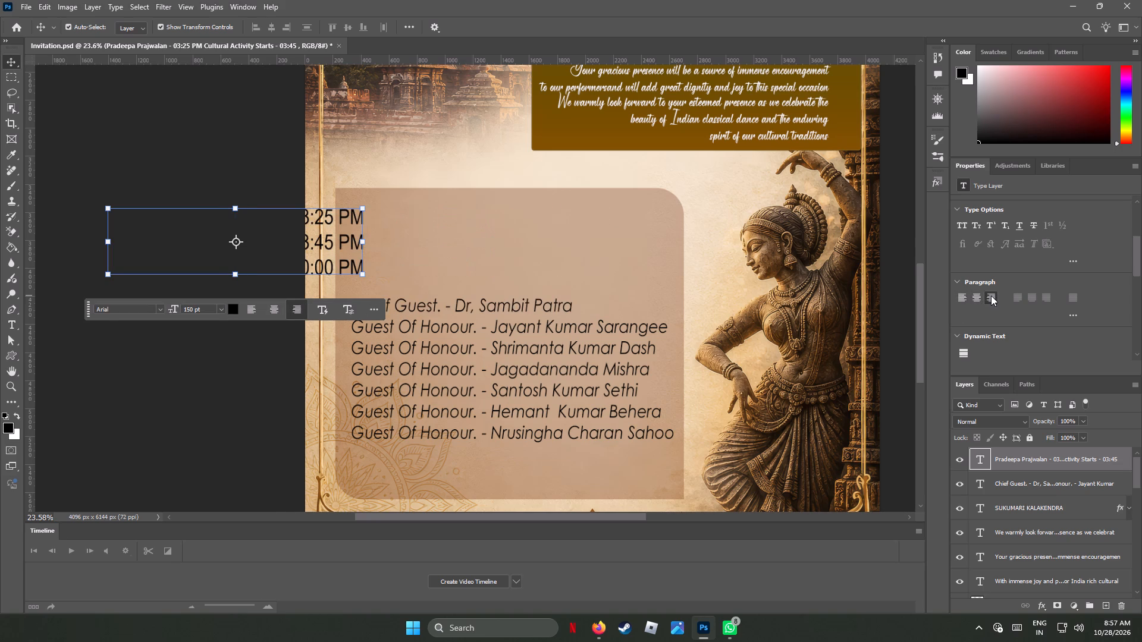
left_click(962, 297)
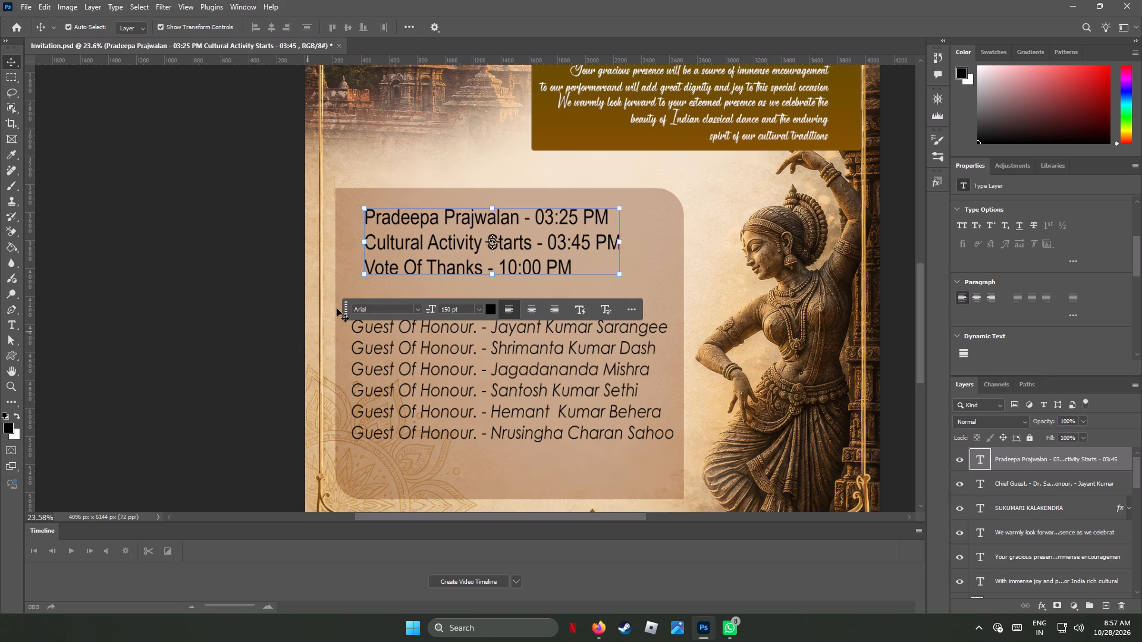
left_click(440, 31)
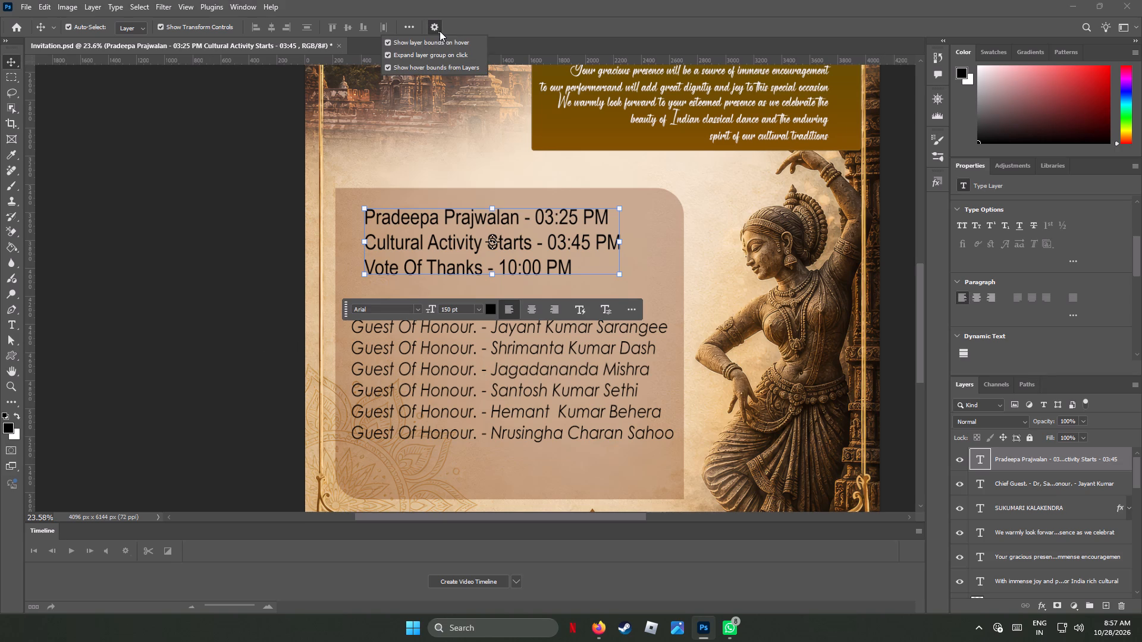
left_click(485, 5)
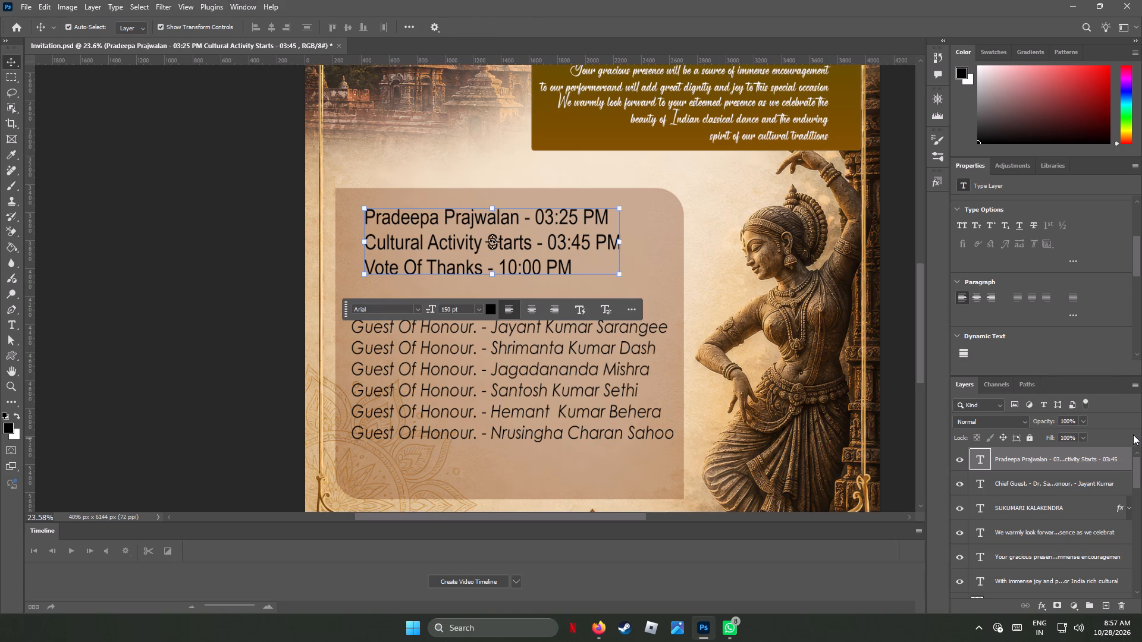
Change the font of the guest list text layer to Estherville Demo Regular.
left_click(508, 382)
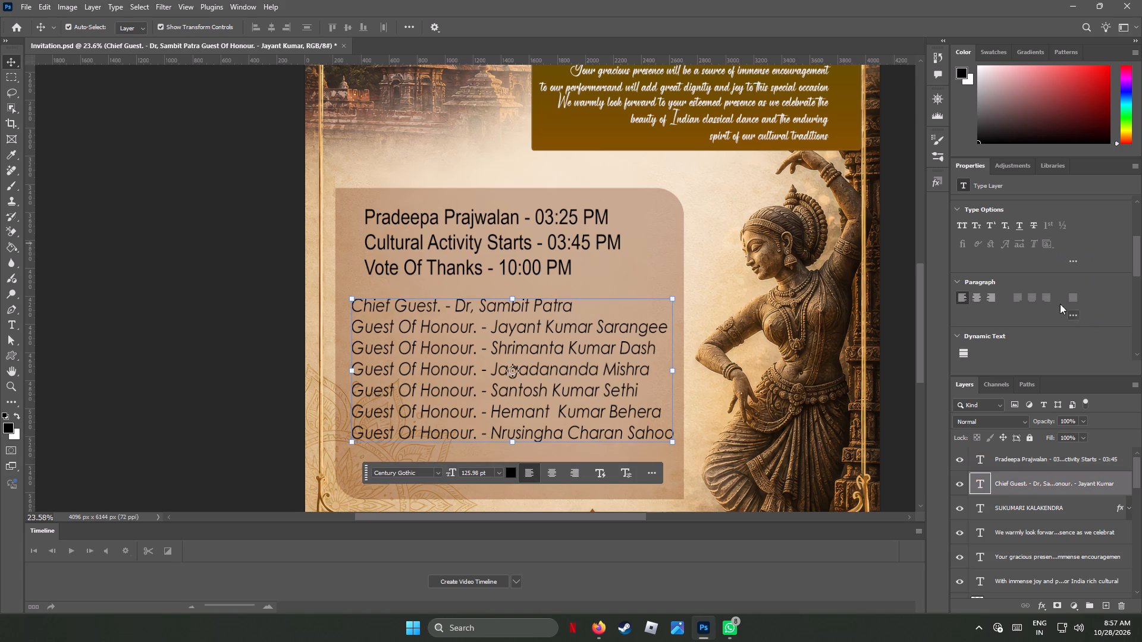
scroll(1021, 280, "up", 3)
scroll(1021, 280, "down", 1)
scroll(1021, 280, "up", 3)
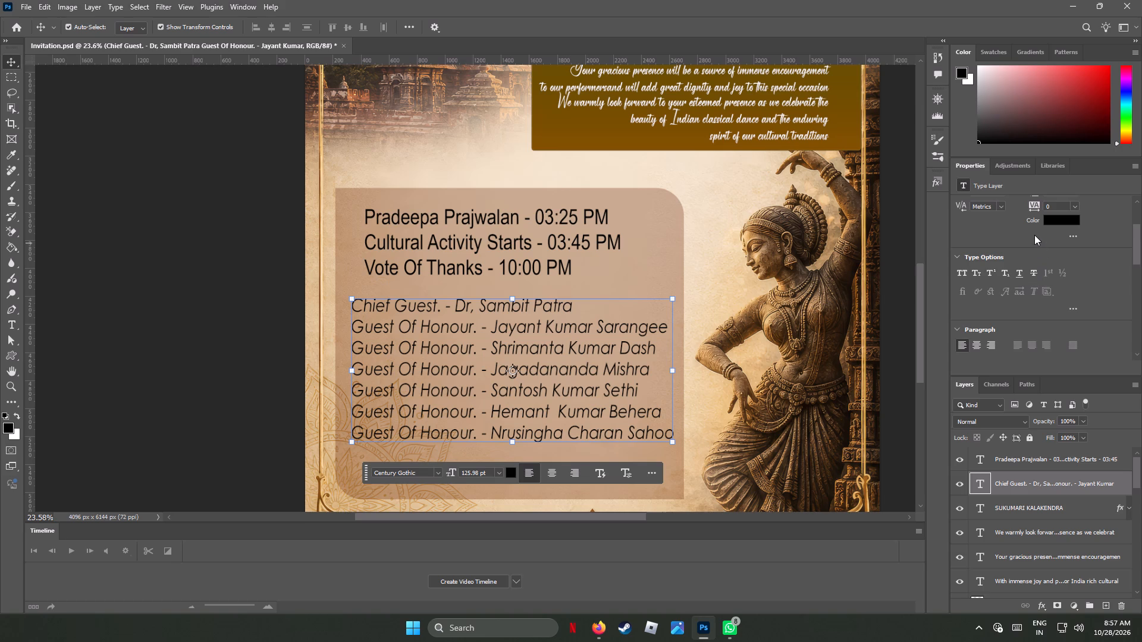
scroll(1034, 235, "up", 2)
scroll(1034, 235, "down", 1)
scroll(1034, 235, "up", 10)
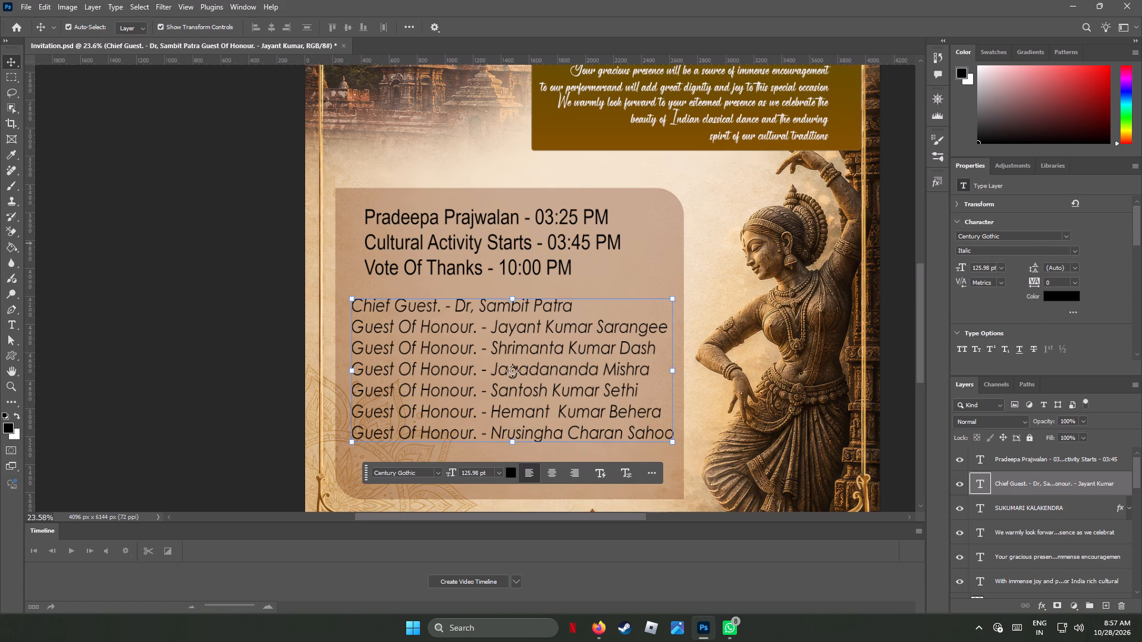
left_click(1066, 236)
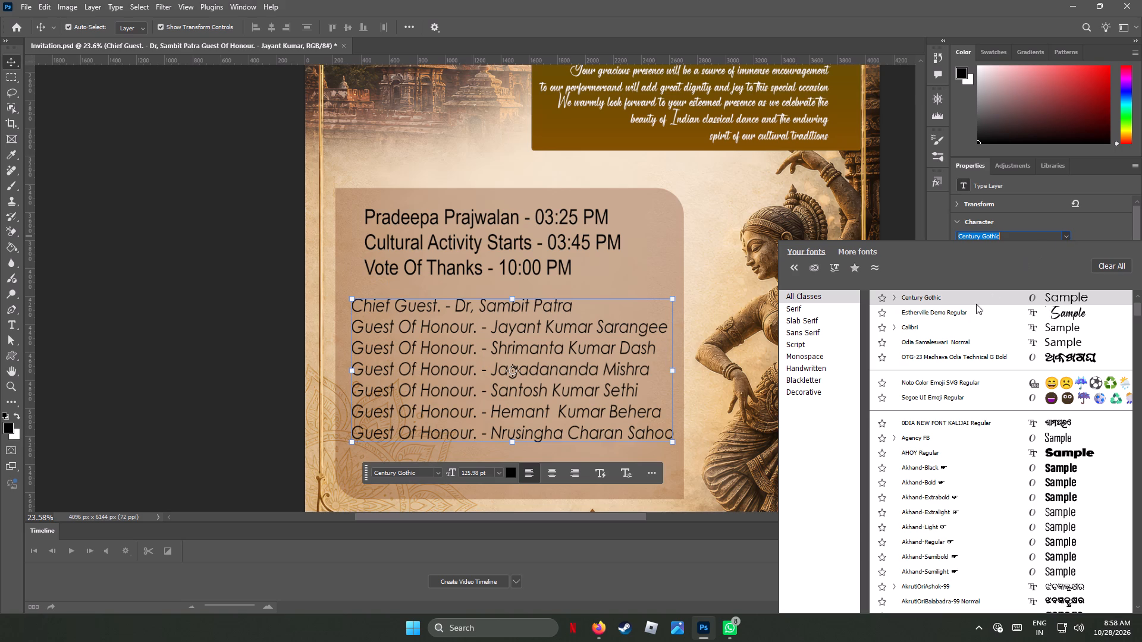
left_click(962, 313)
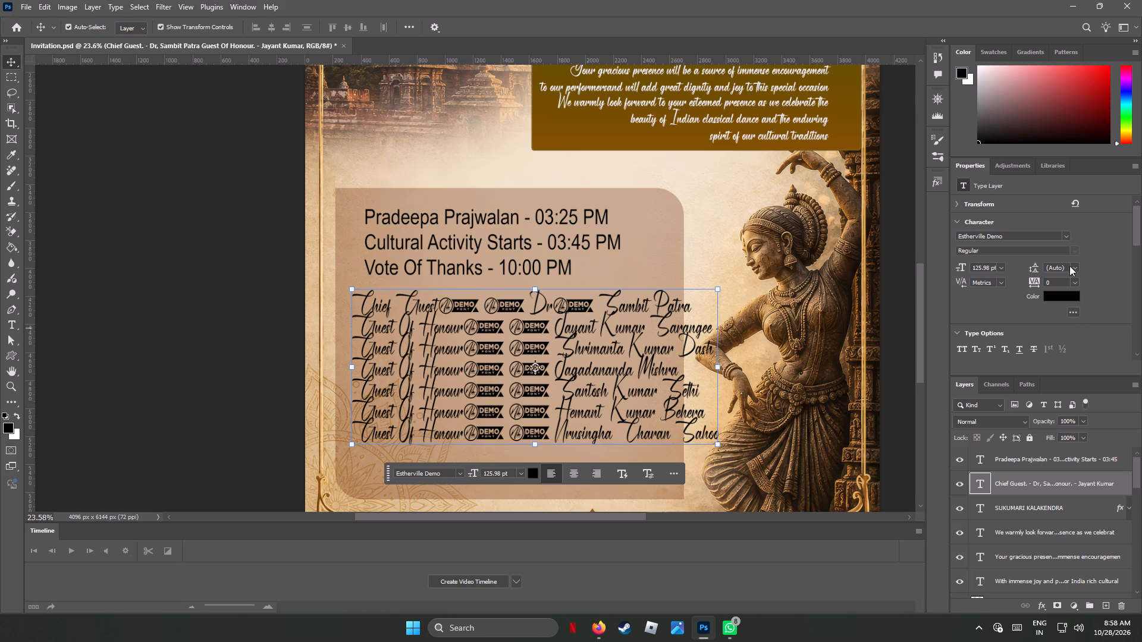
Change the font of the guest list text layer to Cooper Black Regular and deselect the layer.
left_click(1065, 232)
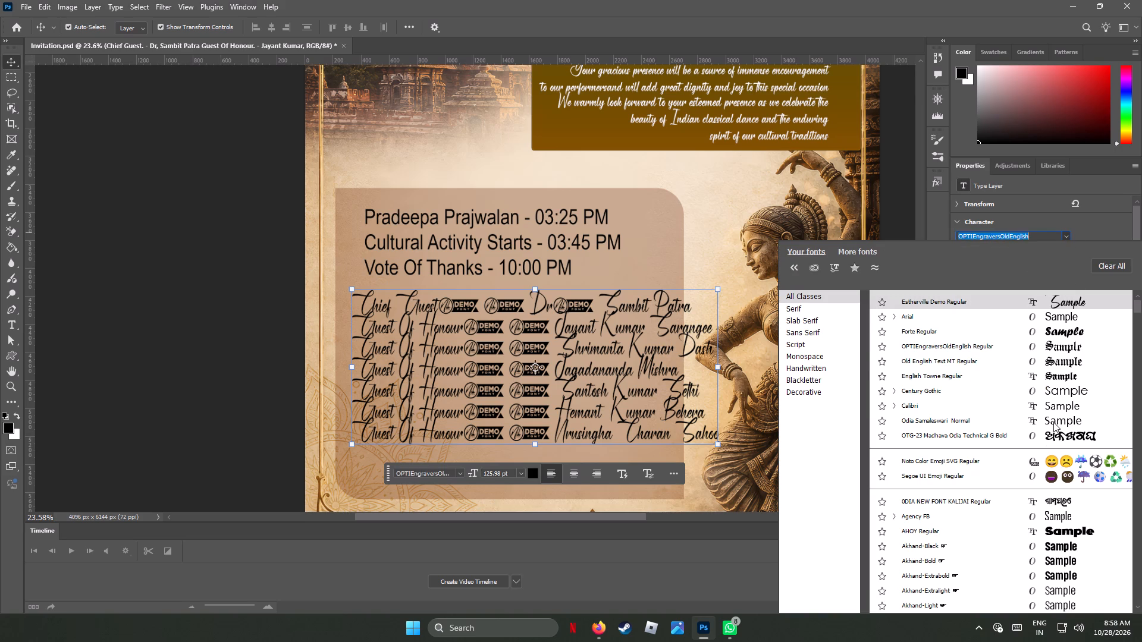
scroll(1021, 539, "down", 11)
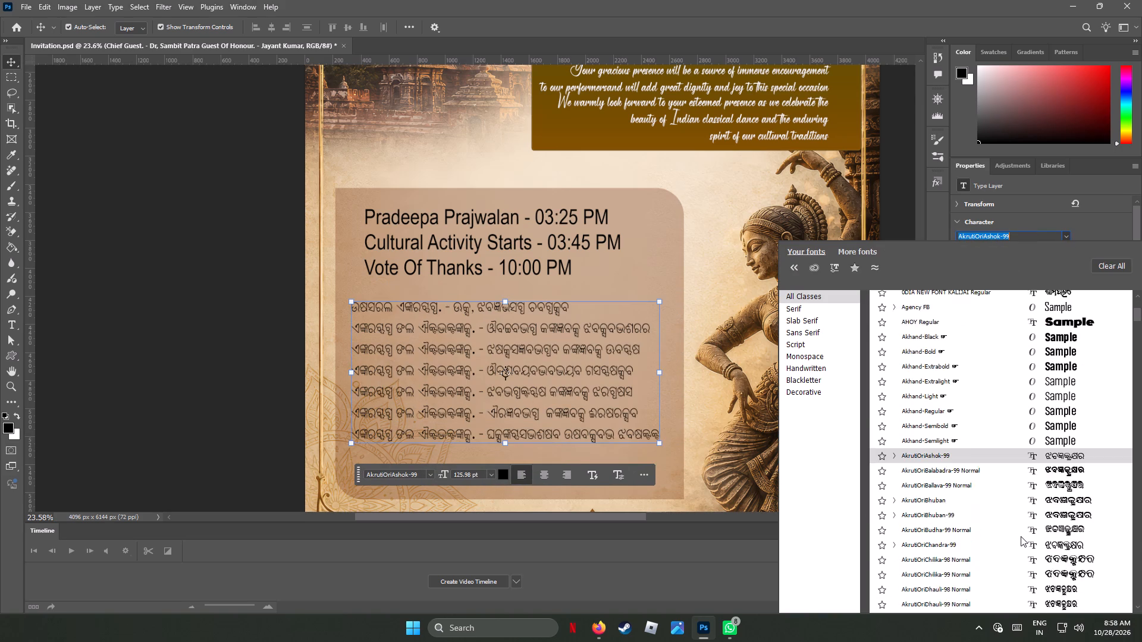
scroll(1021, 536, "down", 10)
scroll(1021, 536, "up", 2)
scroll(1021, 536, "down", 3)
scroll(1021, 536, "up", 2)
scroll(1021, 536, "down", 1)
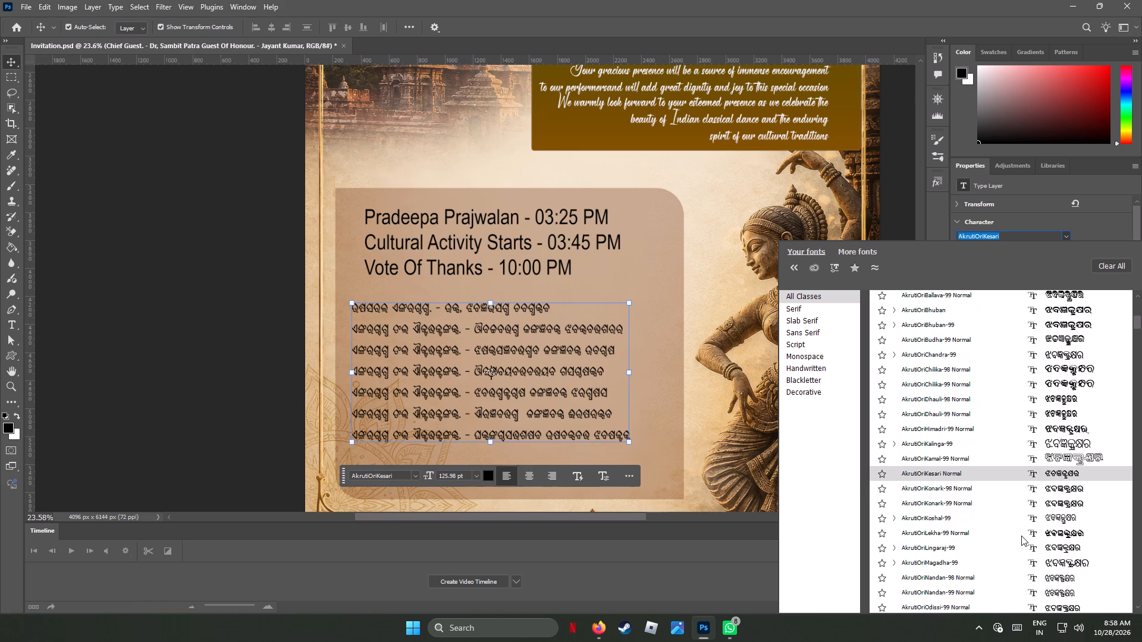
scroll(1021, 535, "down", 6)
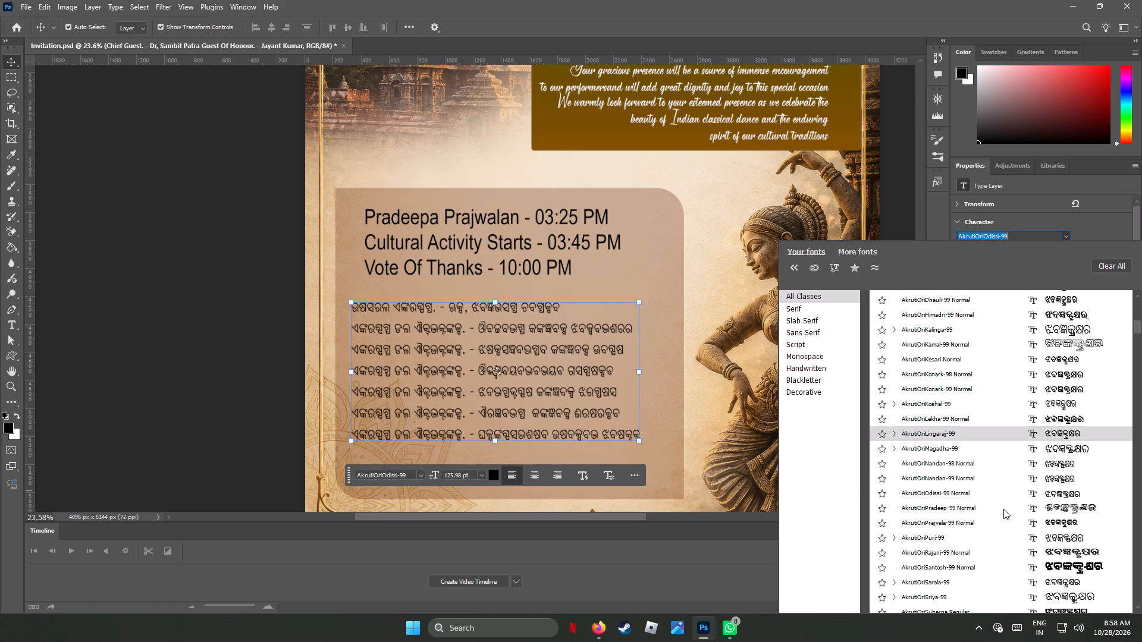
scroll(1003, 509, "down", 8)
scroll(1003, 509, "up", 3)
scroll(1003, 509, "down", 3)
scroll(1003, 509, "up", 1)
scroll(1003, 509, "down", 3)
scroll(1003, 509, "up", 2)
scroll(1003, 509, "down", 5)
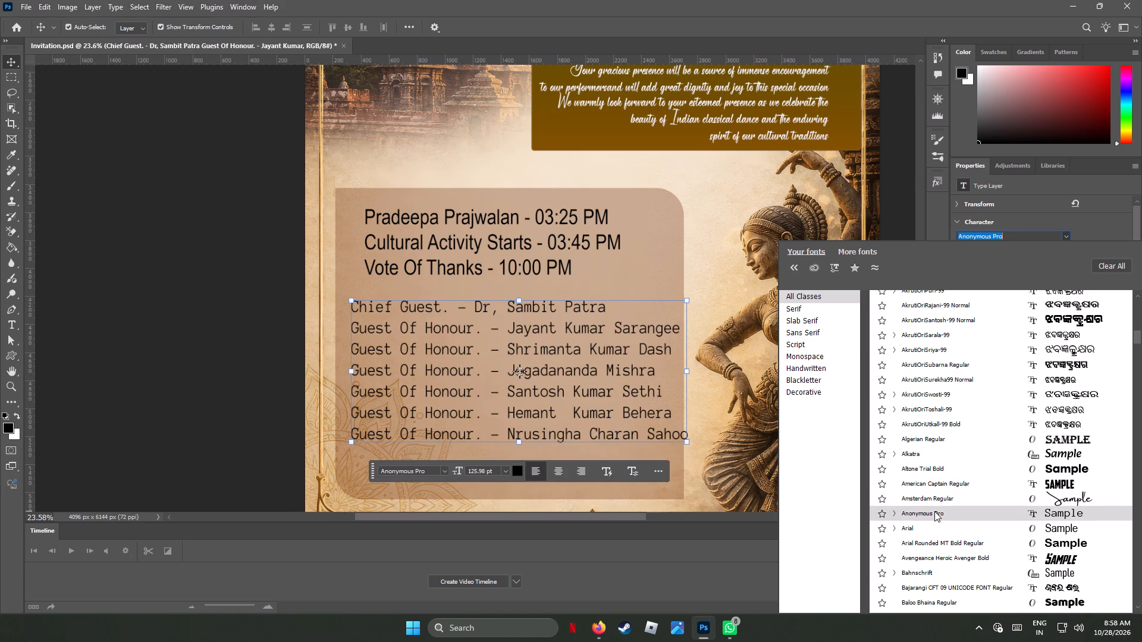
scroll(929, 547, "down", 2)
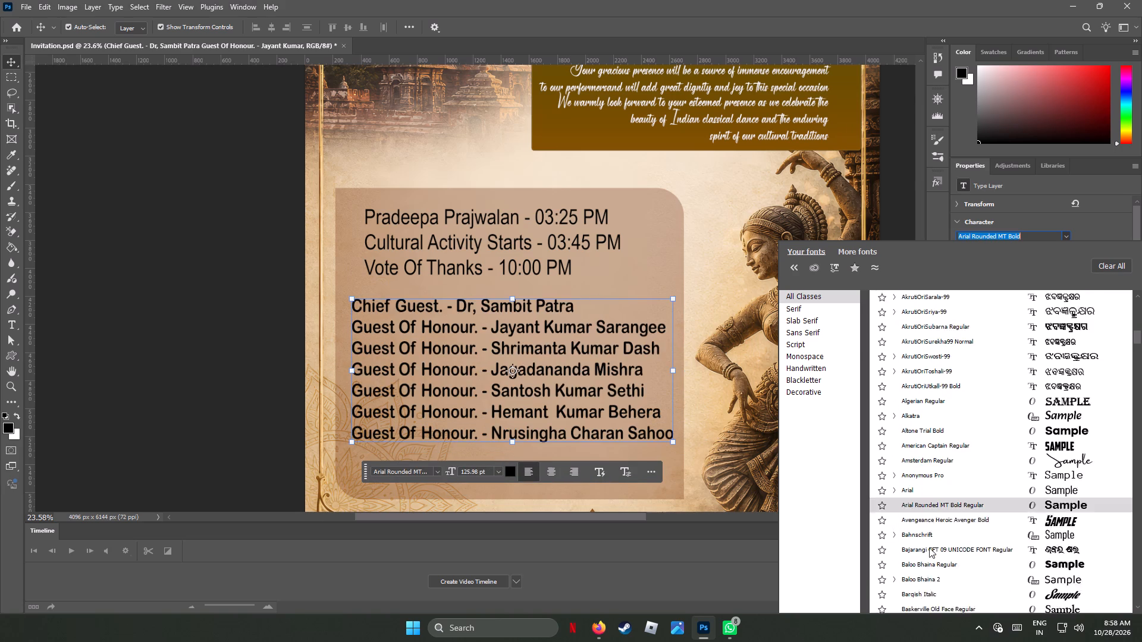
scroll(929, 547, "down", 10)
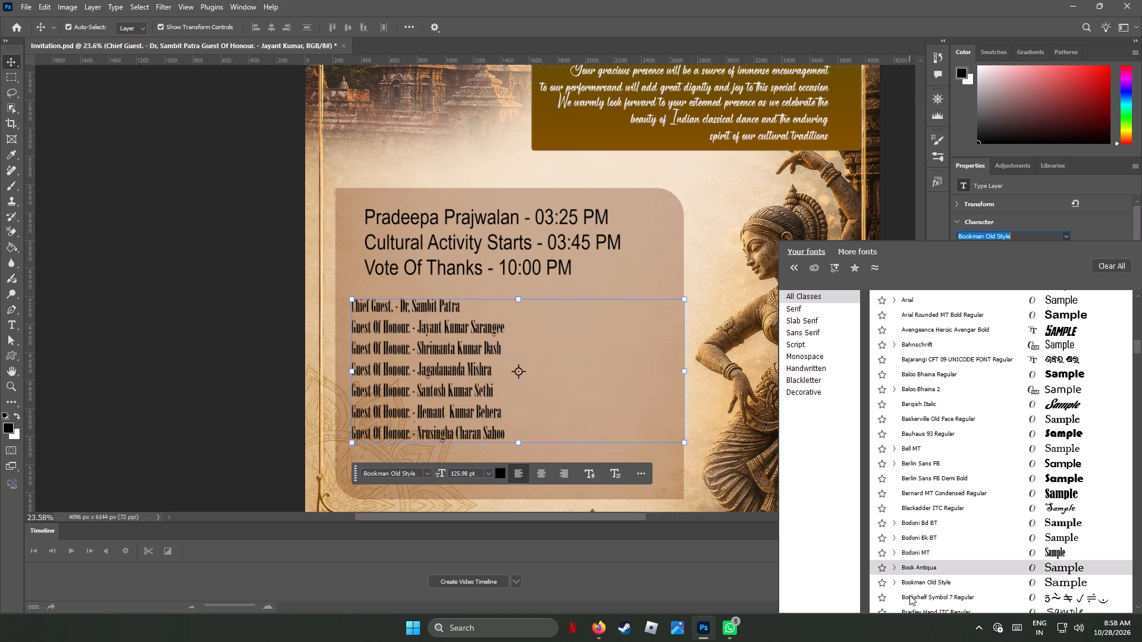
scroll(912, 599, "down", 6)
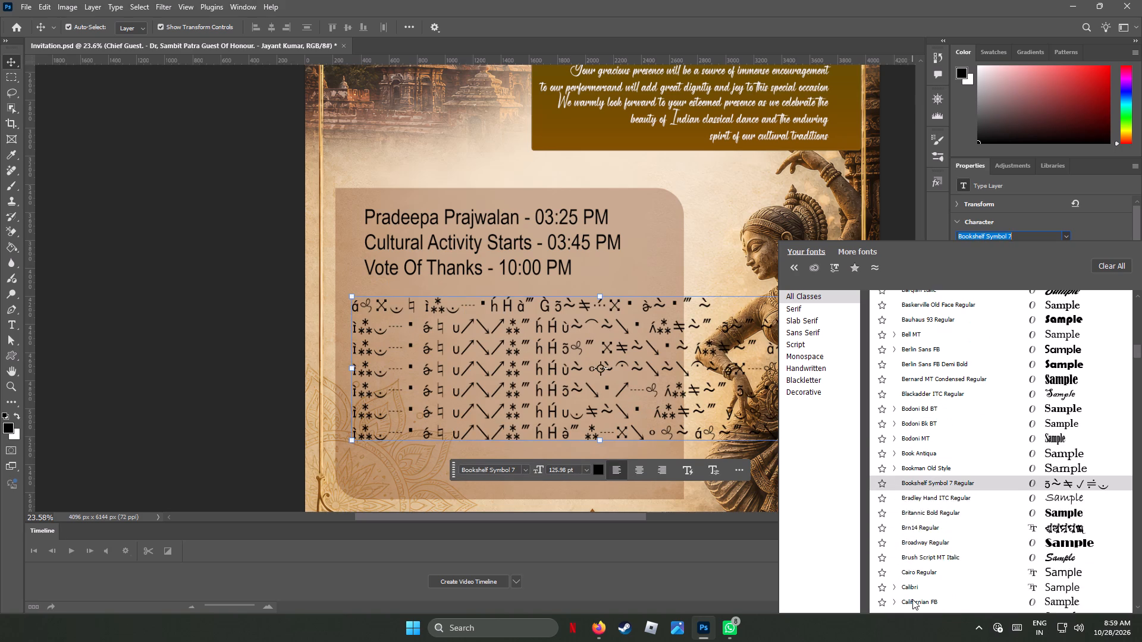
scroll(912, 599, "down", 5)
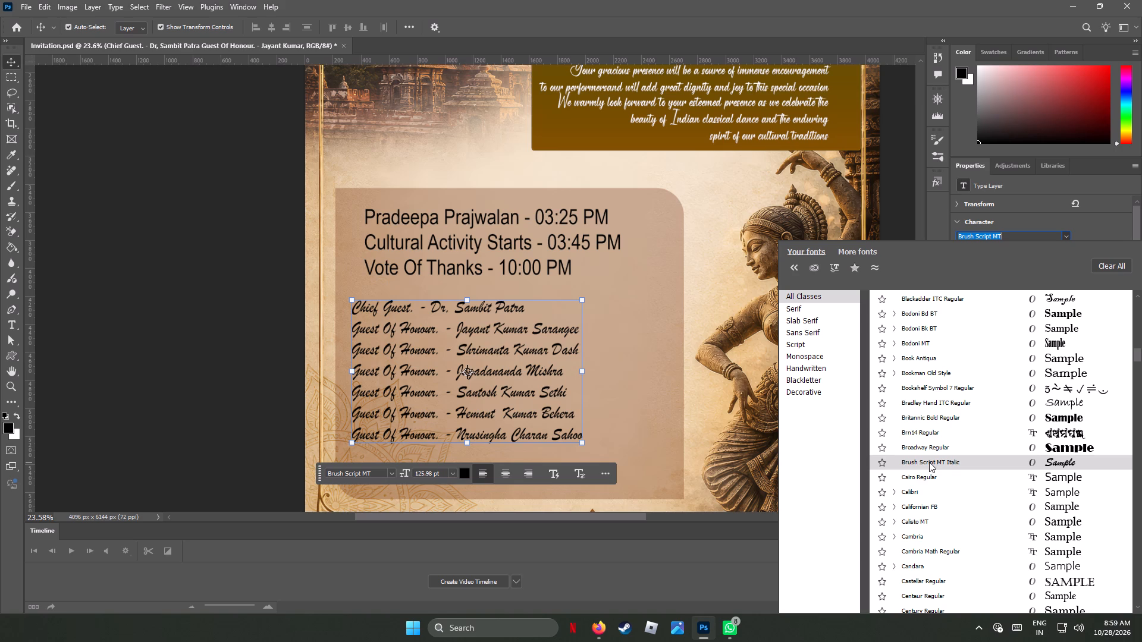
scroll(924, 543, "down", 1)
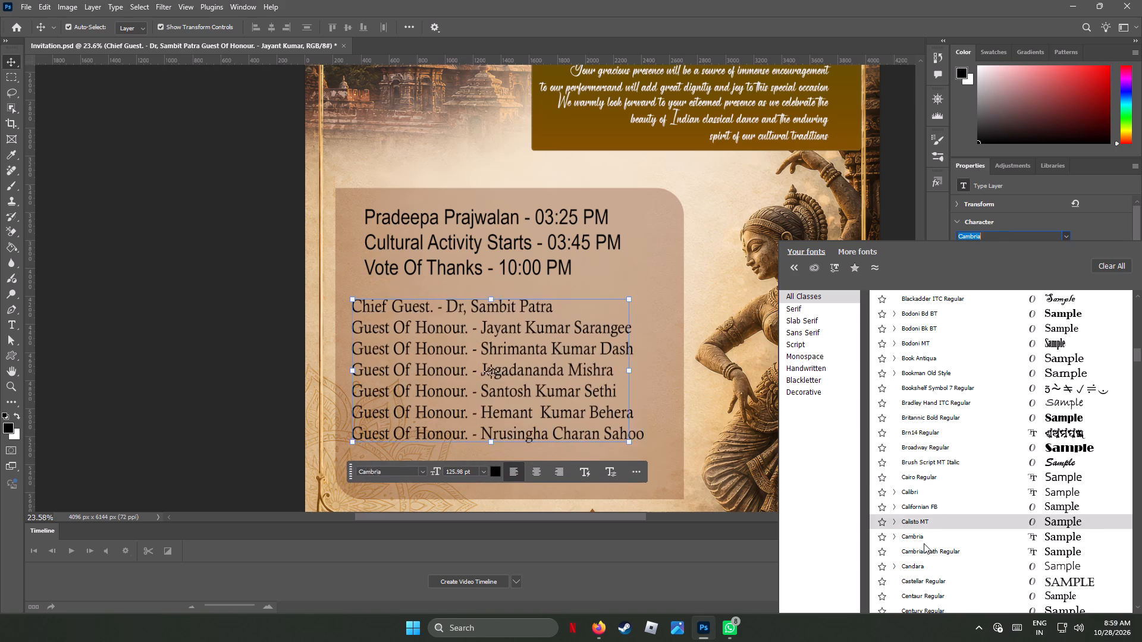
scroll(924, 543, "down", 5)
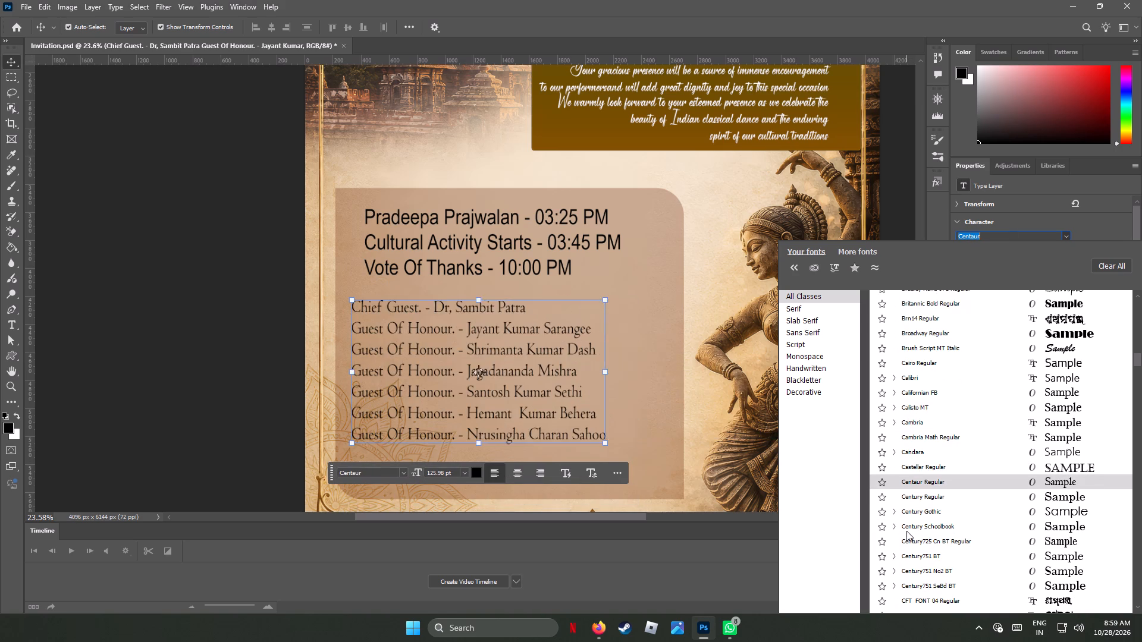
scroll(911, 583, "down", 6)
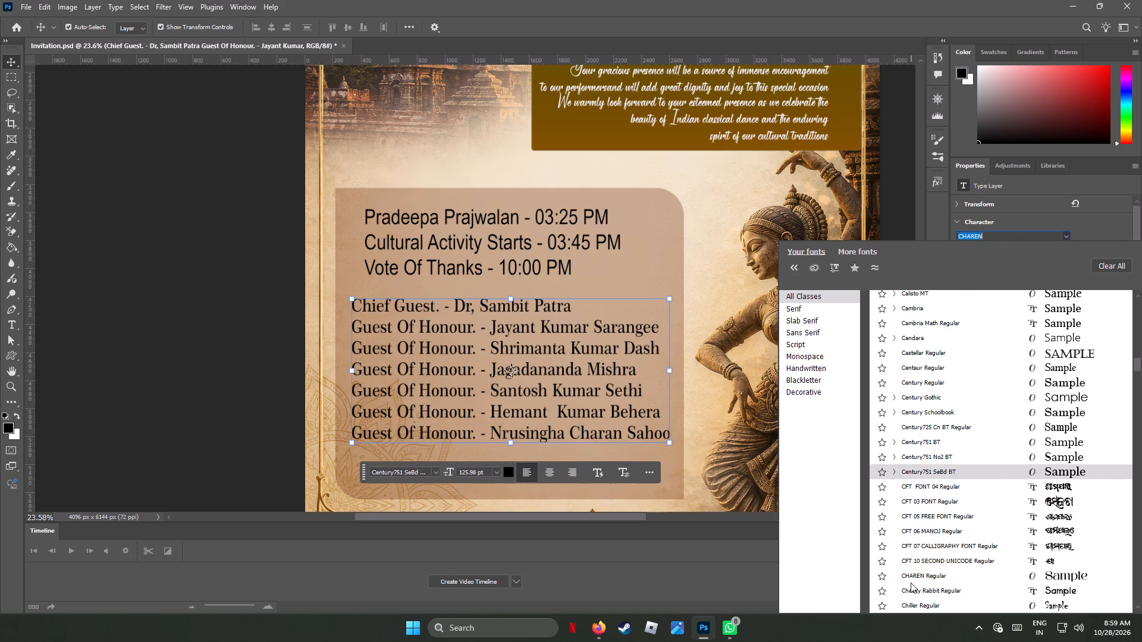
scroll(911, 583, "down", 7)
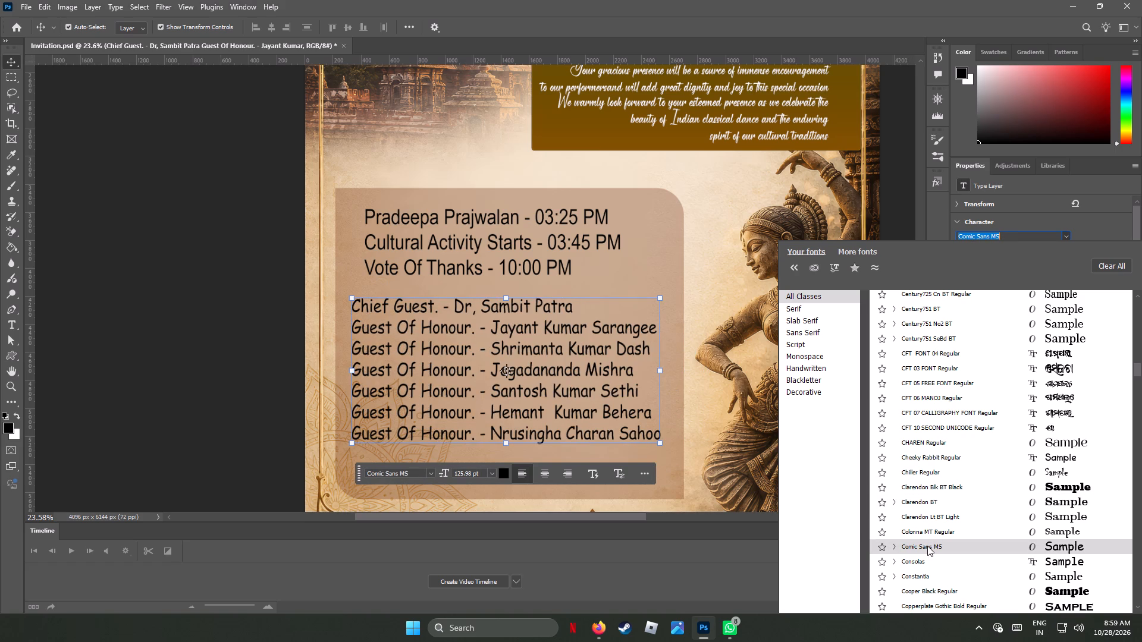
left_click(926, 590)
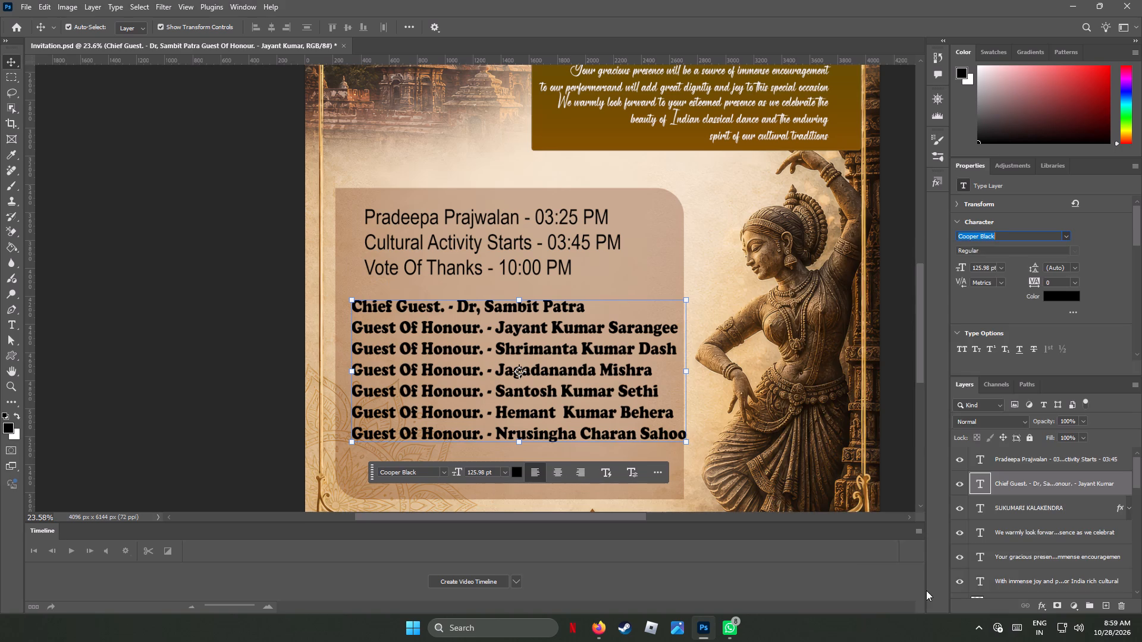
left_click(1069, 251)
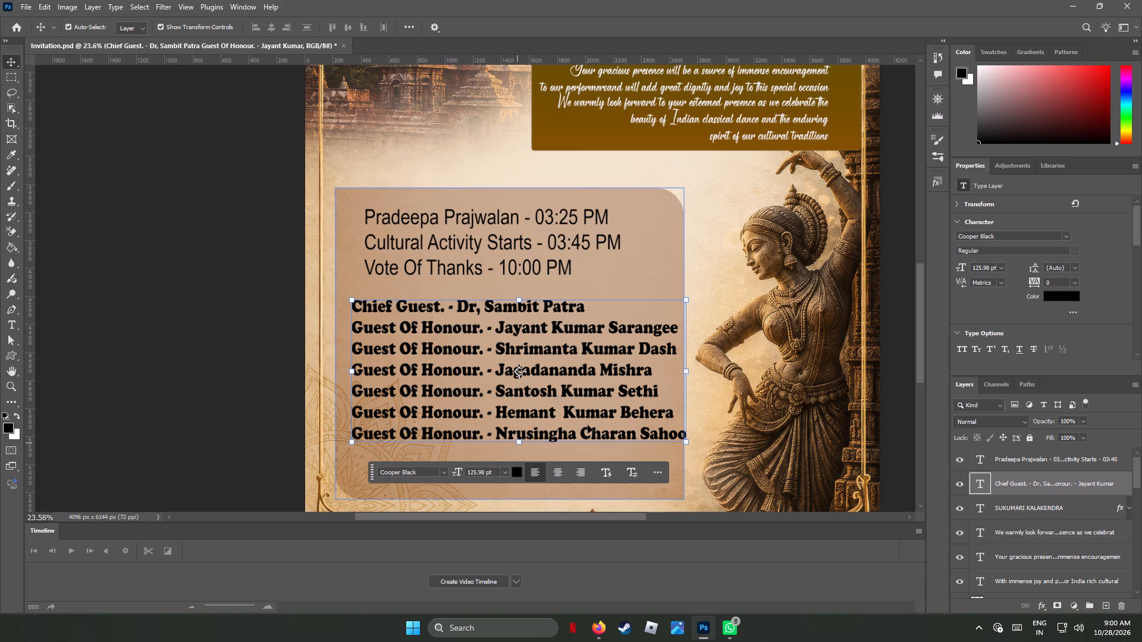
left_click(711, 237)
Move the "With immense joy and profound reverence" paragraph out of the gold panel, up over the start of the Sukumari title.
scroll(716, 248, "up", 3)
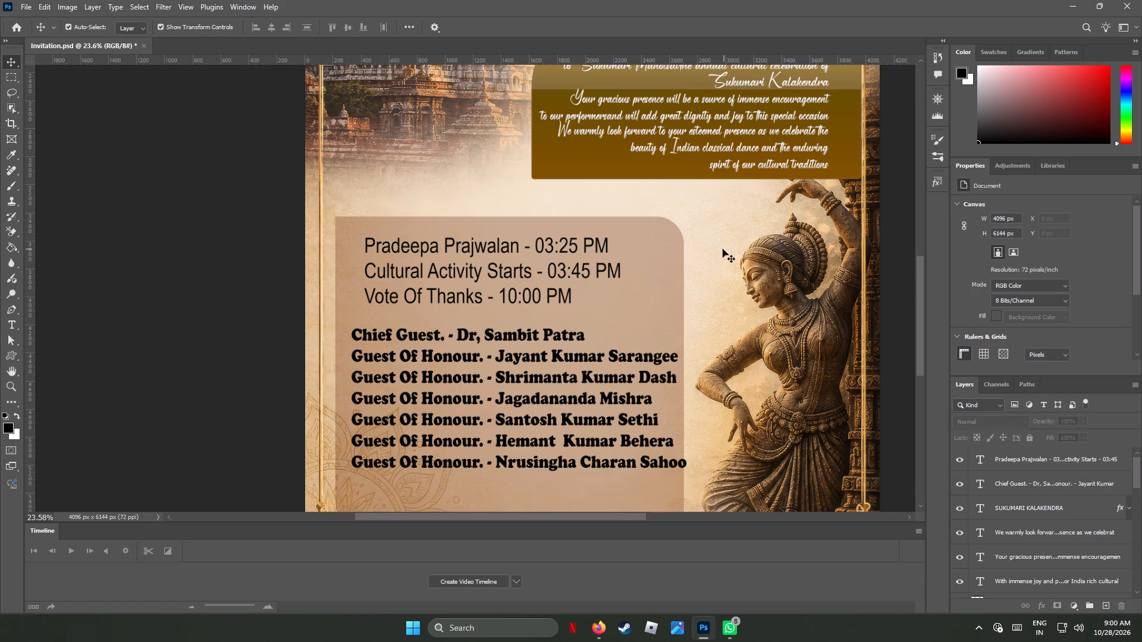
scroll(712, 254, "up", 5)
scroll(712, 254, "down", 1)
scroll(712, 254, "up", 1)
scroll(712, 254, "down", 1)
scroll(712, 254, "up", 10)
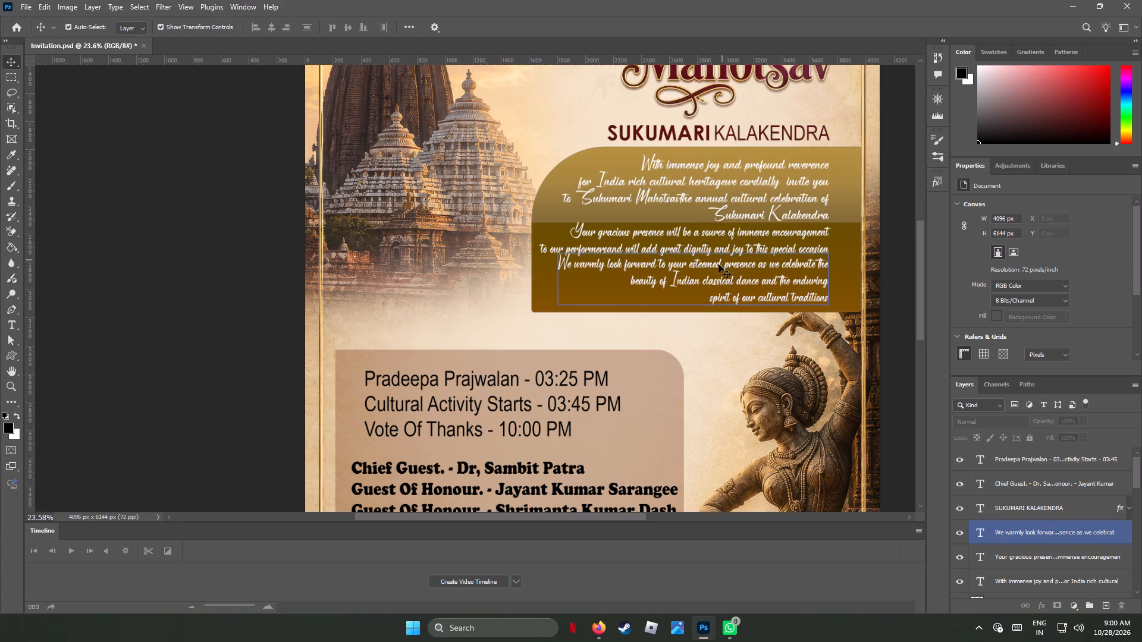
scroll(714, 276, "up", 4)
scroll(714, 276, "down", 1)
scroll(714, 276, "up", 3)
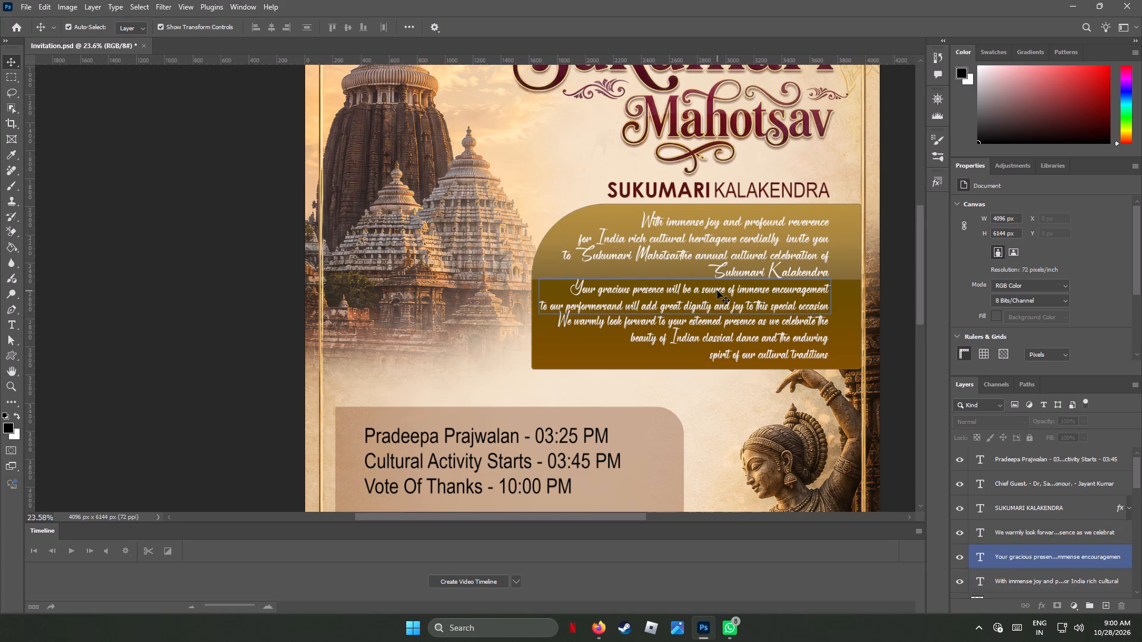
left_click(730, 248)
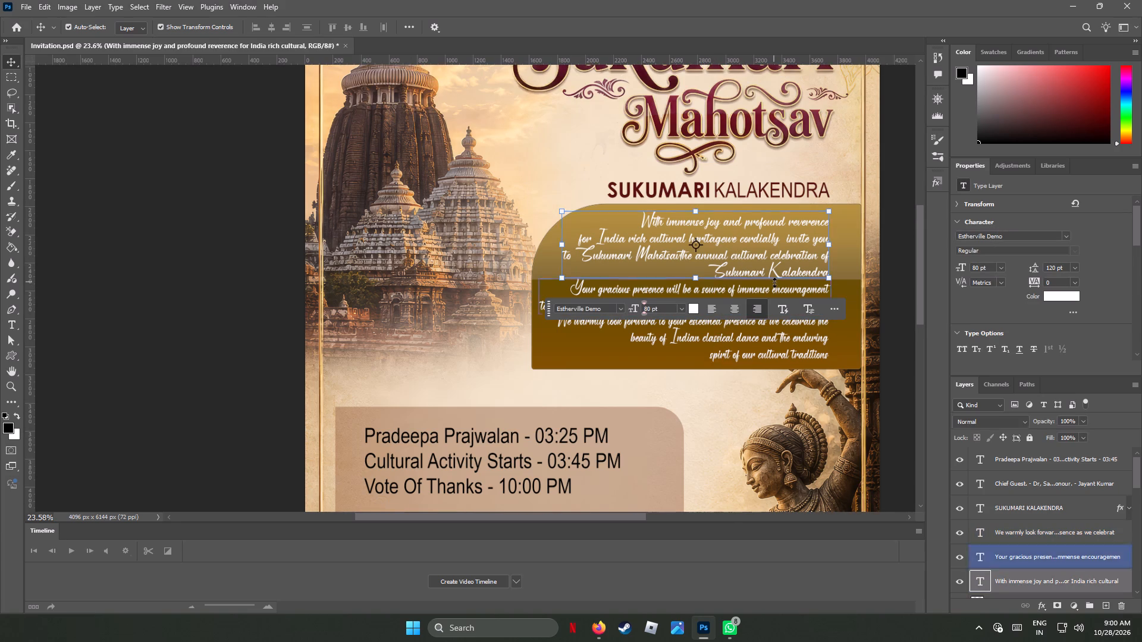
scroll(774, 282, "up", 6)
scroll(774, 282, "down", 2)
scroll(774, 282, "up", 9)
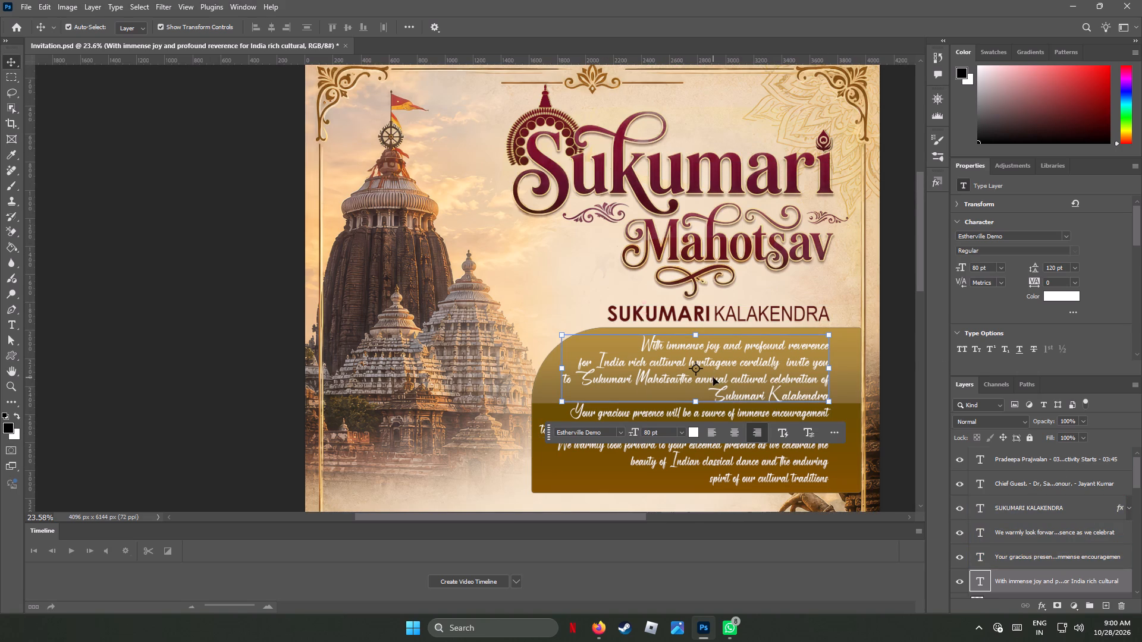
left_click_drag(716, 380, 583, 133)
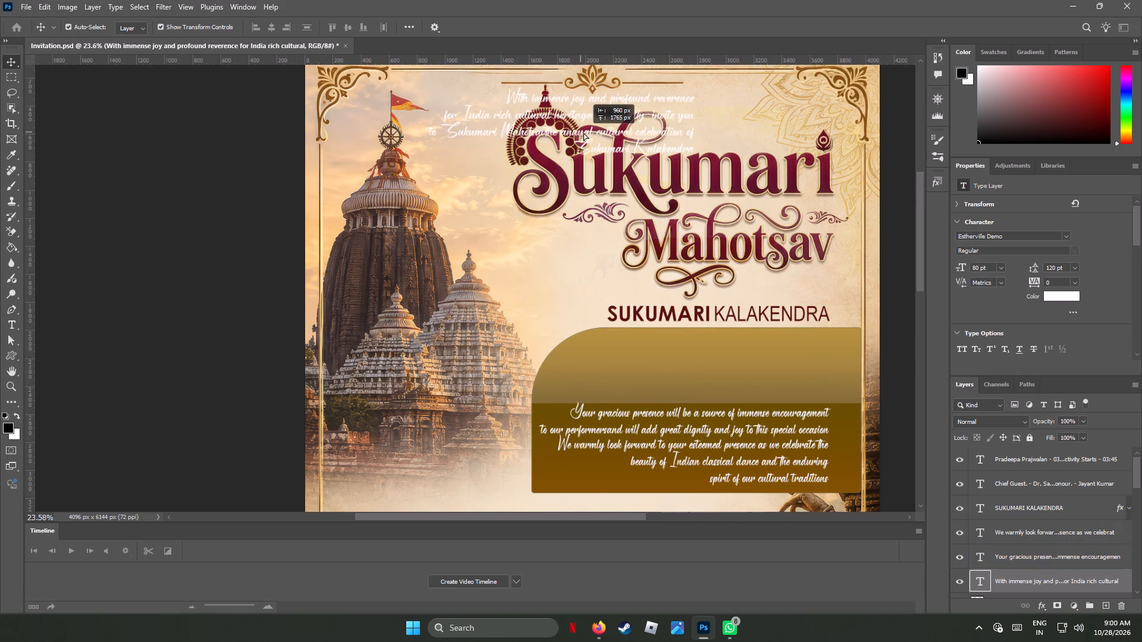
left_click_drag(583, 133, 595, 140)
scroll(595, 216, "up", 7)
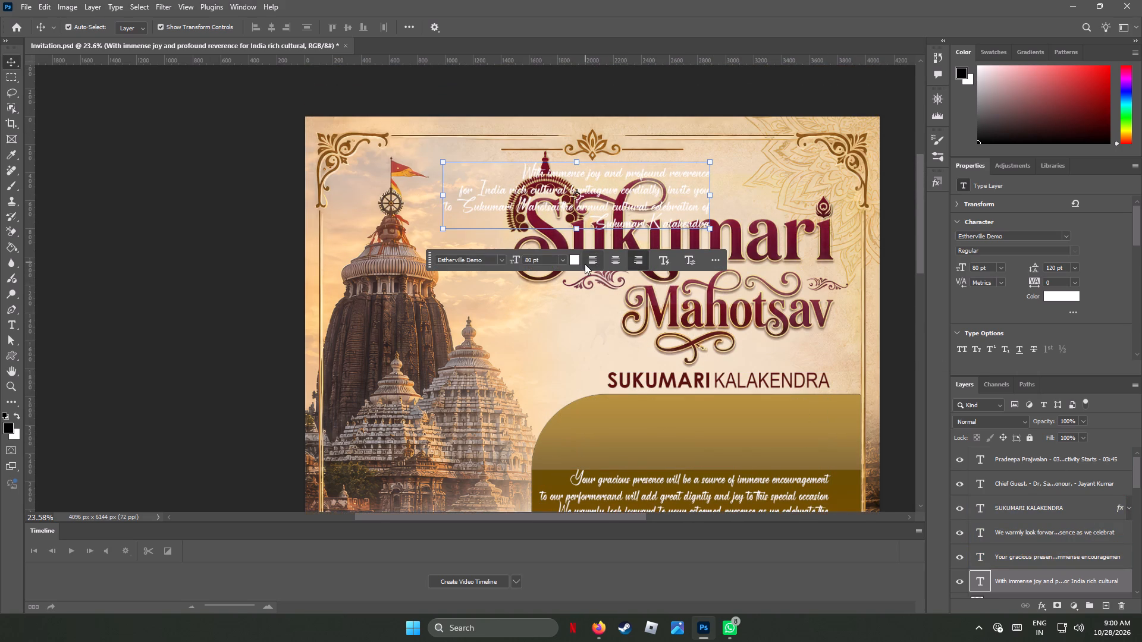
scroll(585, 264, "up", 3)
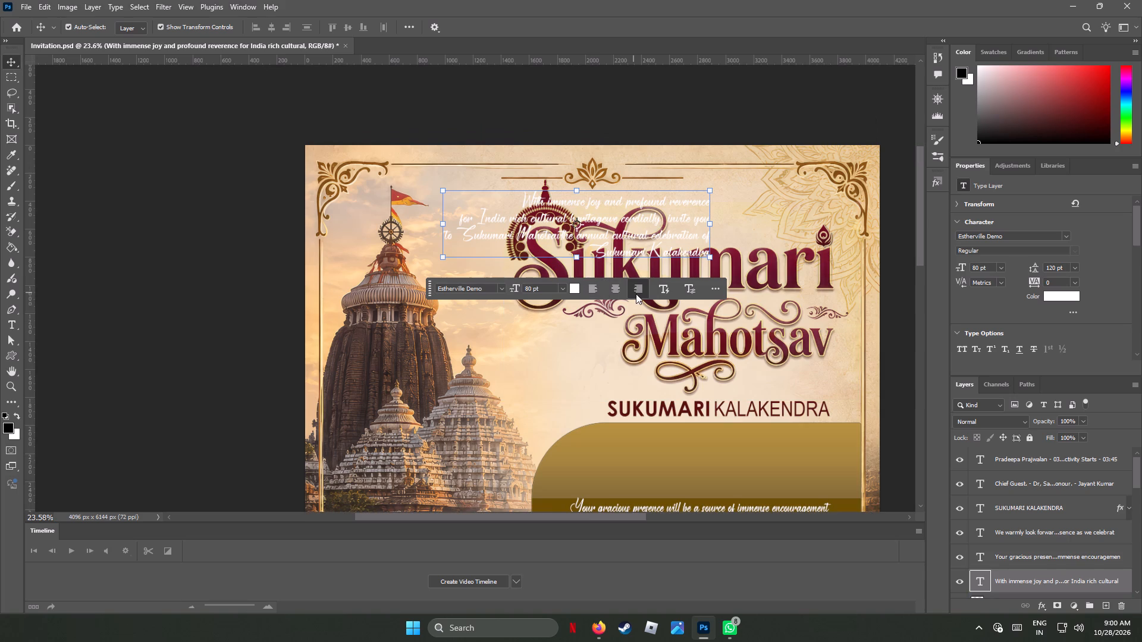
Set the text colour of the moved "With immense joy" paragraph to black, 000000.
left_click(1067, 297)
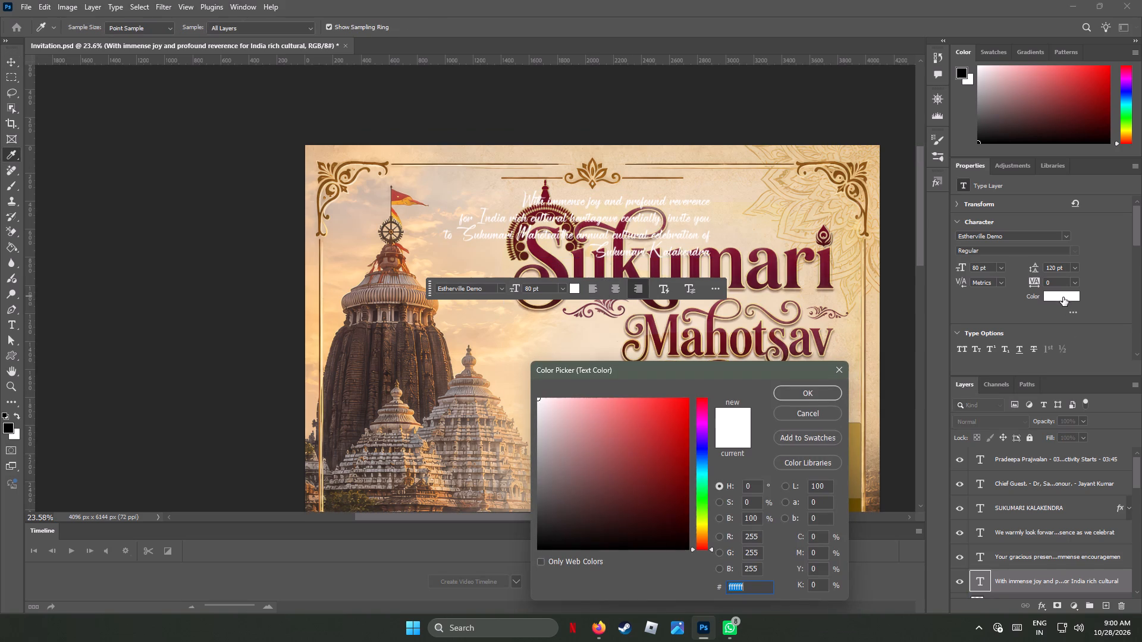
left_click_drag(623, 484, 723, 588)
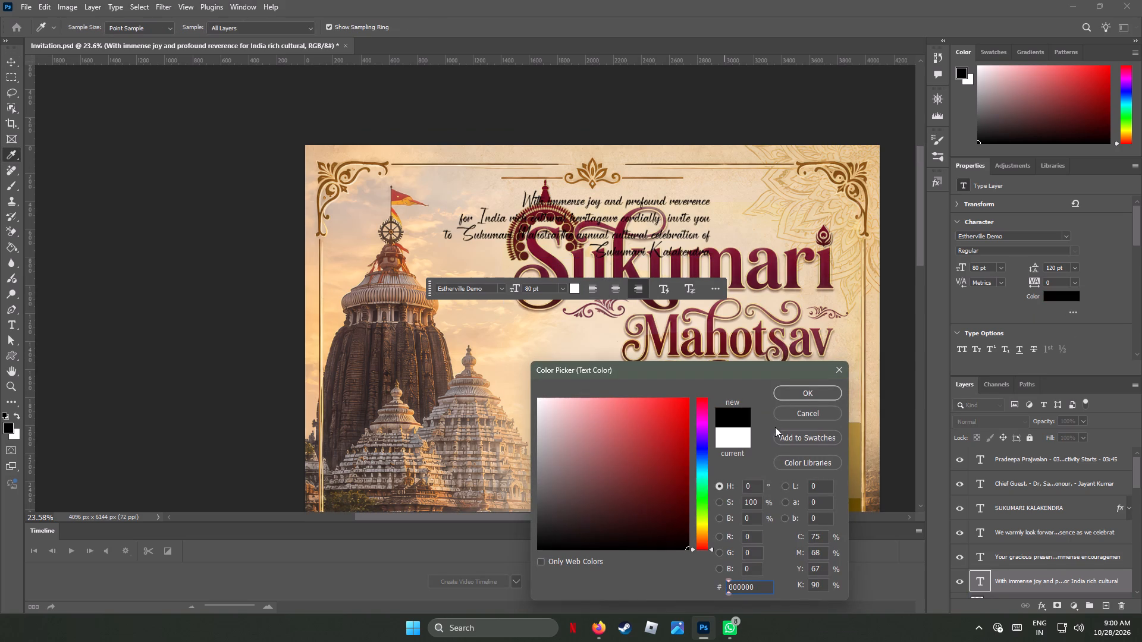
left_click(793, 390)
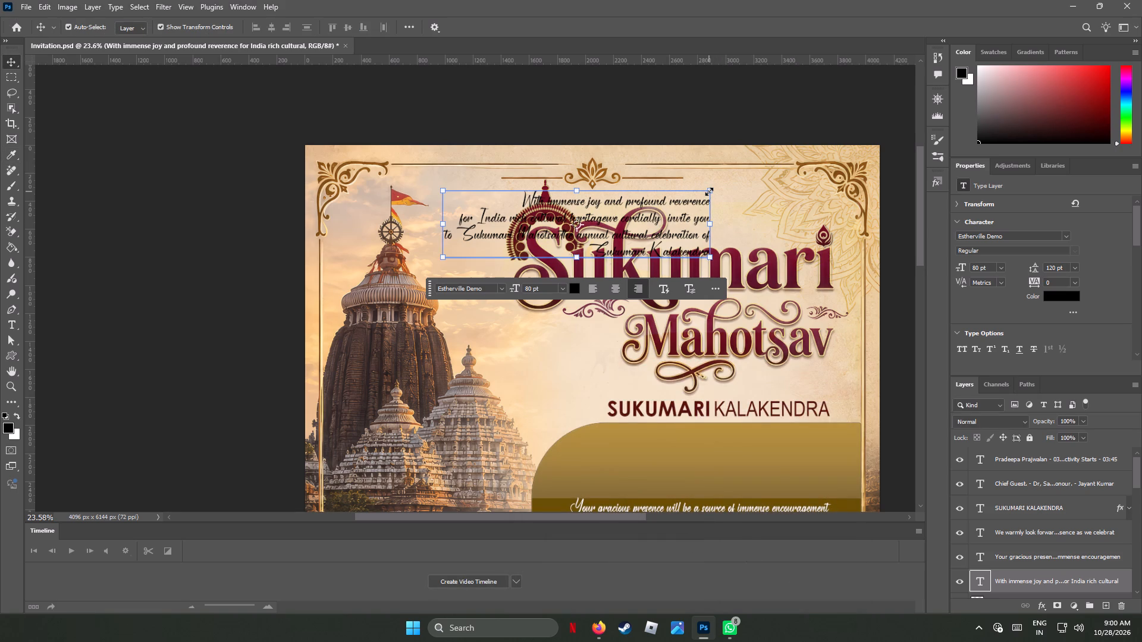
Hide the "We warmly look forward" text layer in the gold panel.
scroll(793, 353, "down", 3)
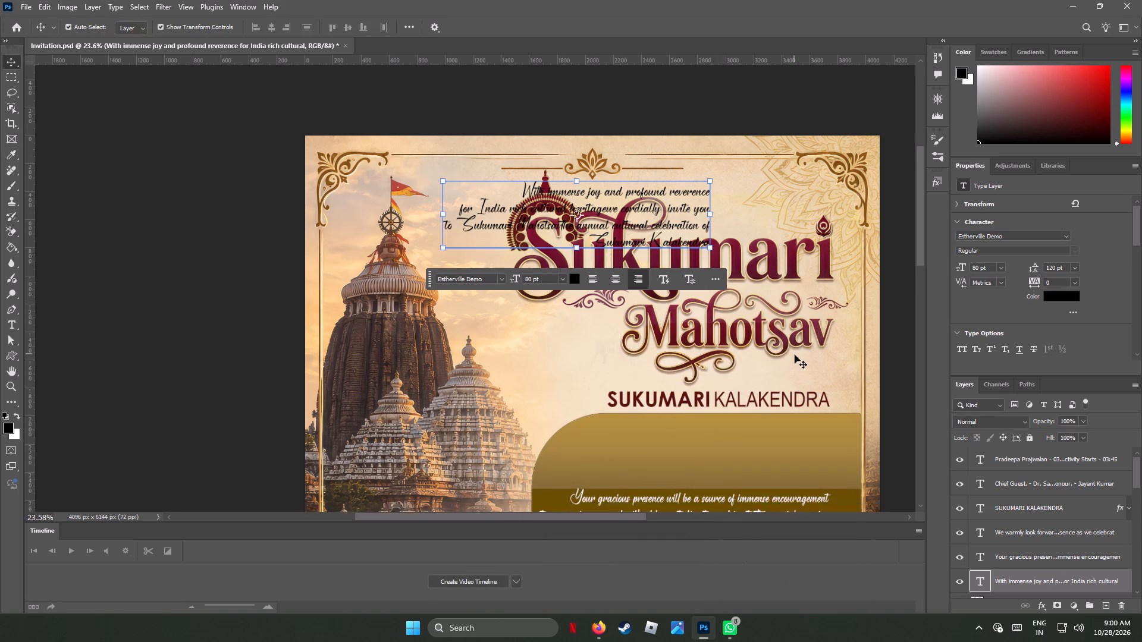
scroll(795, 355, "down", 17)
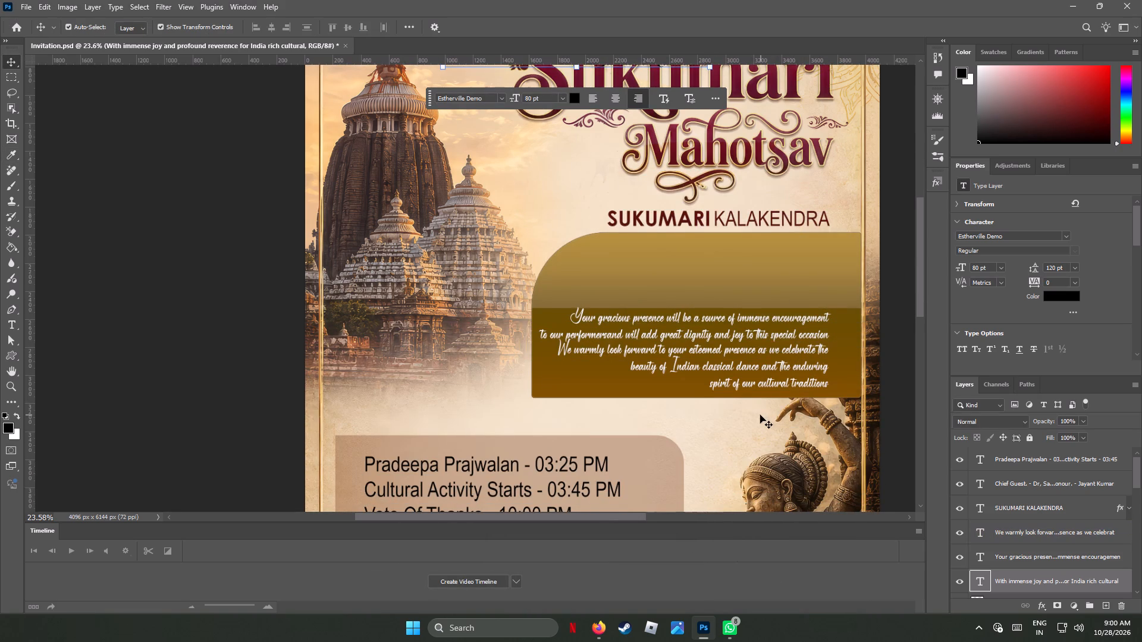
scroll(760, 415, "down", 10)
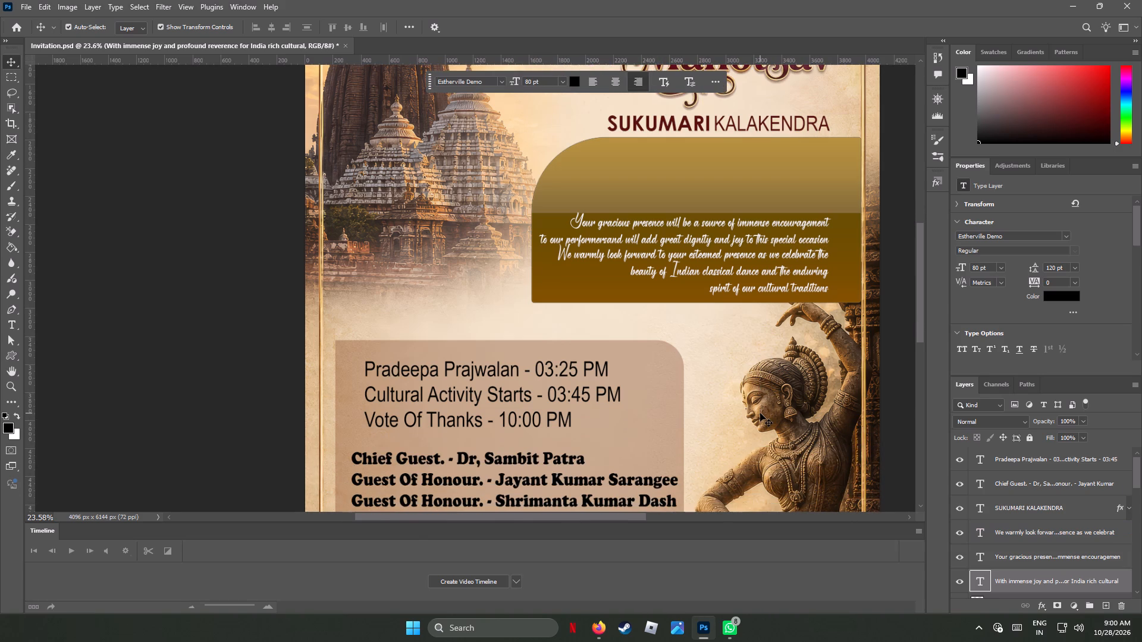
scroll(760, 413, "down", 4)
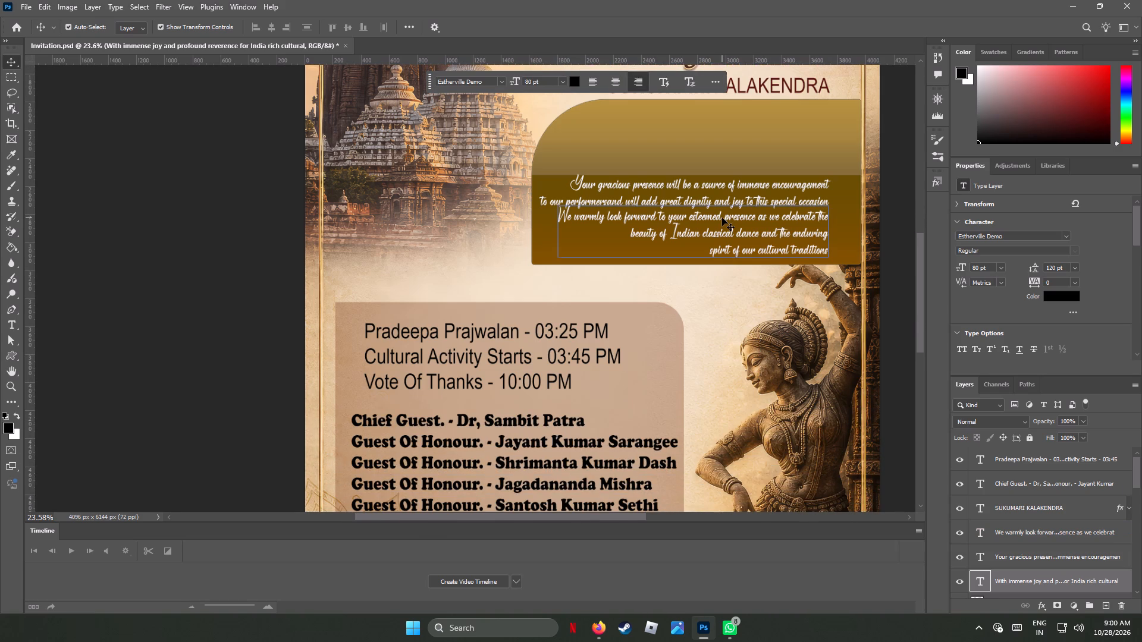
left_click(722, 218)
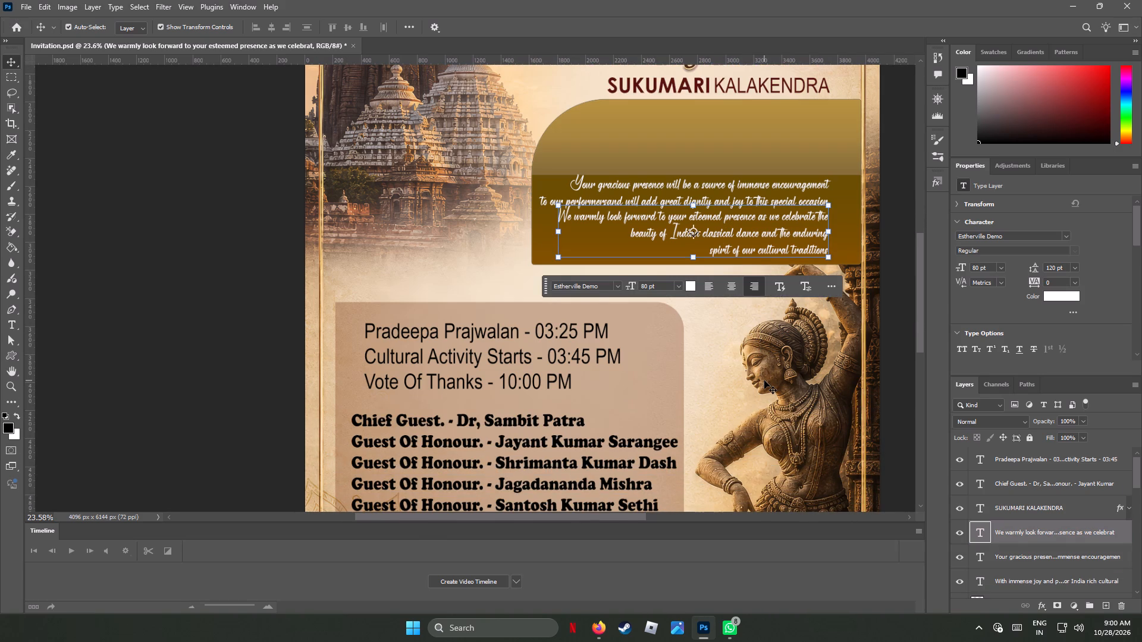
scroll(764, 380, "down", 16)
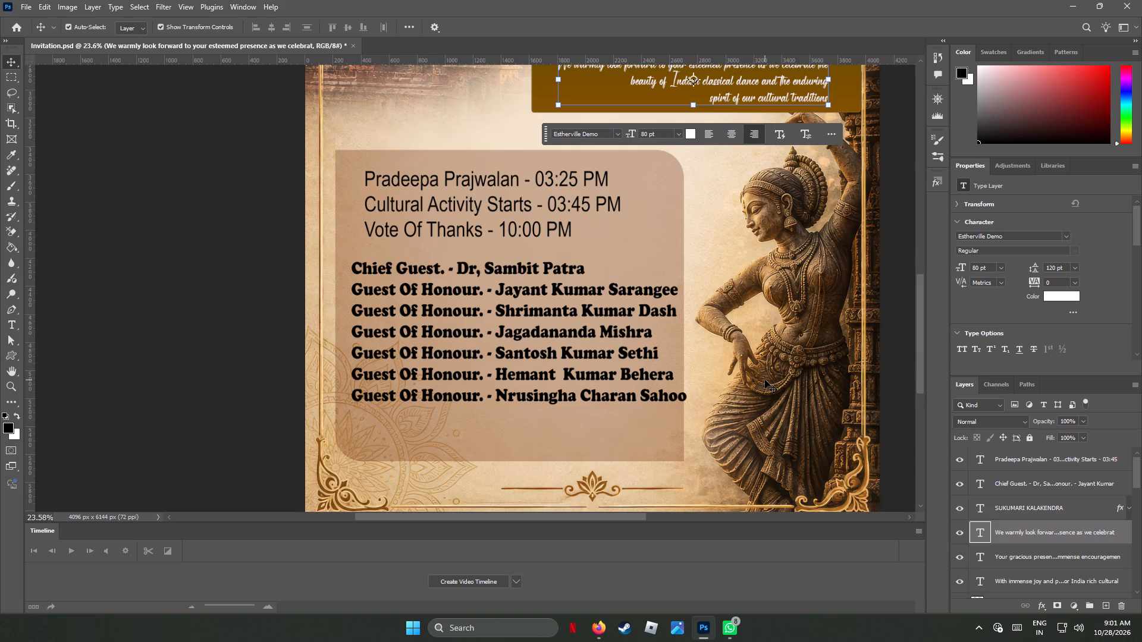
scroll(765, 380, "up", 15)
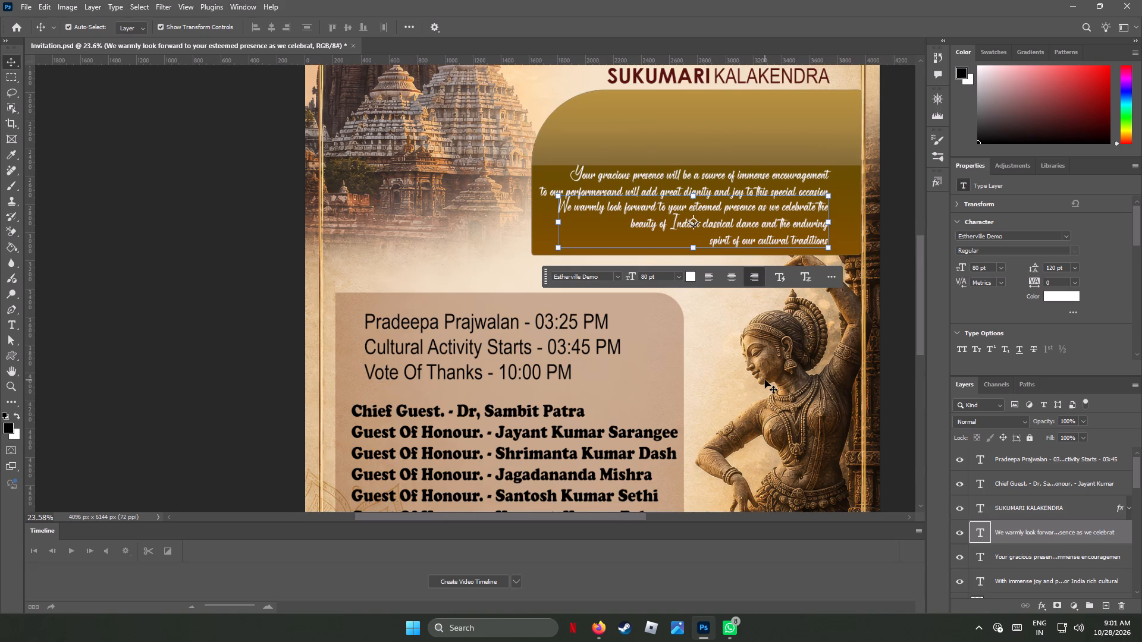
scroll(765, 380, "up", 1)
scroll(765, 380, "down", 1)
scroll(765, 380, "up", 1)
scroll(765, 380, "down", 2)
scroll(765, 380, "up", 9)
scroll(765, 380, "down", 1)
scroll(765, 380, "up", 5)
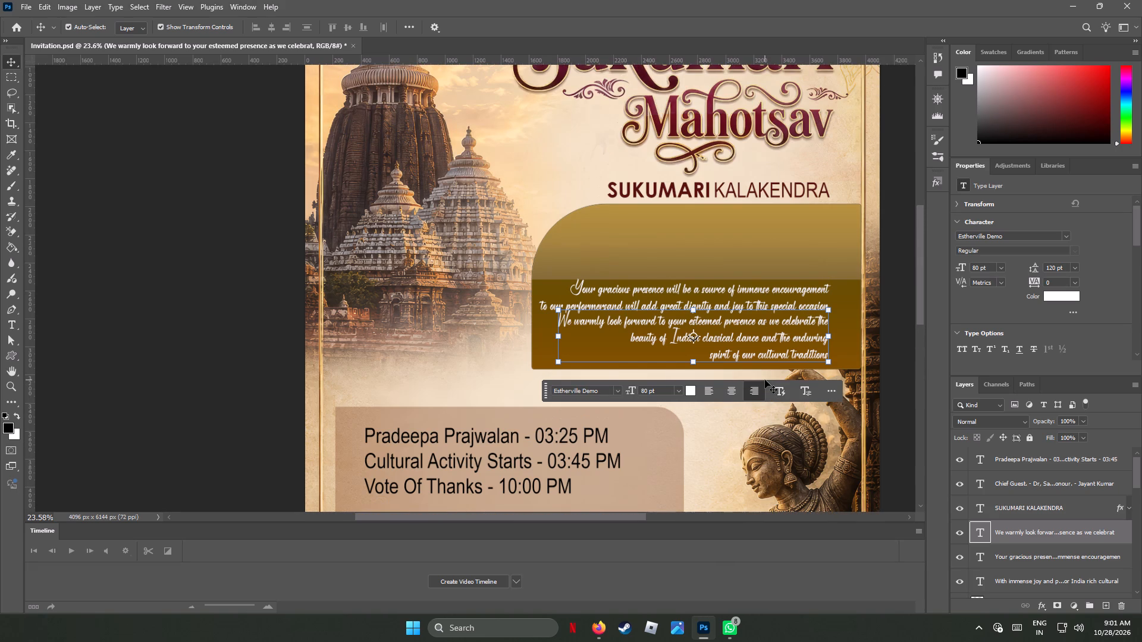
left_click(962, 533)
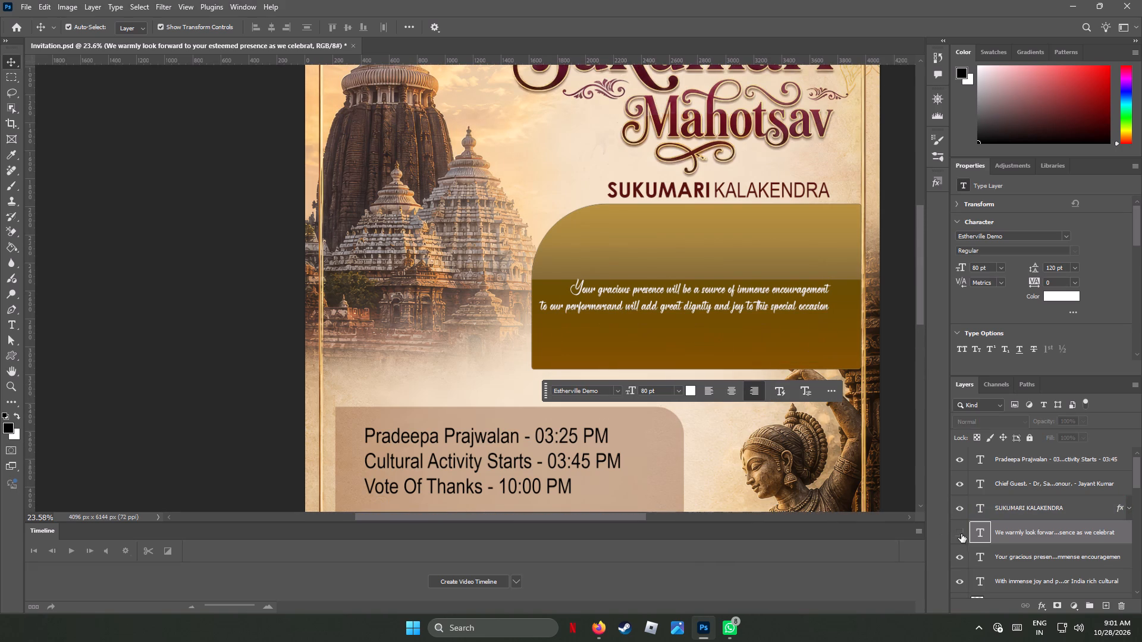
Hide the "Your gracious presence" text layer in the gold panel.
left_click(749, 306)
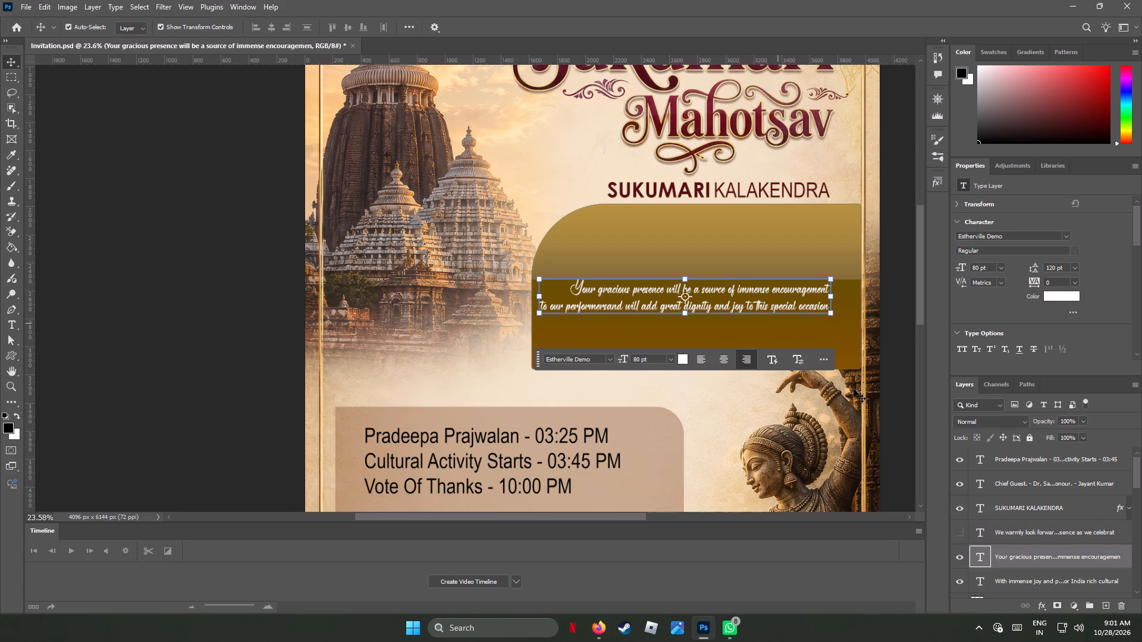
left_click(960, 557)
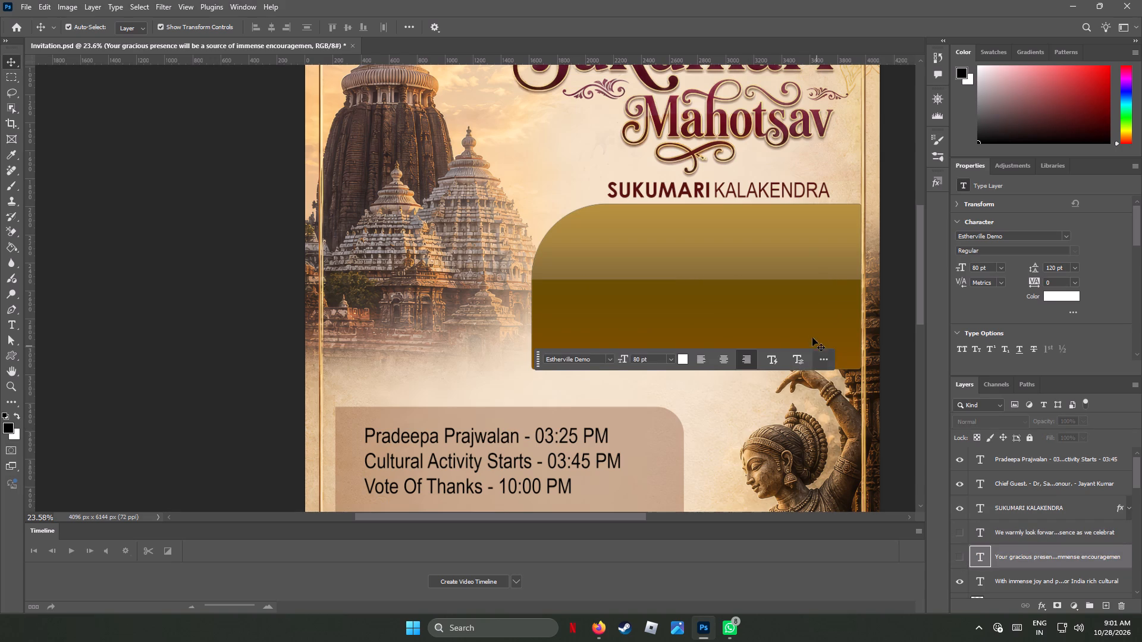
Hide the gold panel shape layer, Rectangle 2, below the SUKUMARI KALAKENDRA line.
left_click(808, 319)
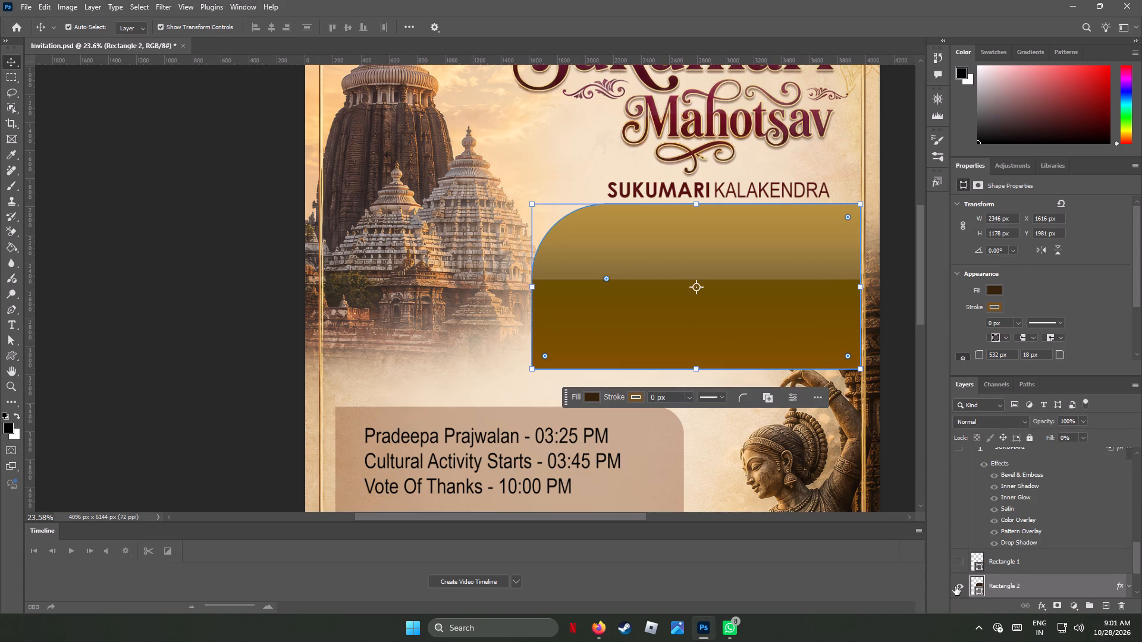
left_click(958, 585)
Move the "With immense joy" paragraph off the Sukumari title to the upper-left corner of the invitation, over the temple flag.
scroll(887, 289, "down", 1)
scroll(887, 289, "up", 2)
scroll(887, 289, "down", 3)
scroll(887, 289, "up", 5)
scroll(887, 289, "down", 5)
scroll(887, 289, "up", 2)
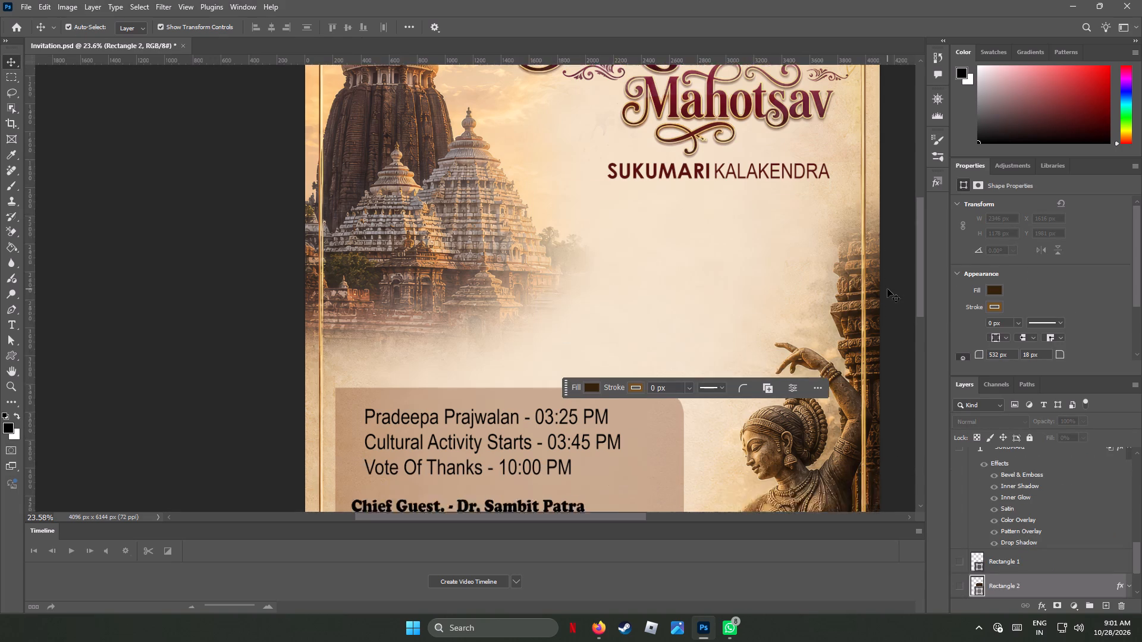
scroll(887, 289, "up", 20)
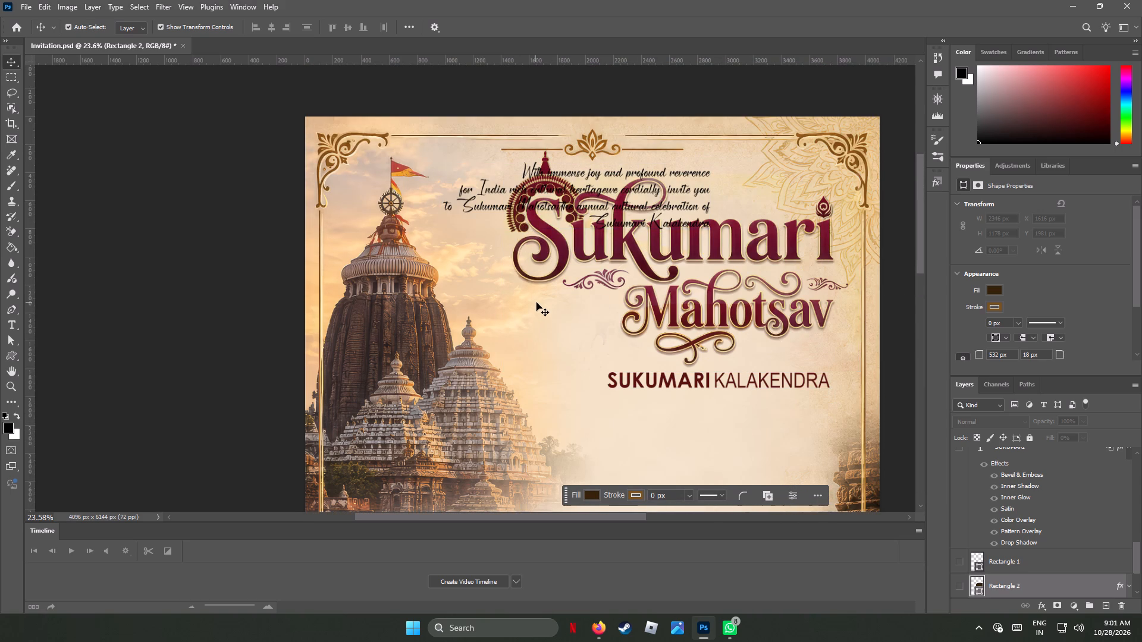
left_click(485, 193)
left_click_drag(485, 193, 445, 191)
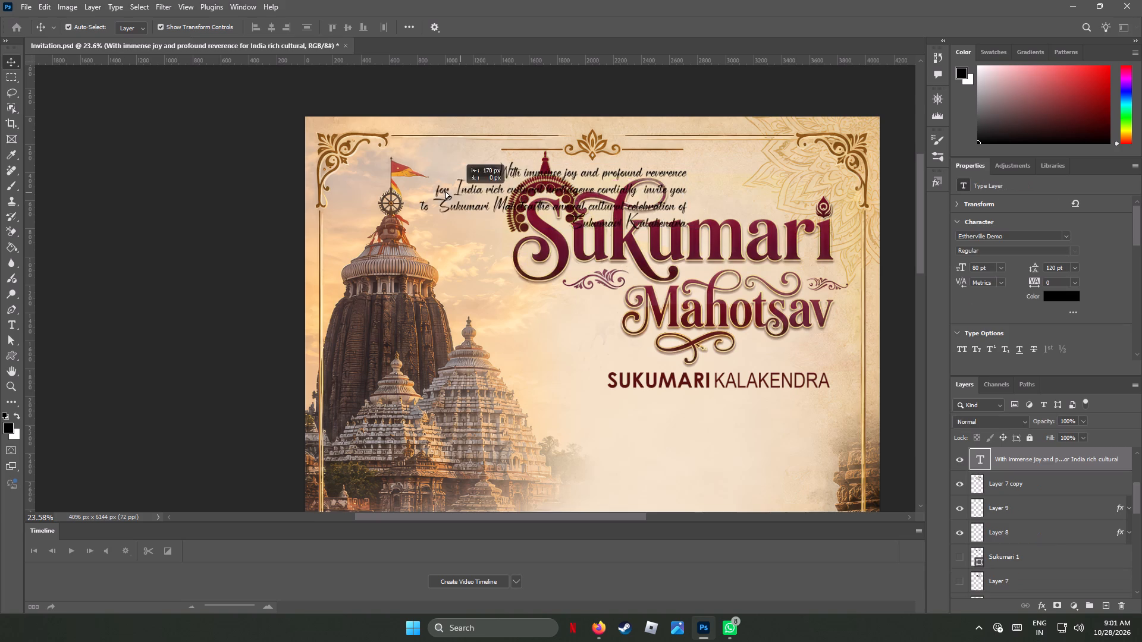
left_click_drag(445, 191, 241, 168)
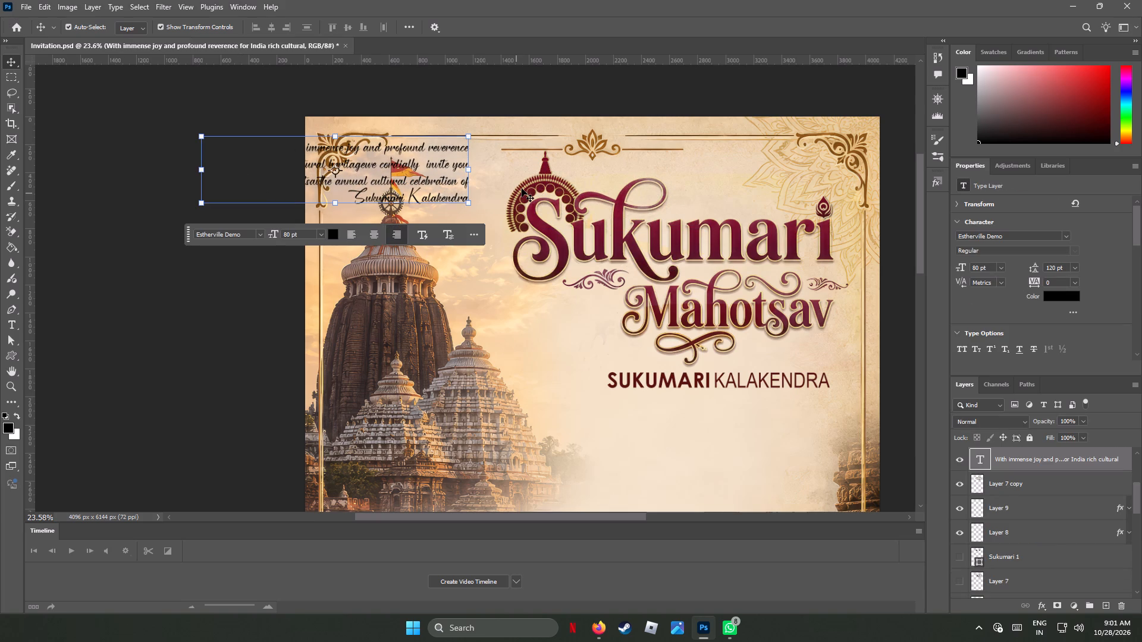
Select the crown ornament, the Sukumari Mahotsav lettering and the SUKUMARI KALAKENDRA text line together.
left_click(538, 185)
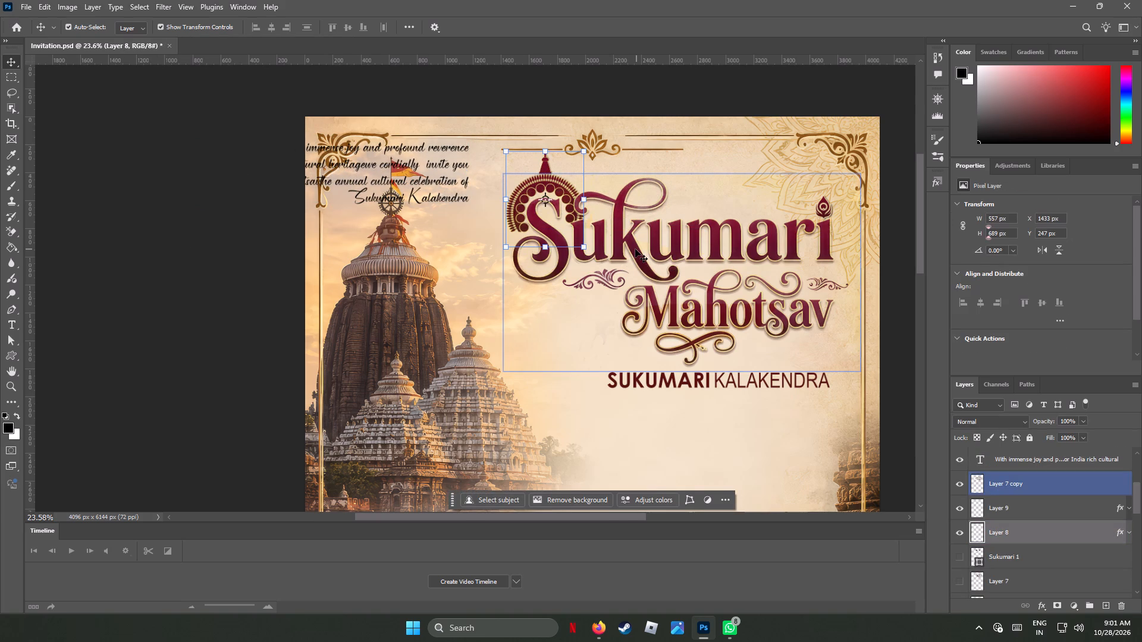
left_click(635, 249, "shift")
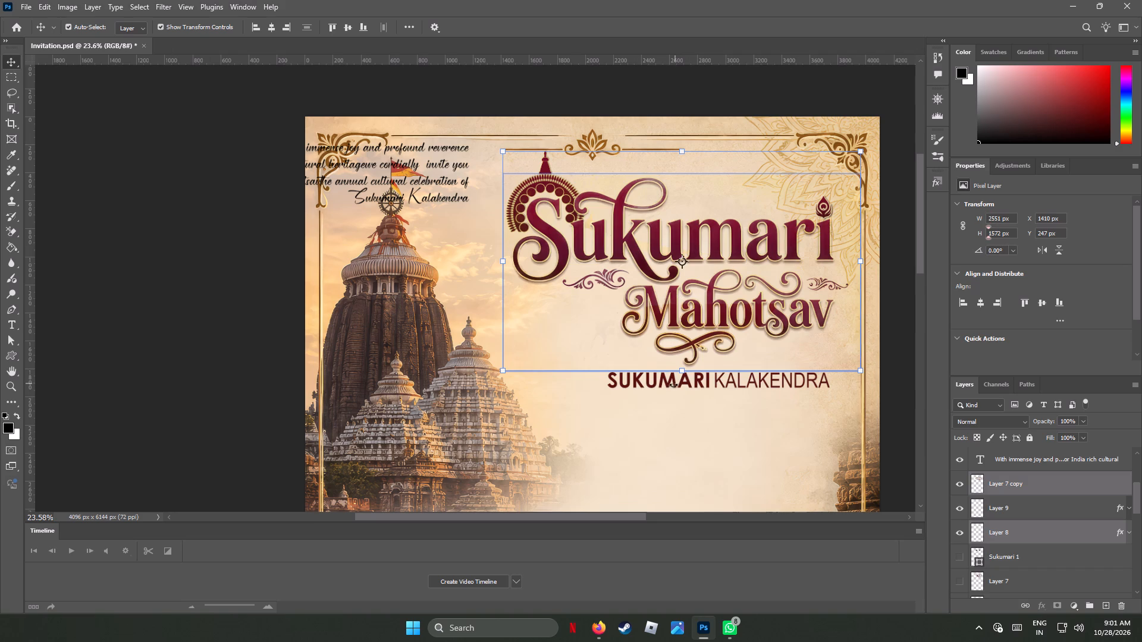
left_click(637, 387, "shift")
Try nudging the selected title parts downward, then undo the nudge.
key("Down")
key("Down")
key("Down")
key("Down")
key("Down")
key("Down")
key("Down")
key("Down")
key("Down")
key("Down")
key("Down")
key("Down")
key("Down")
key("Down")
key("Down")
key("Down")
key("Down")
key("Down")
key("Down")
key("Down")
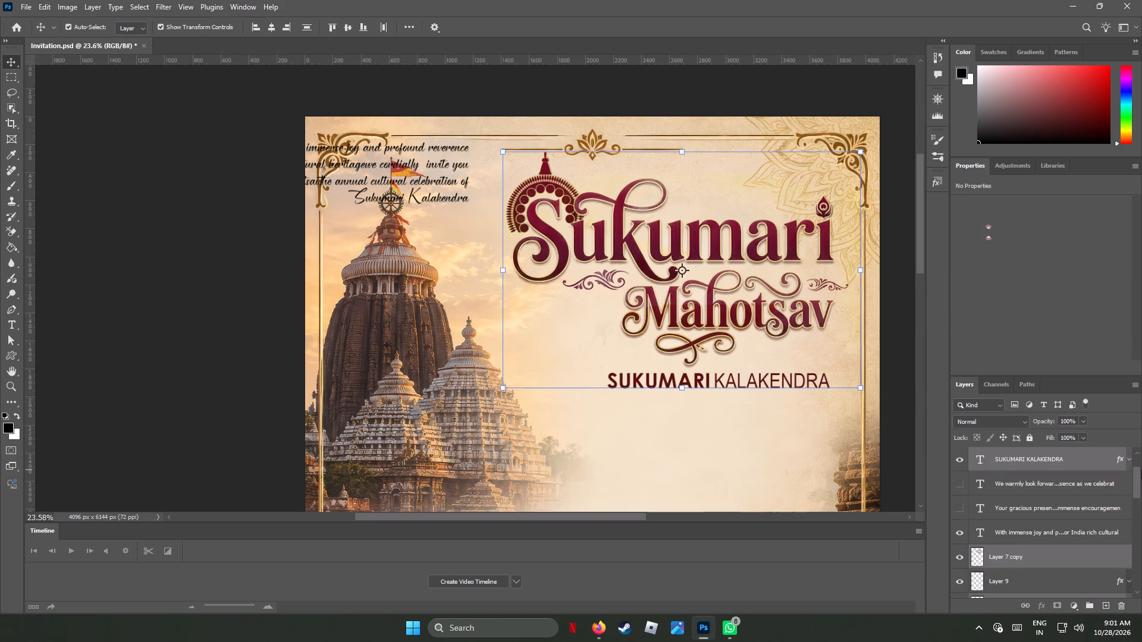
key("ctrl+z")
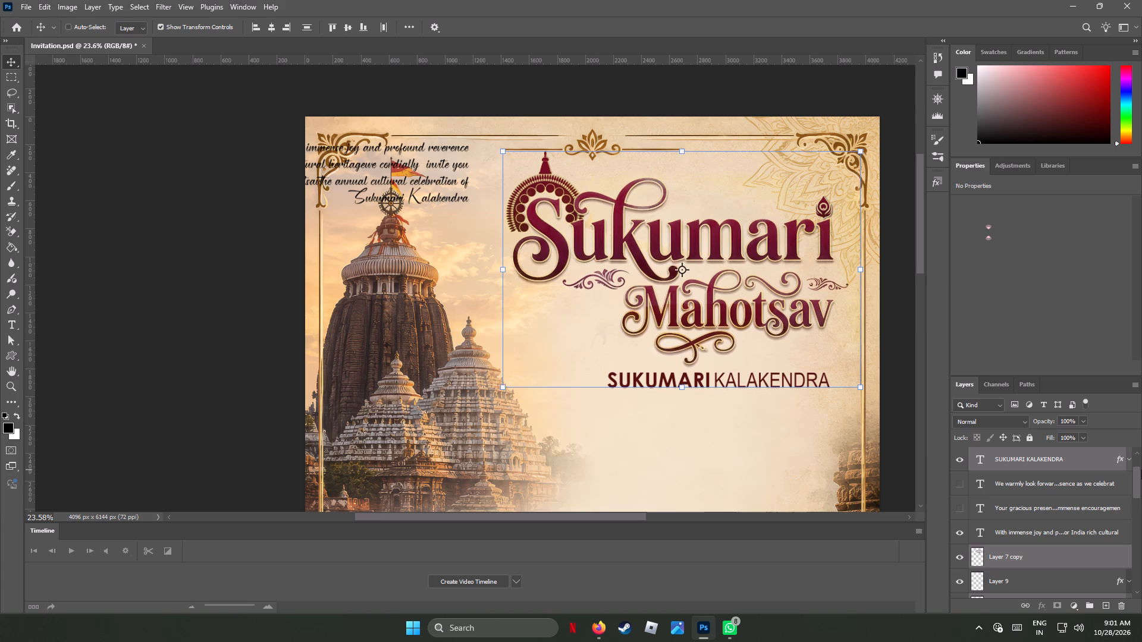
Add the small ornament over the final i of Sukumari to the selection and move the whole title group down, clearing space above it.
left_click(824, 200, "shift")
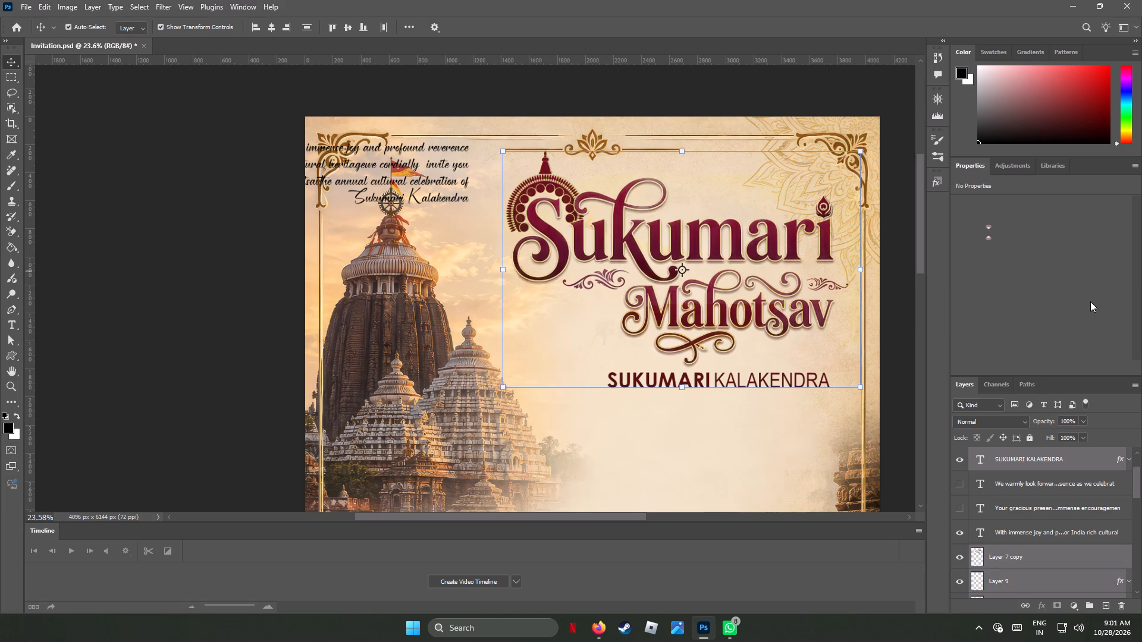
key("Down")
key("Down")
key("Down")
key("Down")
key("Down")
key("Down")
key("Down")
key("Down")
key("Down")
key("Down")
key("Down")
key("Down")
key("Down")
key("Down")
key("Down")
key("Down")
key("Down")
key("Down")
key("Down")
key("Down")
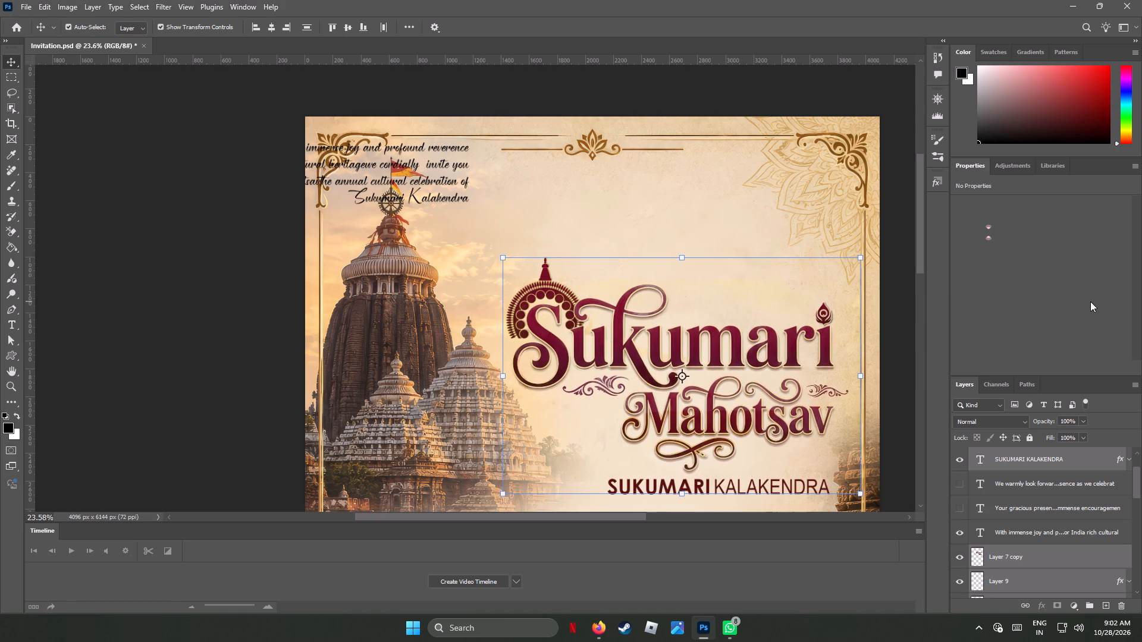
key("Down")
key("Down")
key("Down")
key("Down")
key("Down")
key("Down")
key("Down")
key("Down")
key("Down")
key("Down")
key("Down")
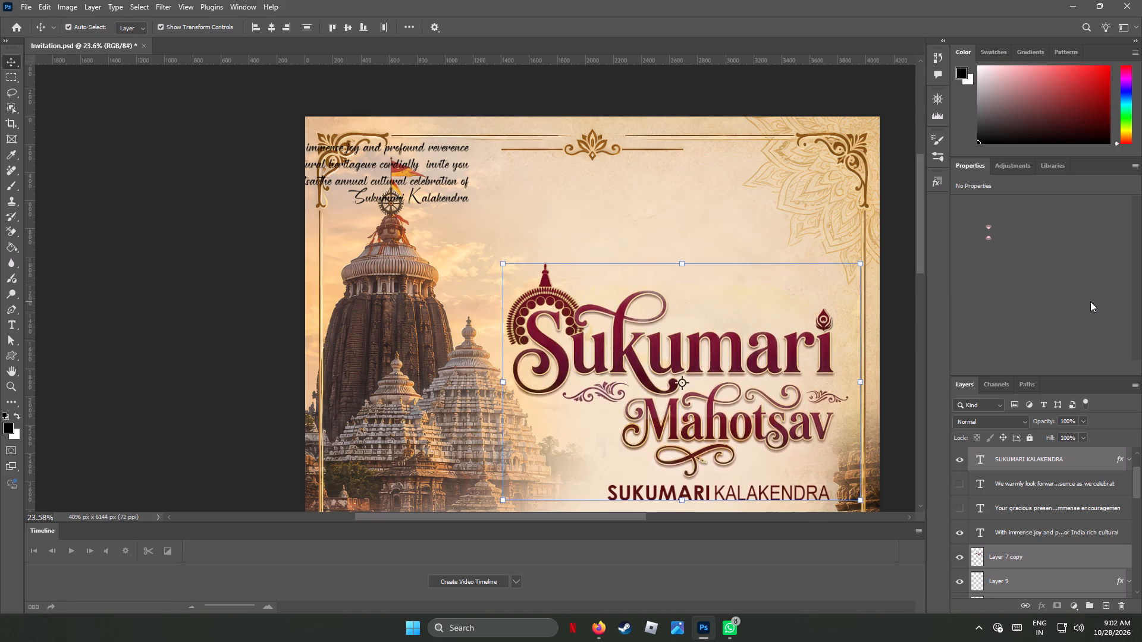
key("Down")
key("Down")
key("Down")
key("Down")
key("Down")
key("Down")
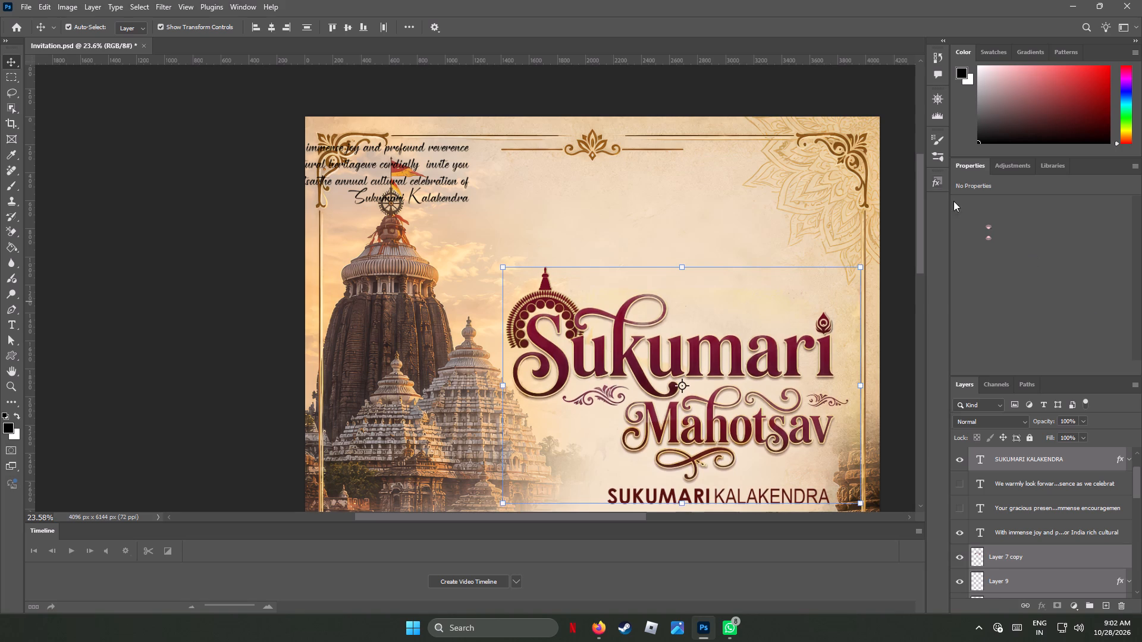
Move the "With immense joy" paragraph into the empty space between the top lotus border and the Sukumari title.
left_click(426, 184)
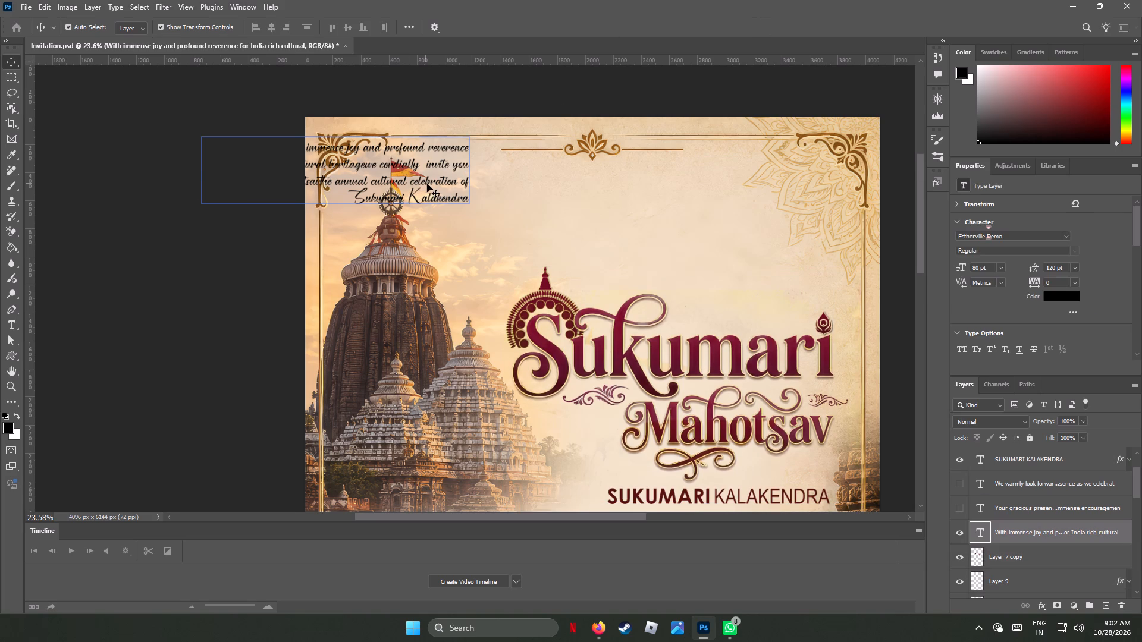
left_click_drag(429, 183, 741, 226)
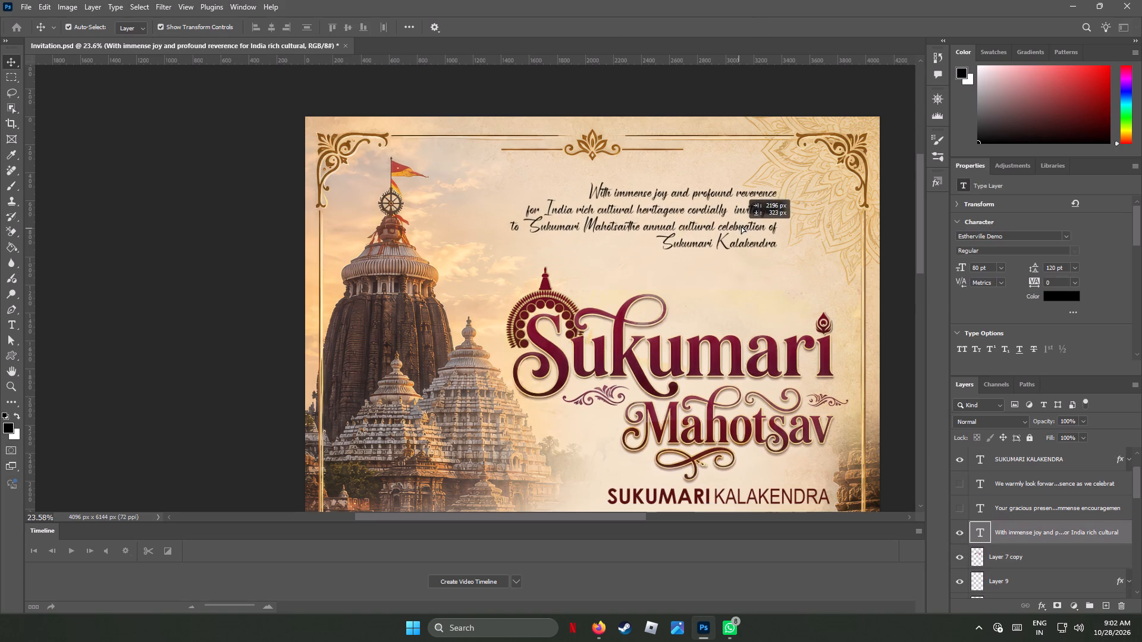
left_click_drag(741, 226, 785, 210)
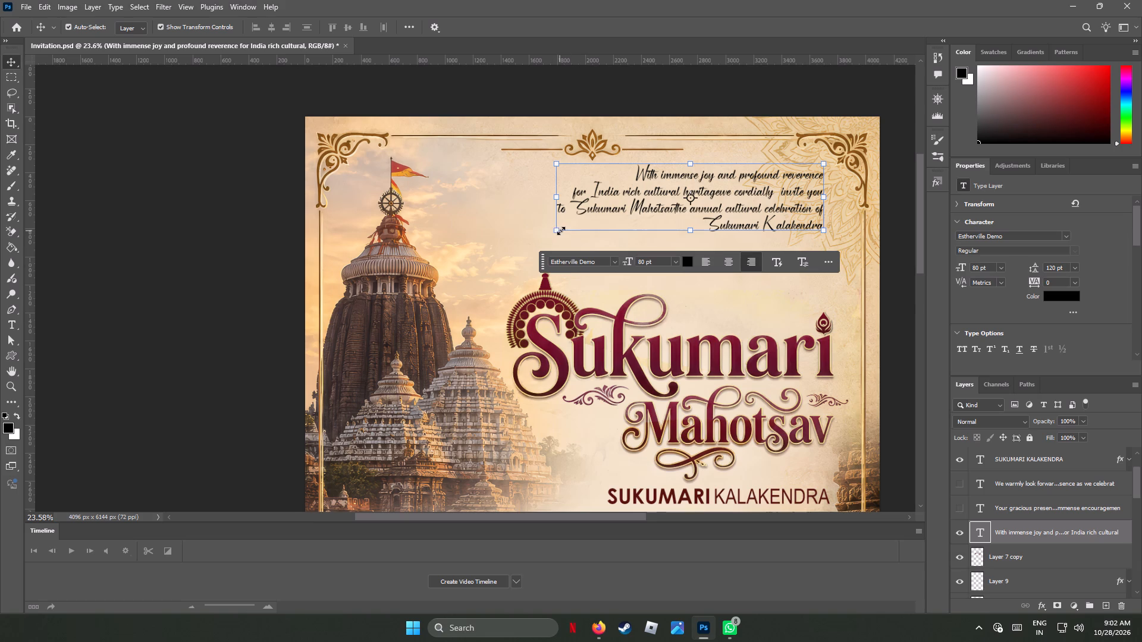
Enlarge the "With immense joy" paragraph proportionally to 119.15 pt text, extending it toward the temple flag.
left_click_drag(557, 231, 539, 236, "shift")
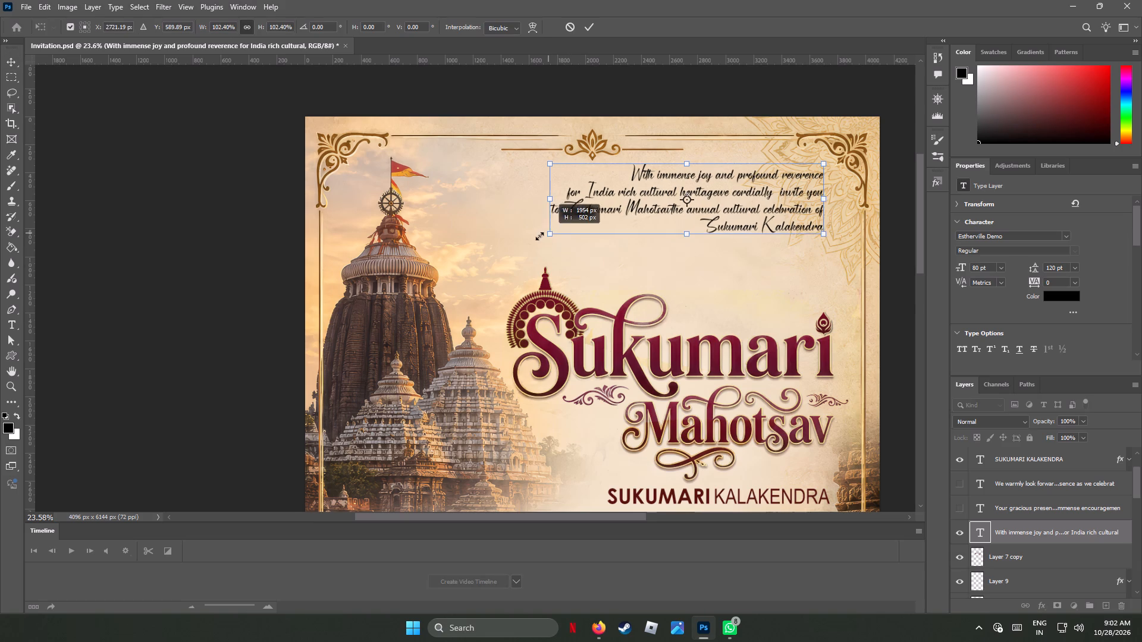
left_click_drag(539, 236, 446, 268, "shift")
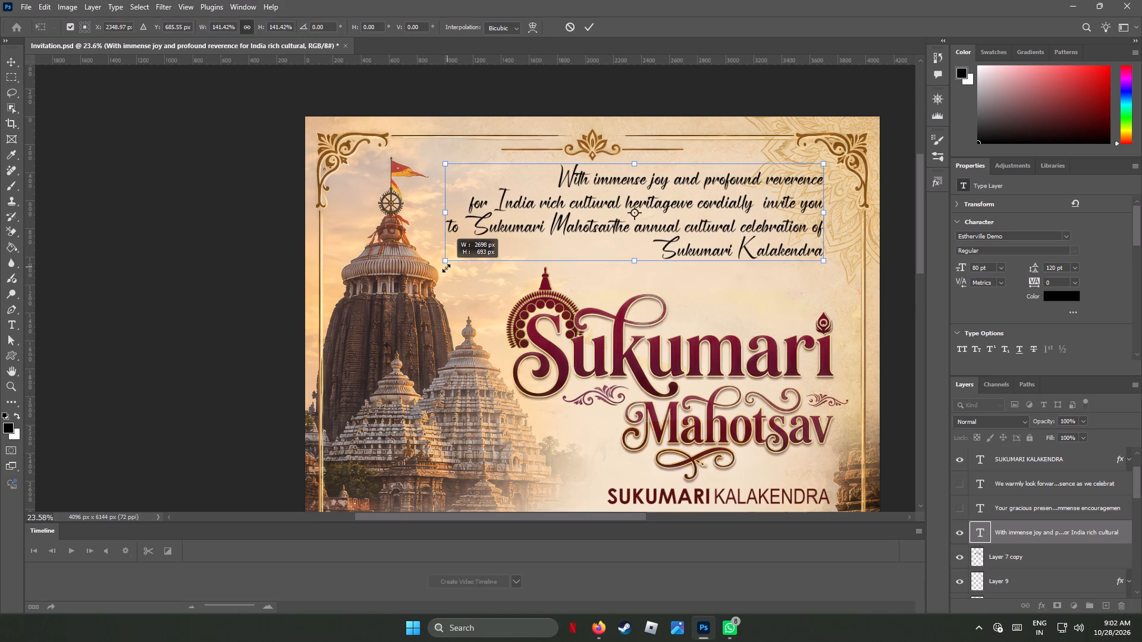
left_click_drag(446, 268, 429, 274, "shift")
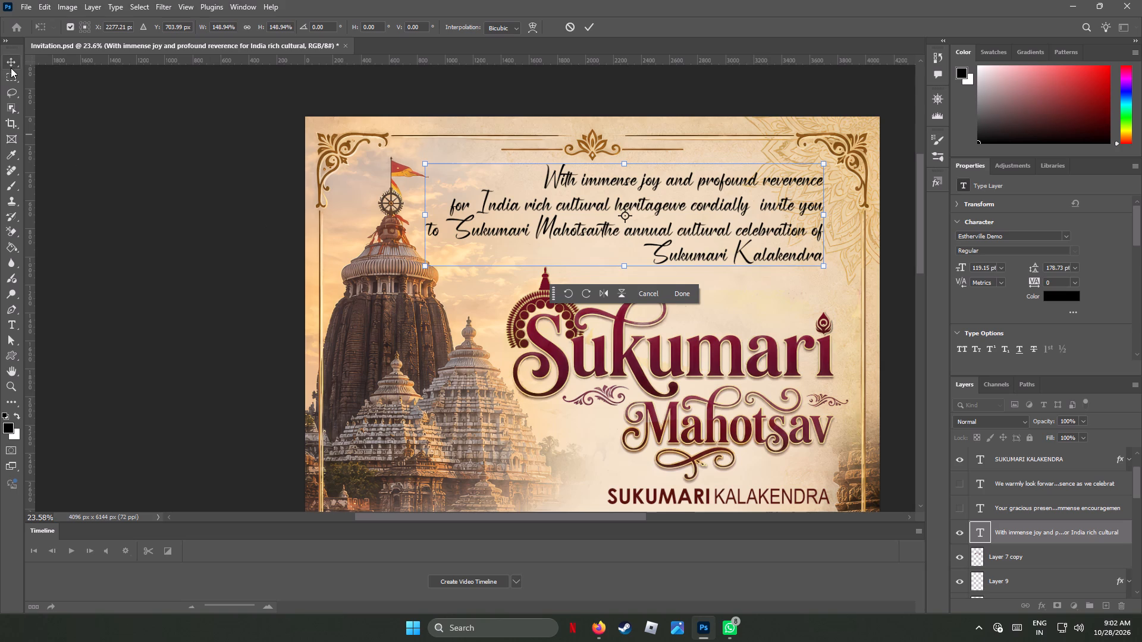
left_click(9, 61)
left_click(456, 285)
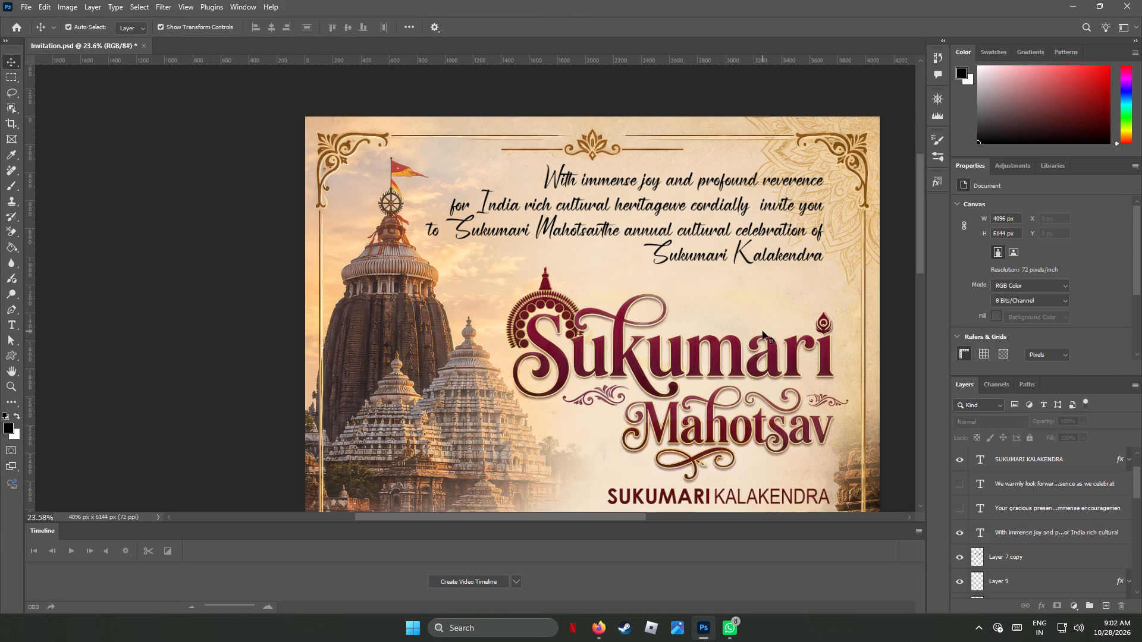
Enlarge the "With immense joy" paragraph further on both sides to 127.51 pt text, extending it toward the right border.
left_click(597, 228)
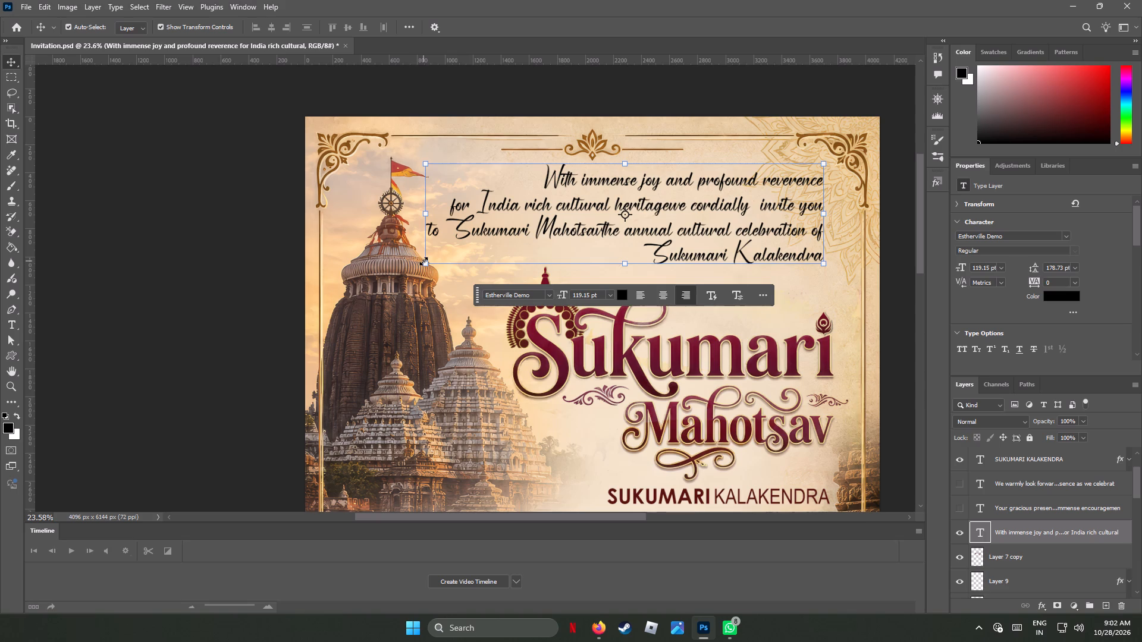
left_click_drag(425, 261, 414, 265, "shift")
left_click(474, 291)
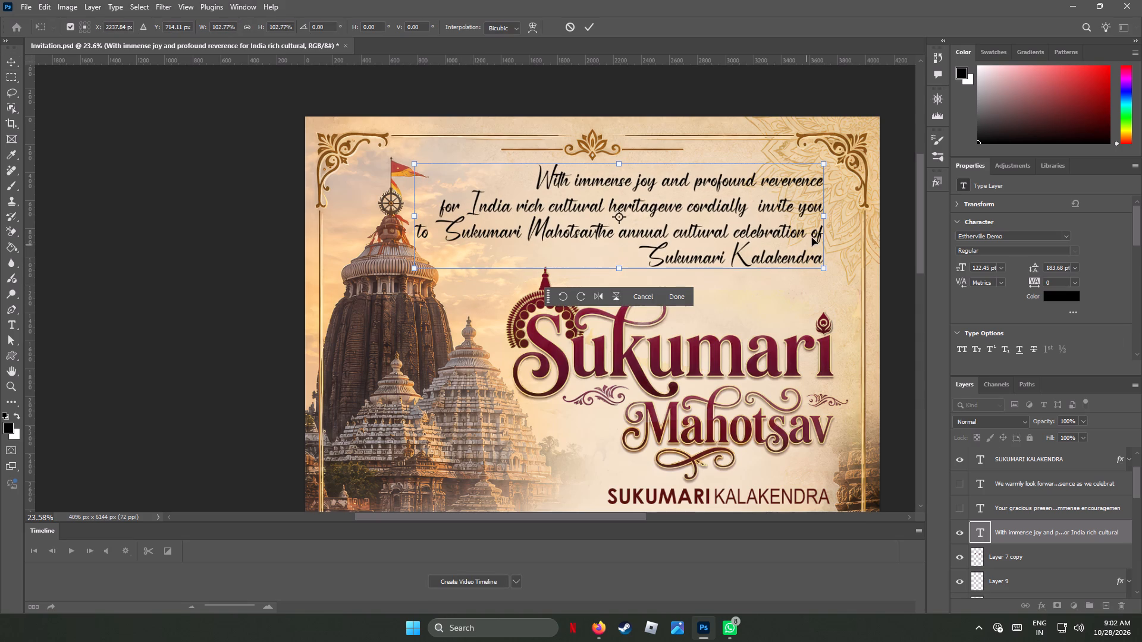
left_click(889, 289)
left_click_drag(824, 270, 845, 276, "shift")
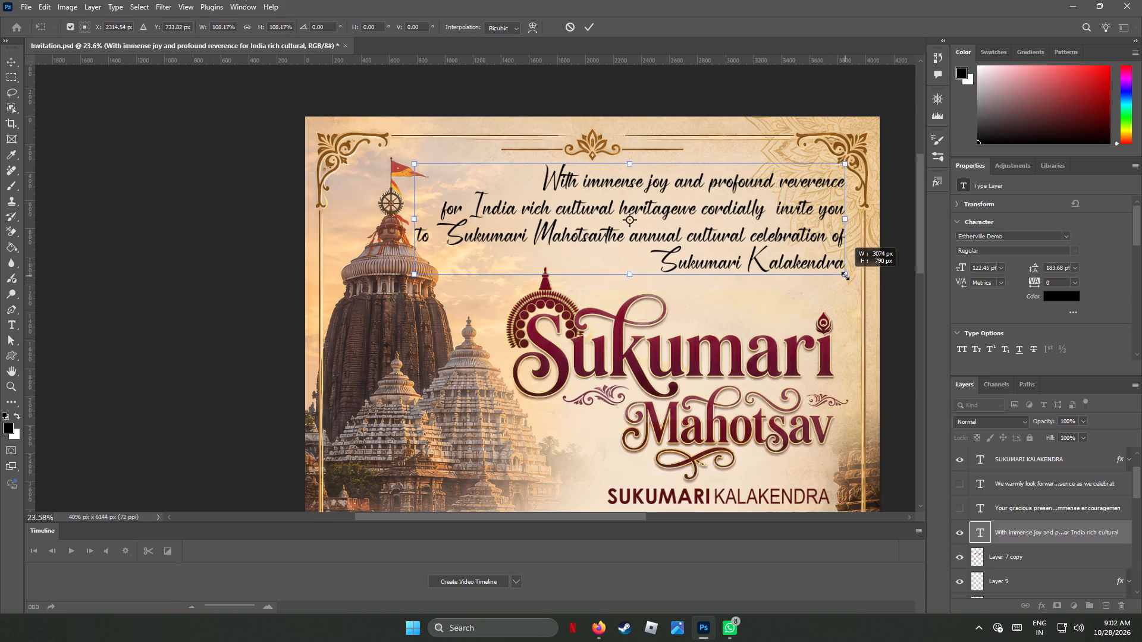
left_click_drag(845, 276, 840, 275, "shift")
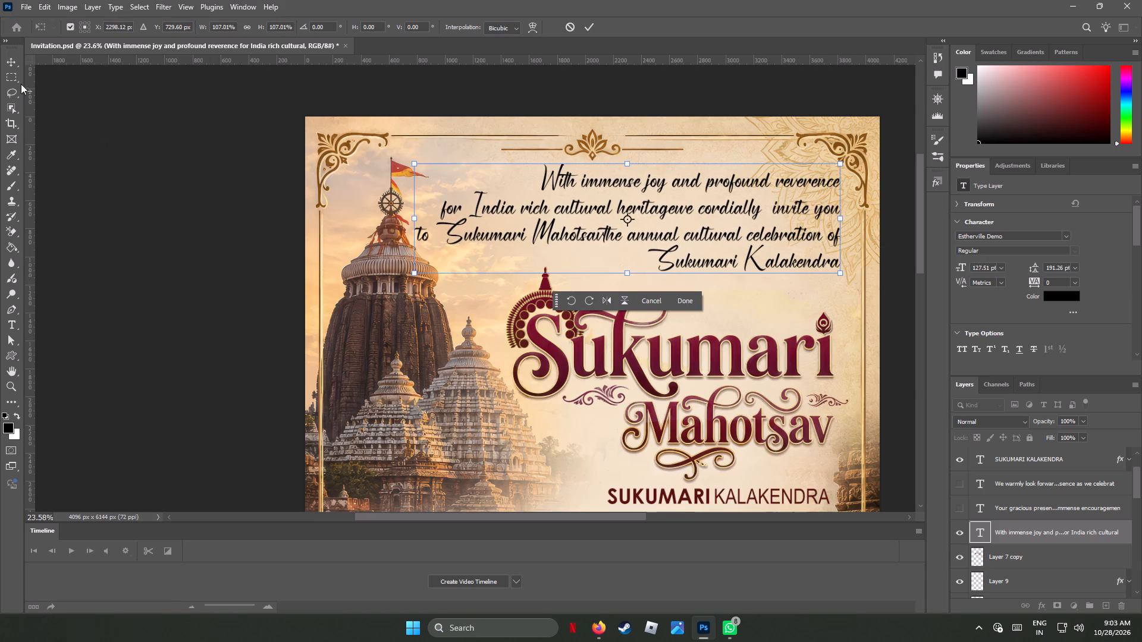
left_click(12, 63)
left_click(467, 285)
Recolour the "With immense joy" paragraph maroon #6c0a25, sampled from the Sukumari title lettering.
left_click(593, 211)
left_click(1064, 290)
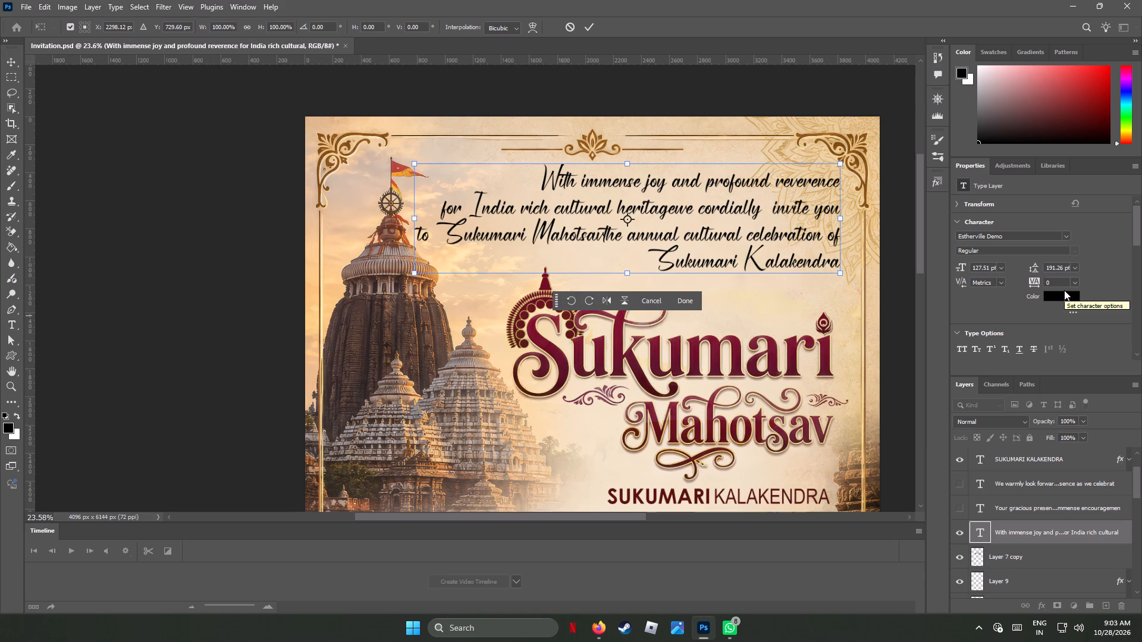
left_click(1065, 296)
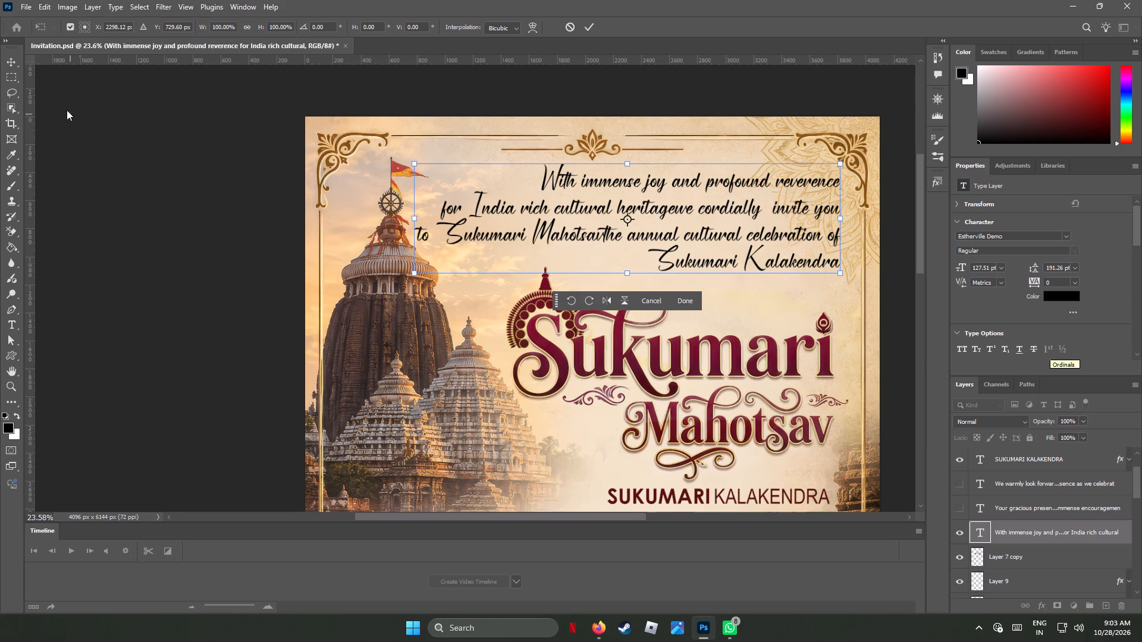
left_click(7, 60)
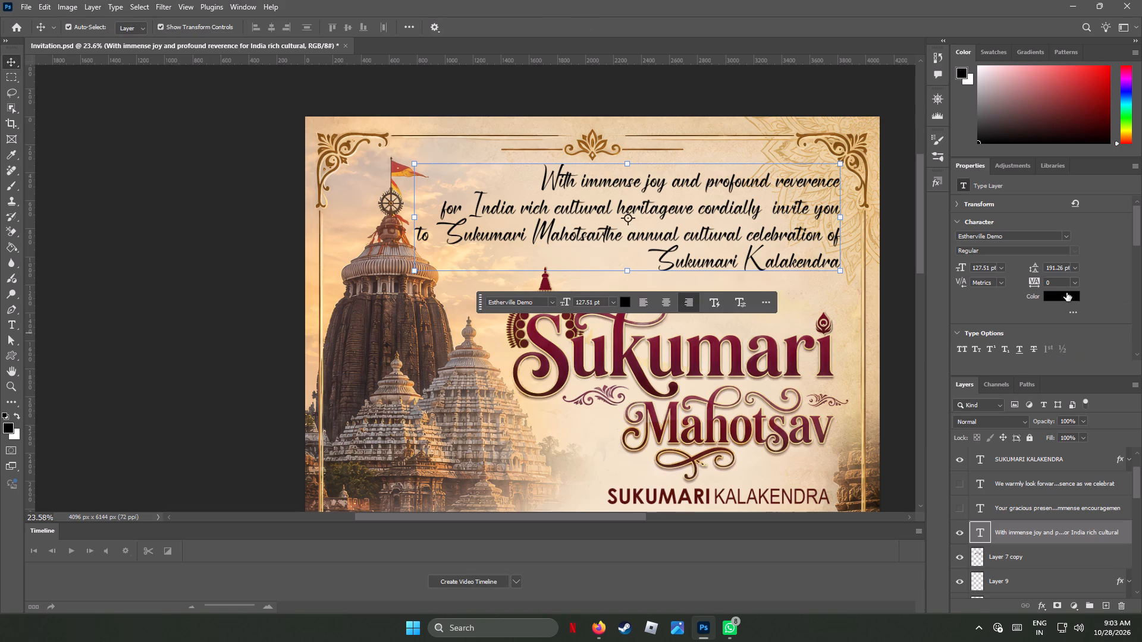
left_click(1065, 295)
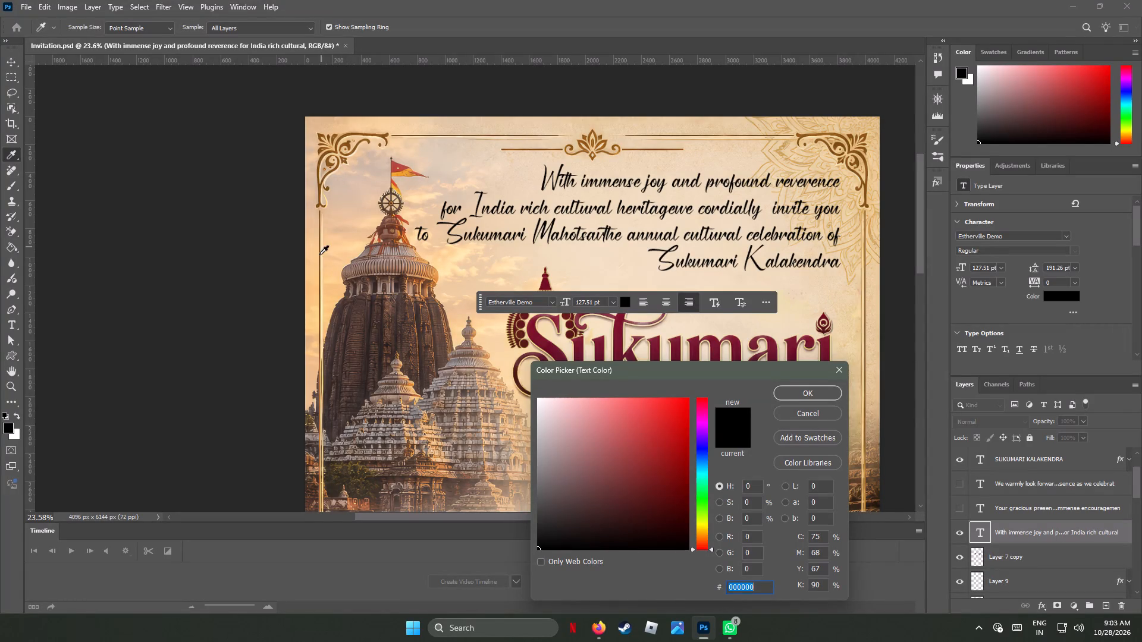
left_click(346, 144)
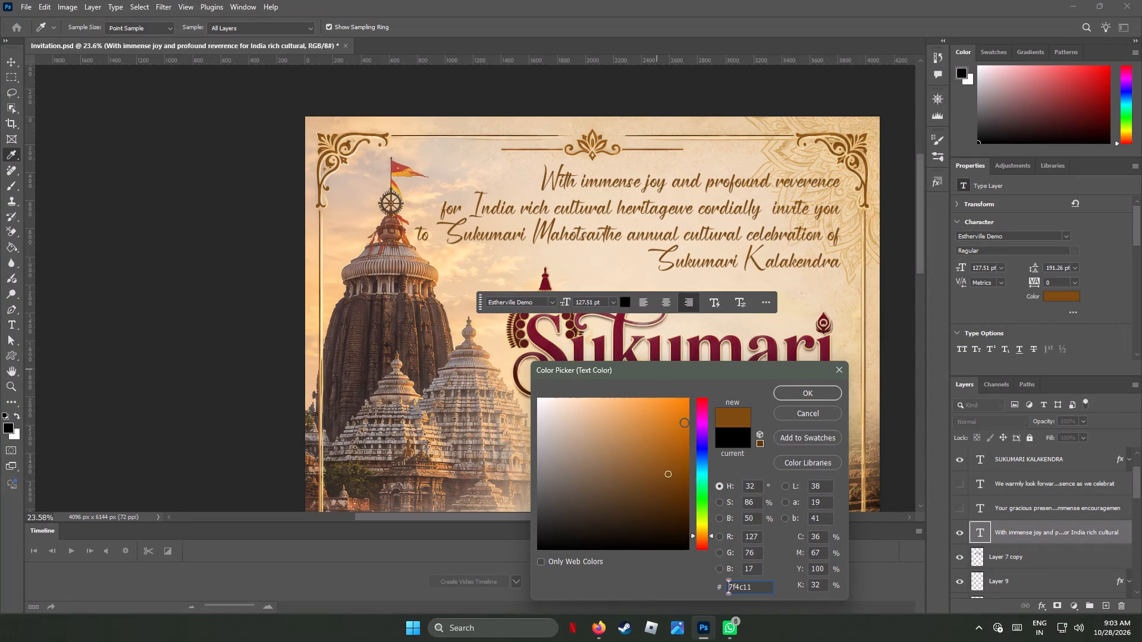
left_click(669, 486)
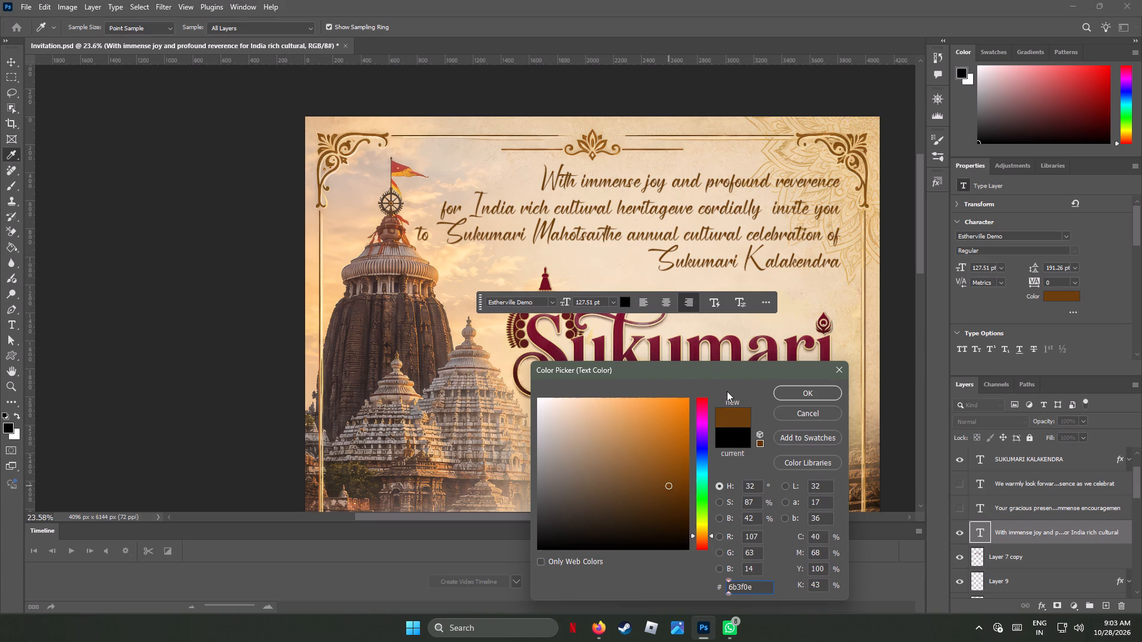
left_click(551, 351)
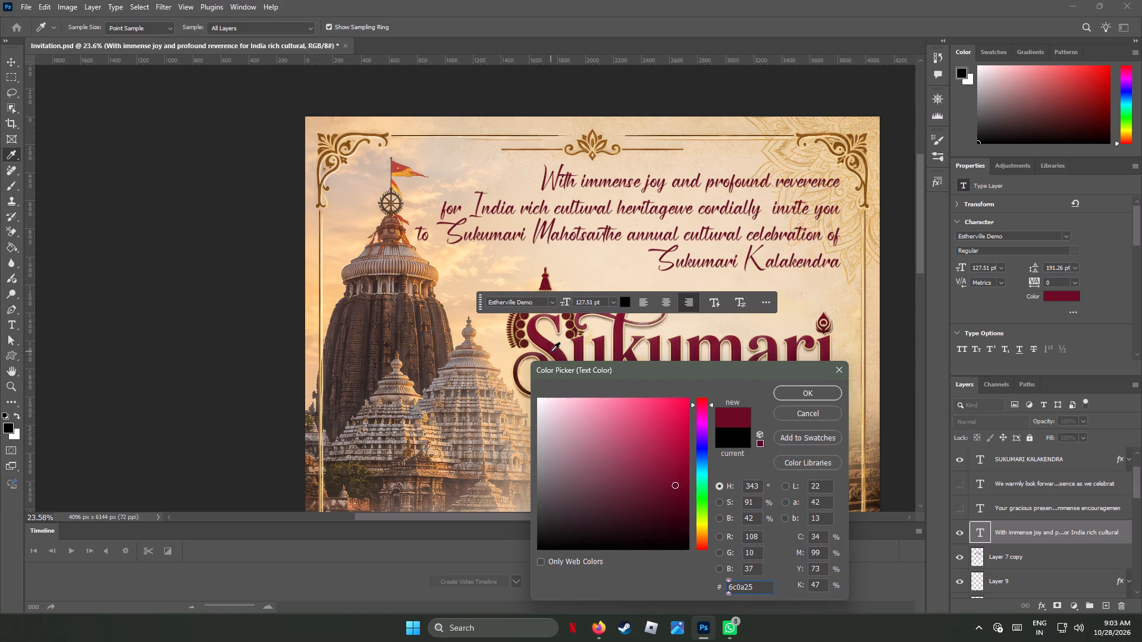
left_click(796, 393)
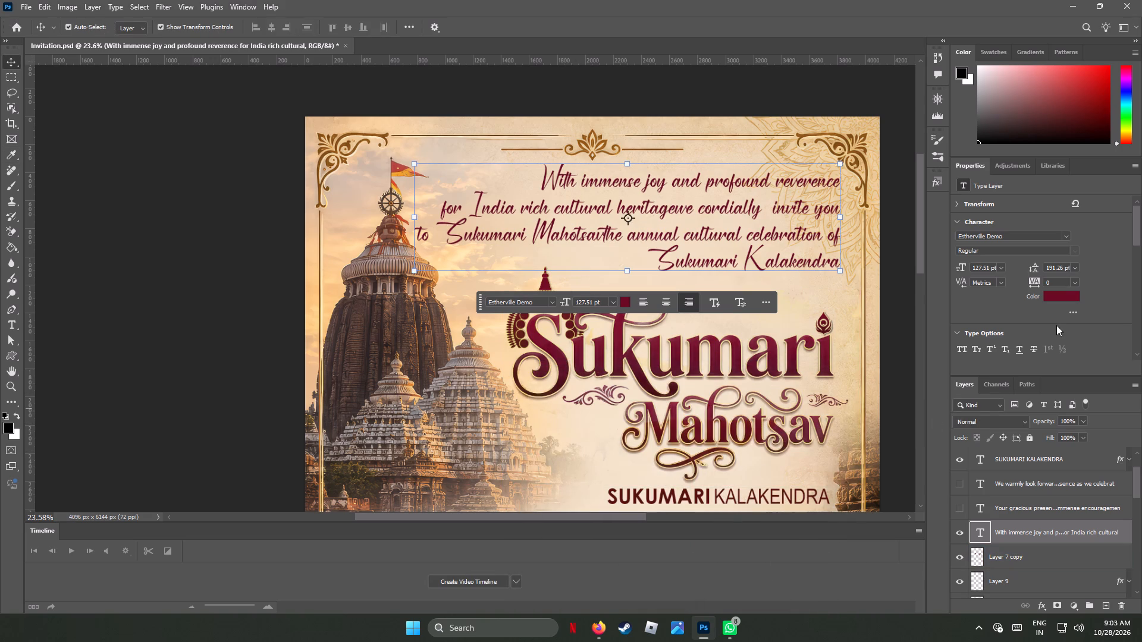
Look through the type, paragraph, bullet and quick-action settings available for the "With immense joy" paragraph.
scroll(1056, 325, "down", 5)
scroll(1056, 325, "up", 2)
scroll(1056, 325, "down", 9)
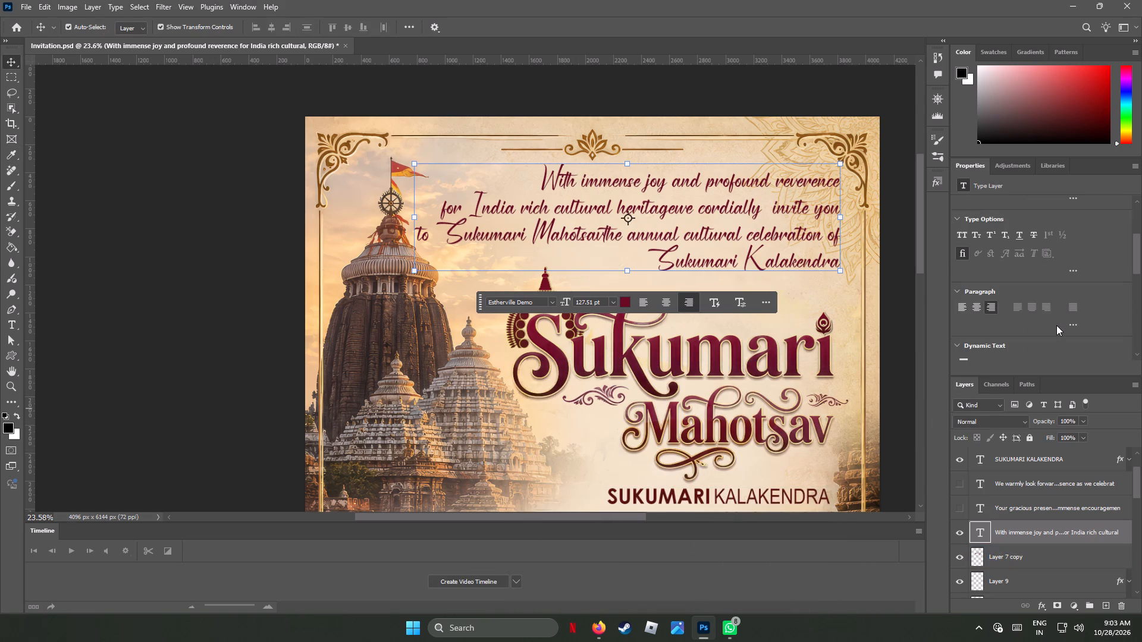
scroll(1056, 325, "down", 2)
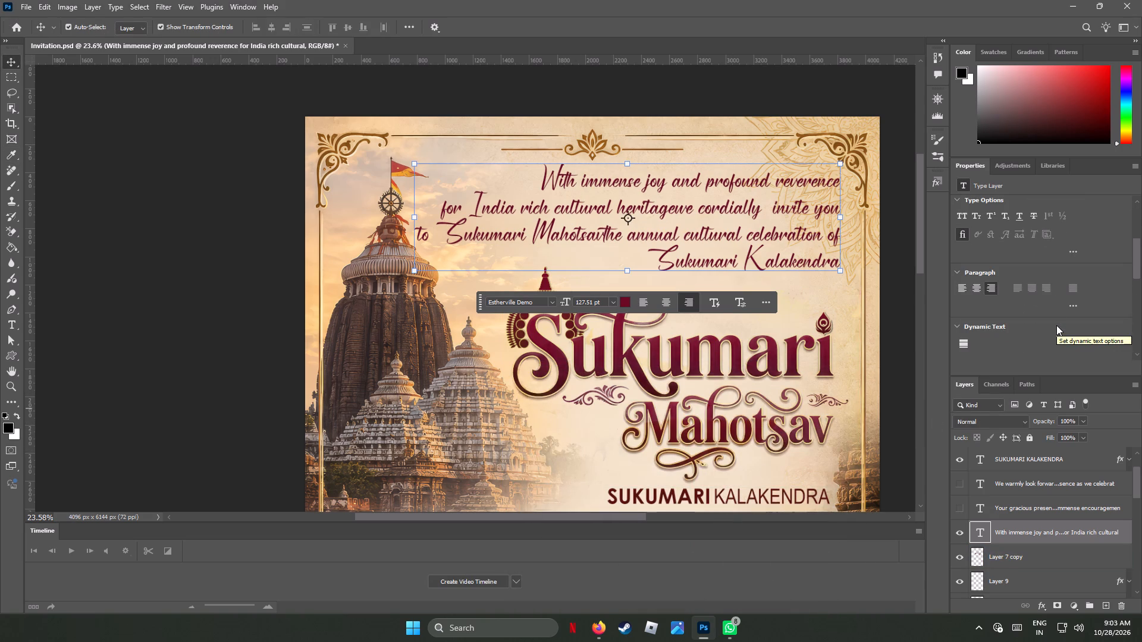
left_click(958, 272)
left_click(958, 273)
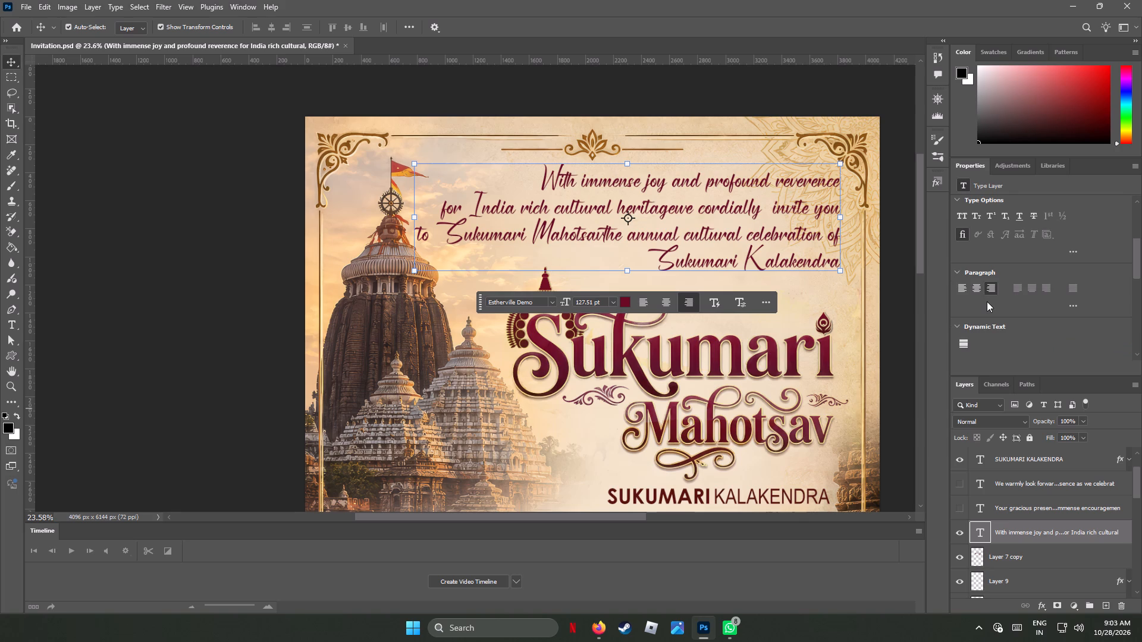
scroll(987, 301, "down", 20)
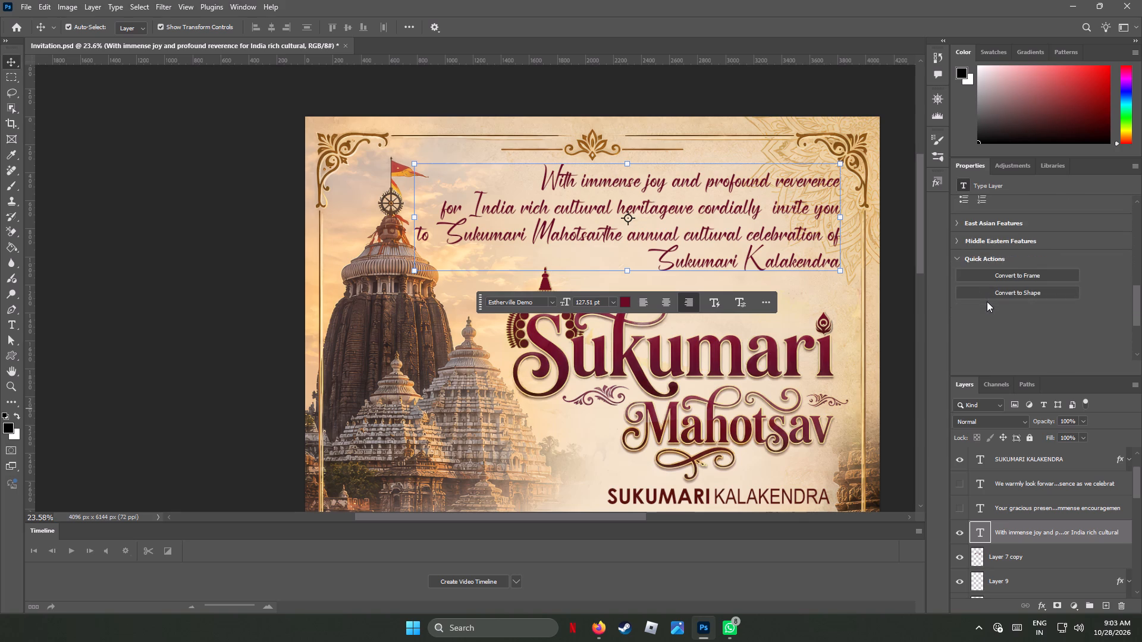
scroll(987, 301, "down", 2)
scroll(987, 301, "up", 8)
scroll(987, 301, "down", 2)
scroll(987, 301, "up", 8)
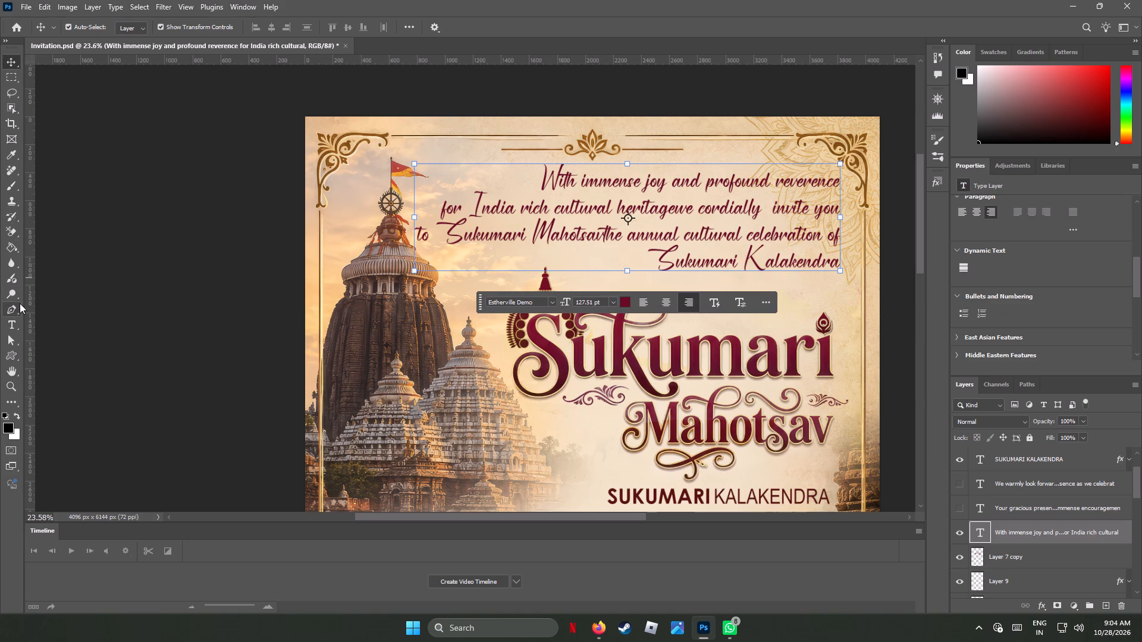
Remove the extra space before "Sukumari Mahotsav" and rewrap the paragraph so "to" ends the second line and "Sukumari" starts the third.
left_click(11, 324)
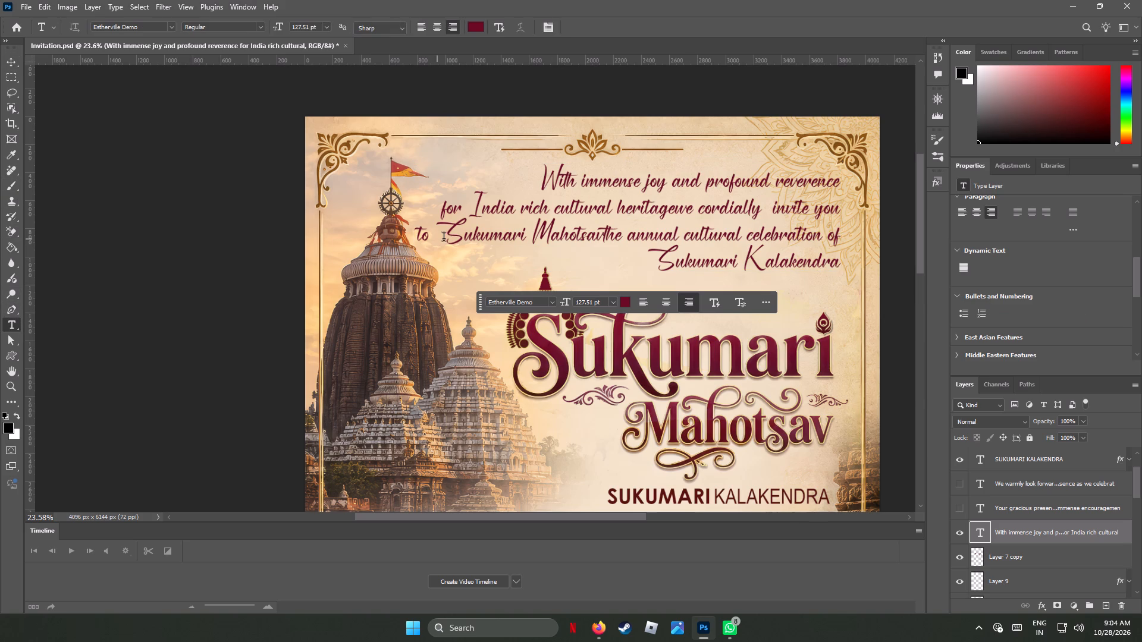
left_click(442, 235)
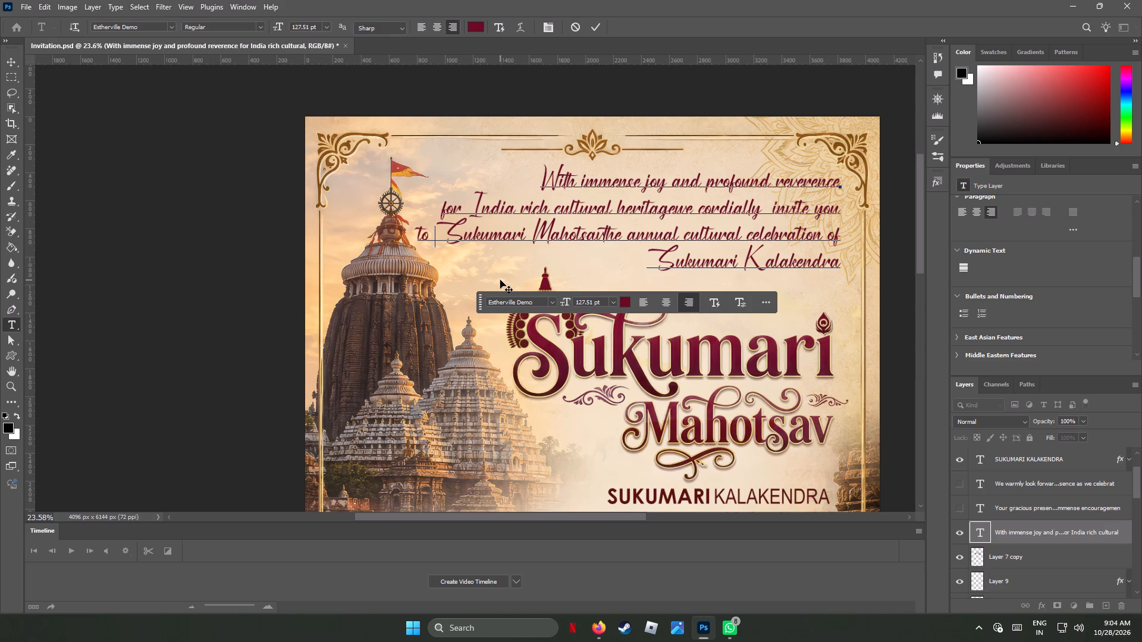
key("BackSpace")
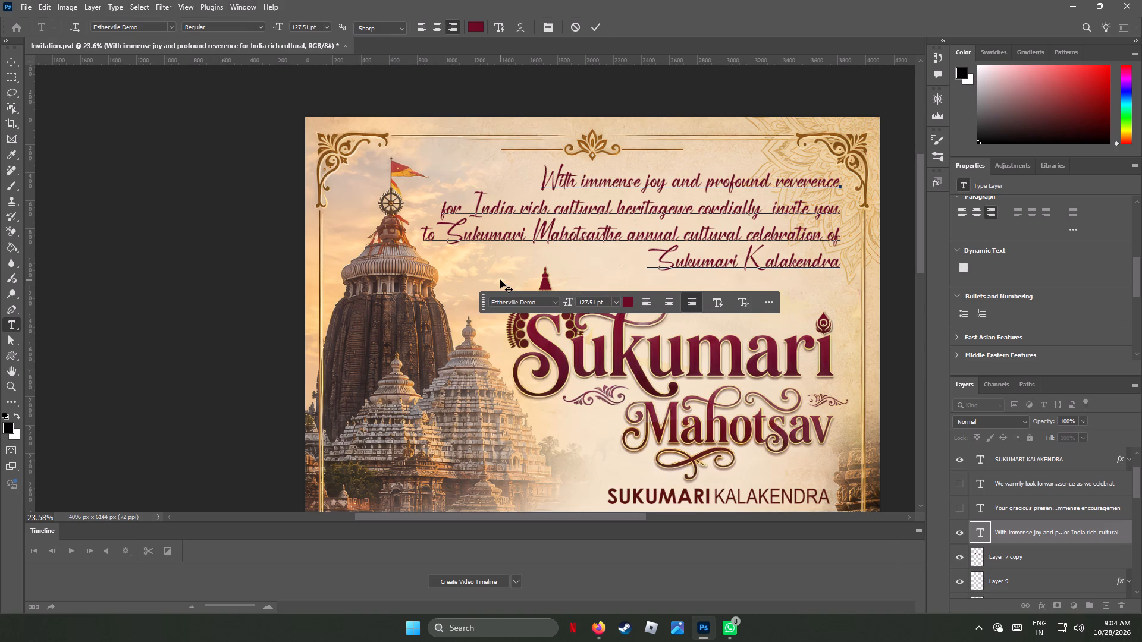
key("Right")
key("Right")
key("Right")
key("Left")
key("Left")
key("Left")
key("Left")
key("BackSpace")
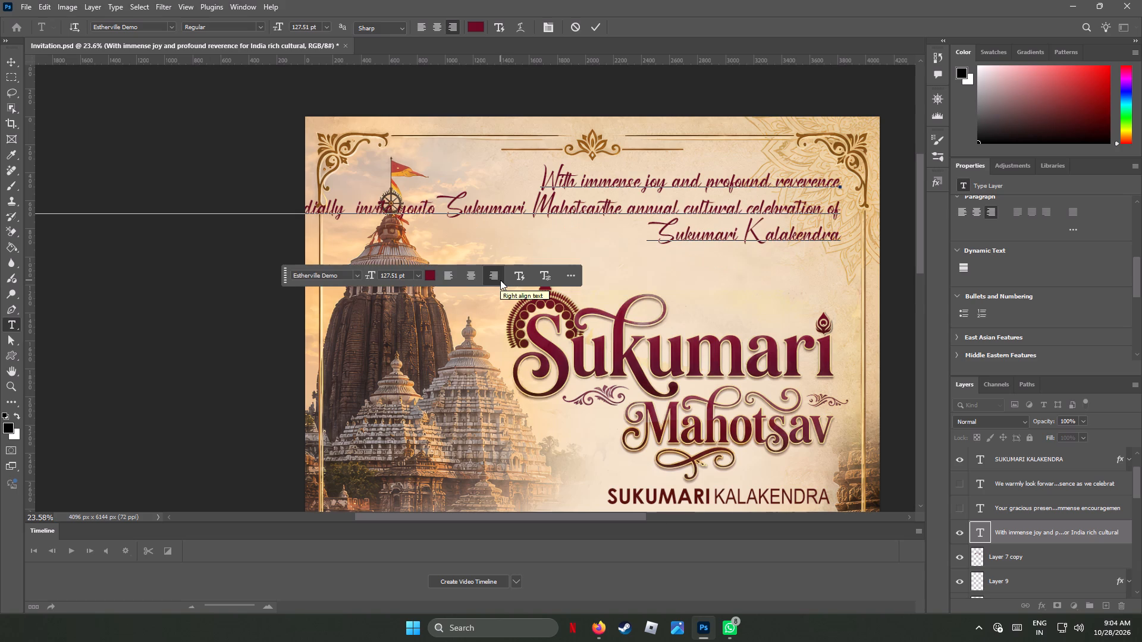
key("Right")
key("Right")
key("Return")
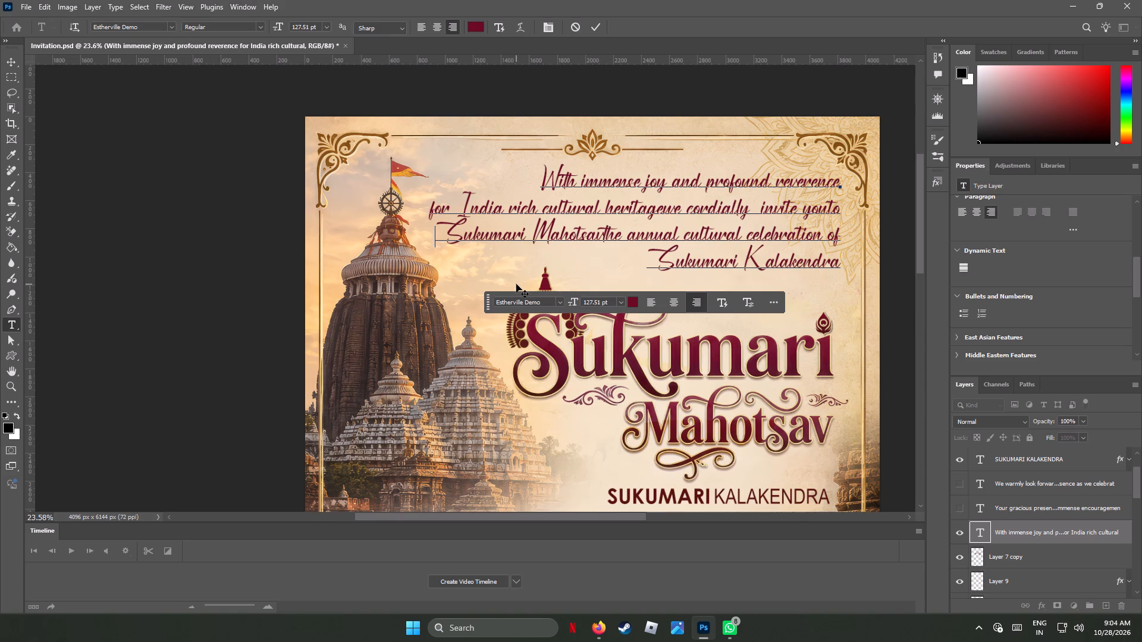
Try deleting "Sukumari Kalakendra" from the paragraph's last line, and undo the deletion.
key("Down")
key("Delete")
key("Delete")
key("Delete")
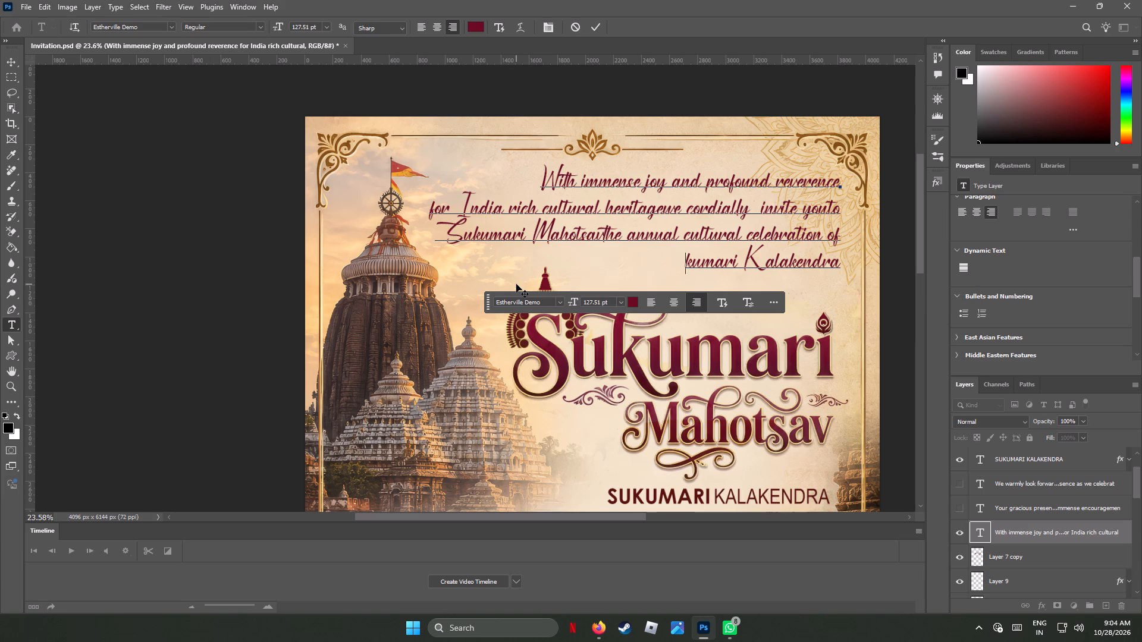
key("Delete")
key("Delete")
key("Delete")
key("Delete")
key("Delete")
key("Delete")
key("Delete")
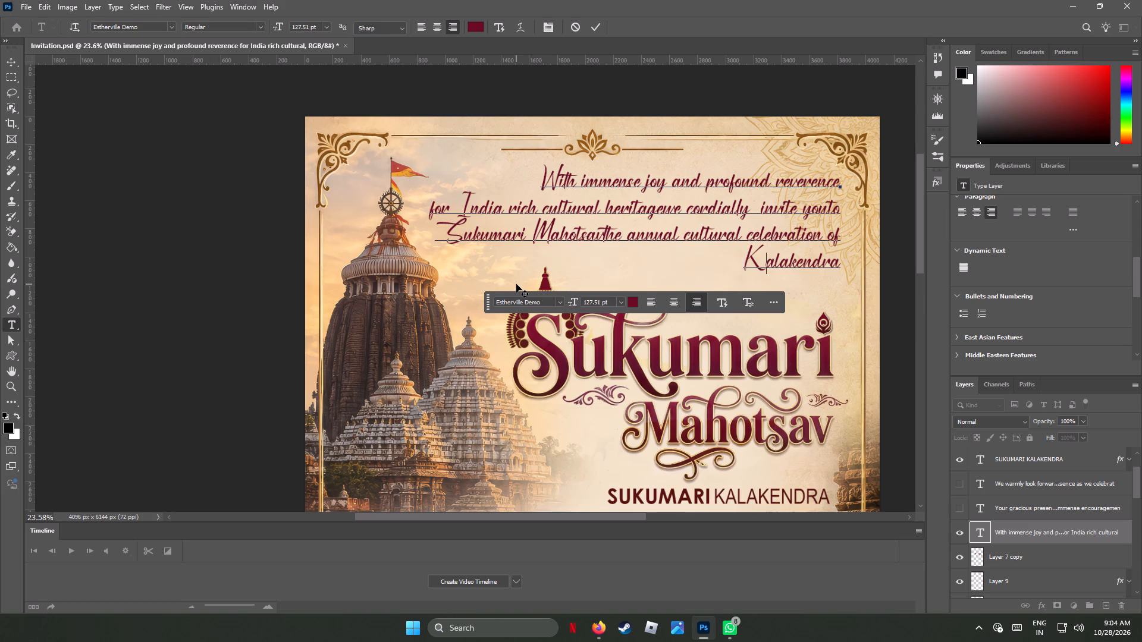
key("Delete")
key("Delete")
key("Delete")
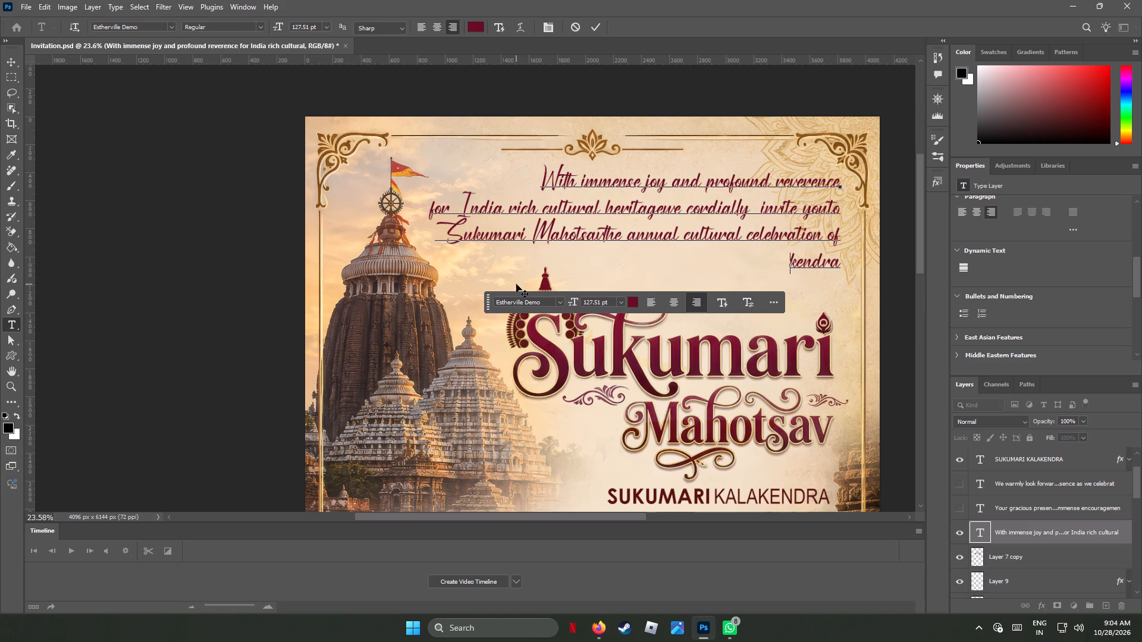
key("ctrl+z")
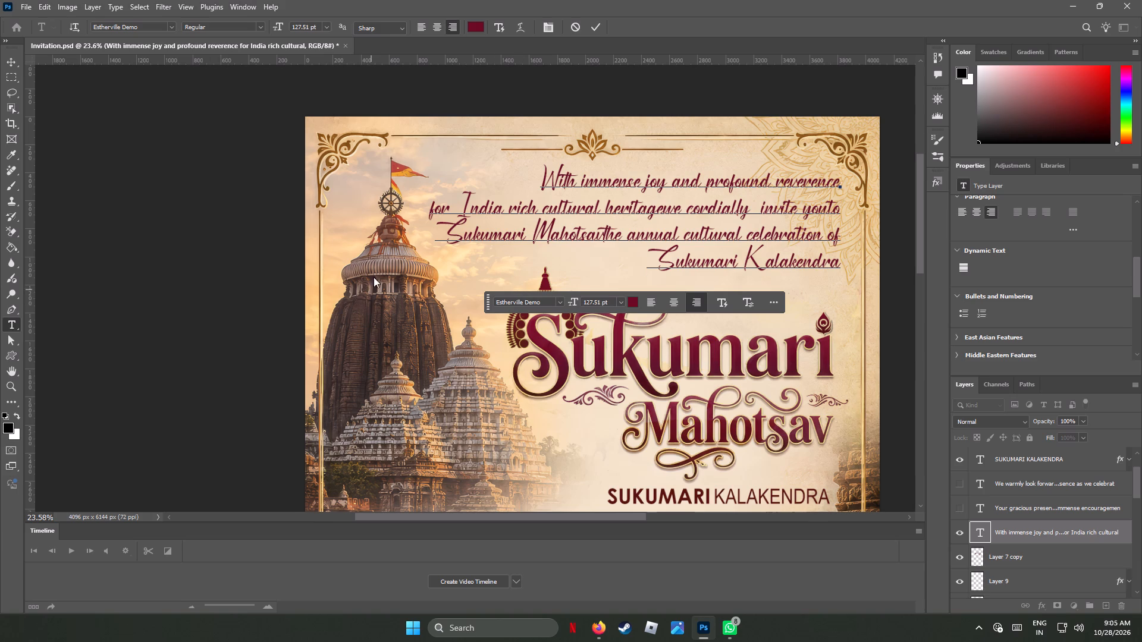
Enlarge the "With immense joy" paragraph proportionally to 103.65%, giving 132.16 pt text that extends toward the temple flag.
left_click(8, 58)
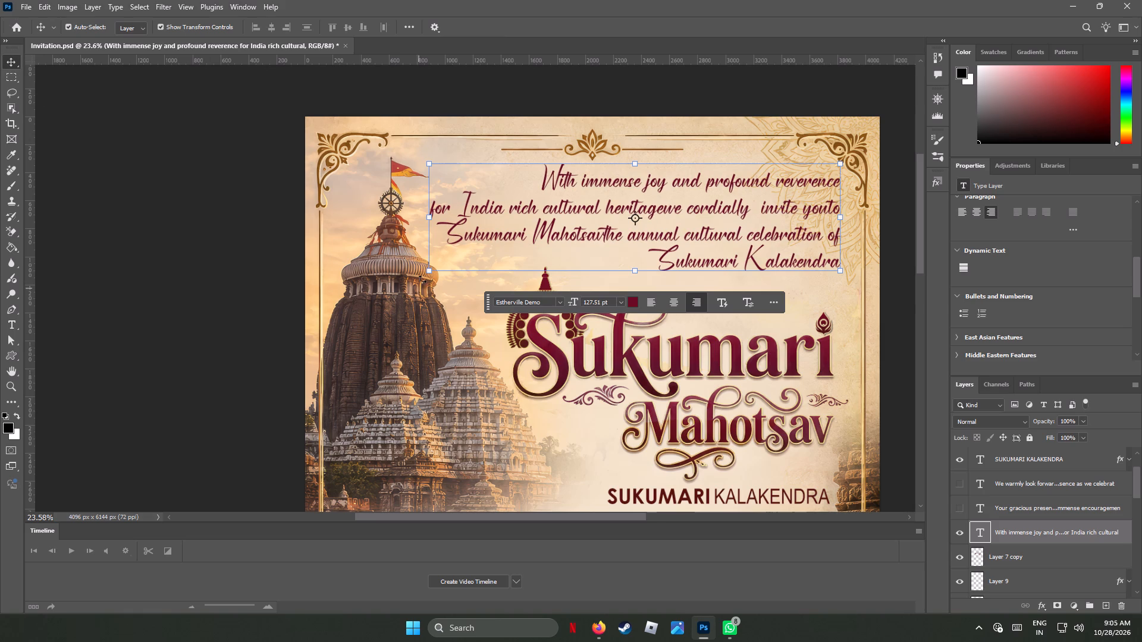
left_click_drag(431, 269, 426, 269, "shift")
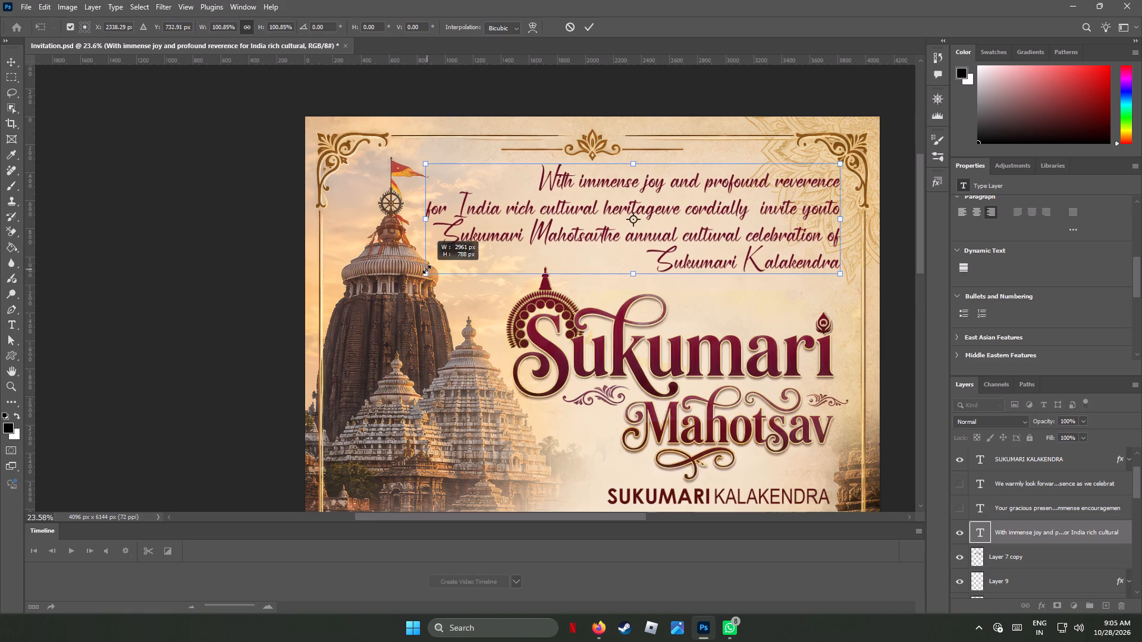
left_click_drag(426, 269, 416, 271, "shift")
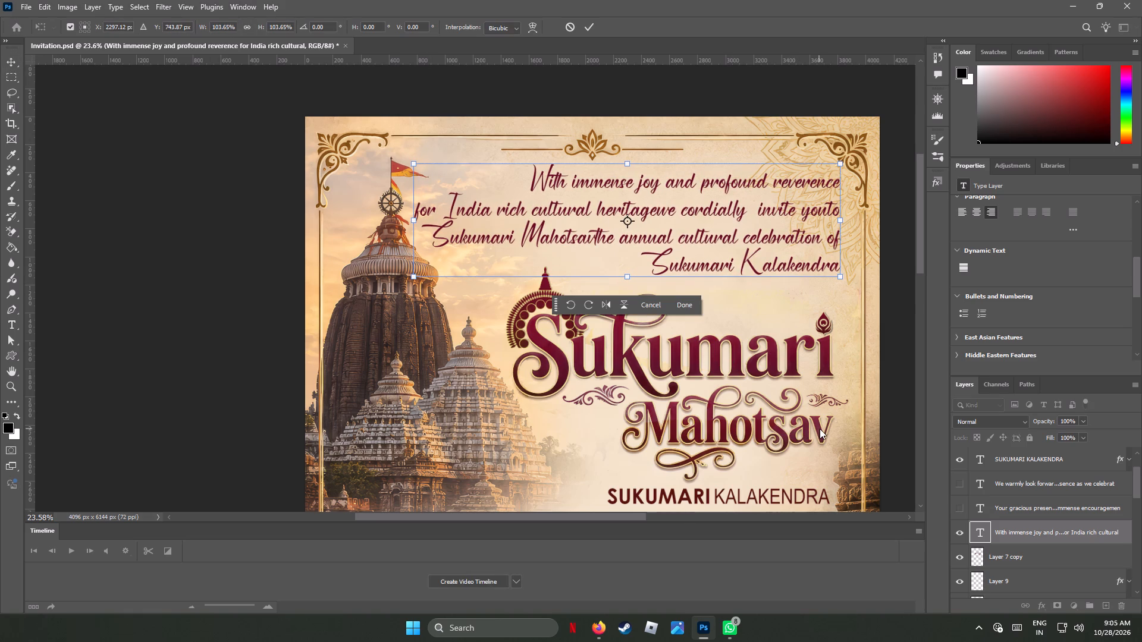
Nudge the enlarged paragraph straight down about 47 px toward the Sukumari title, apply the transform and deselect the paragraph.
key("Down")
key("Down")
key("Down")
key("Down")
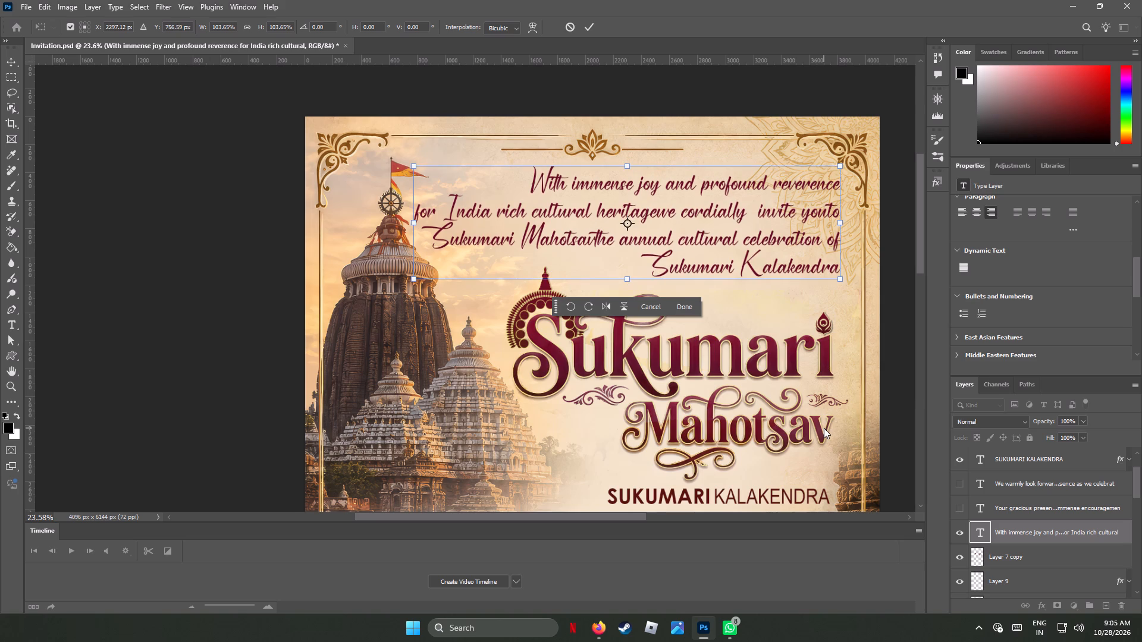
key("Down")
key("Down")
key("Down")
key("Down")
key("Down")
key("Down")
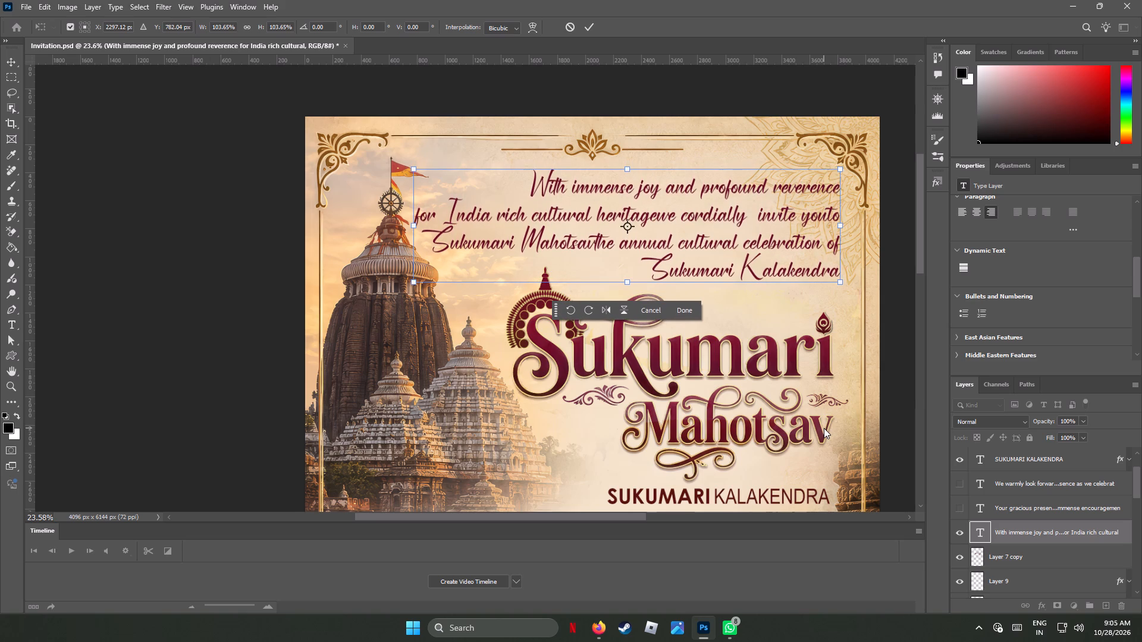
key("Down")
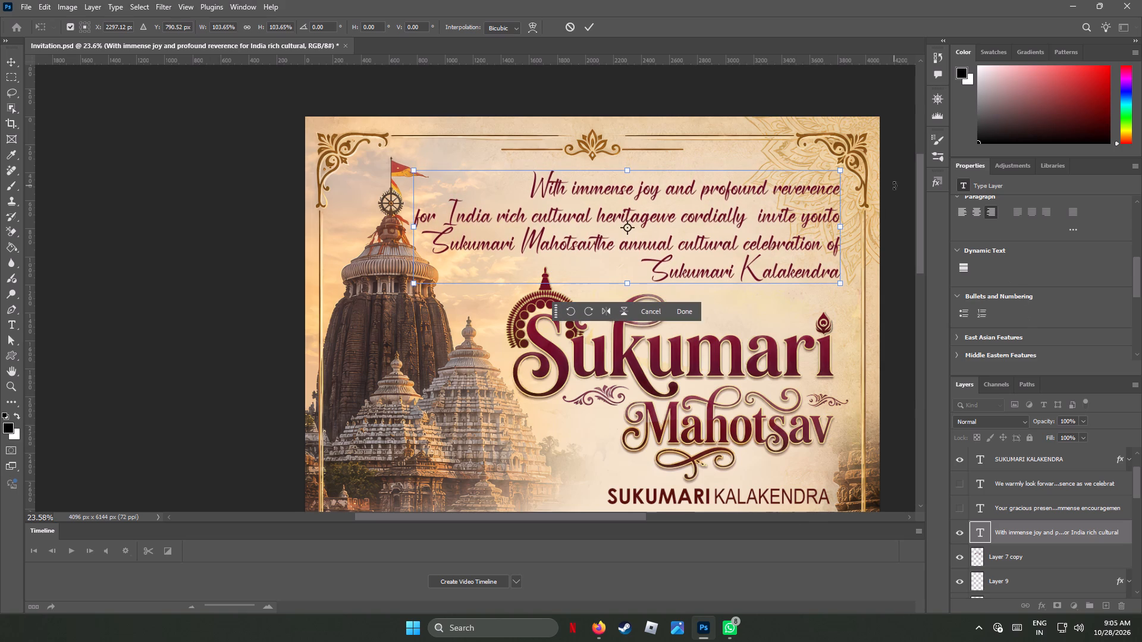
left_click(894, 185)
left_click(12, 63)
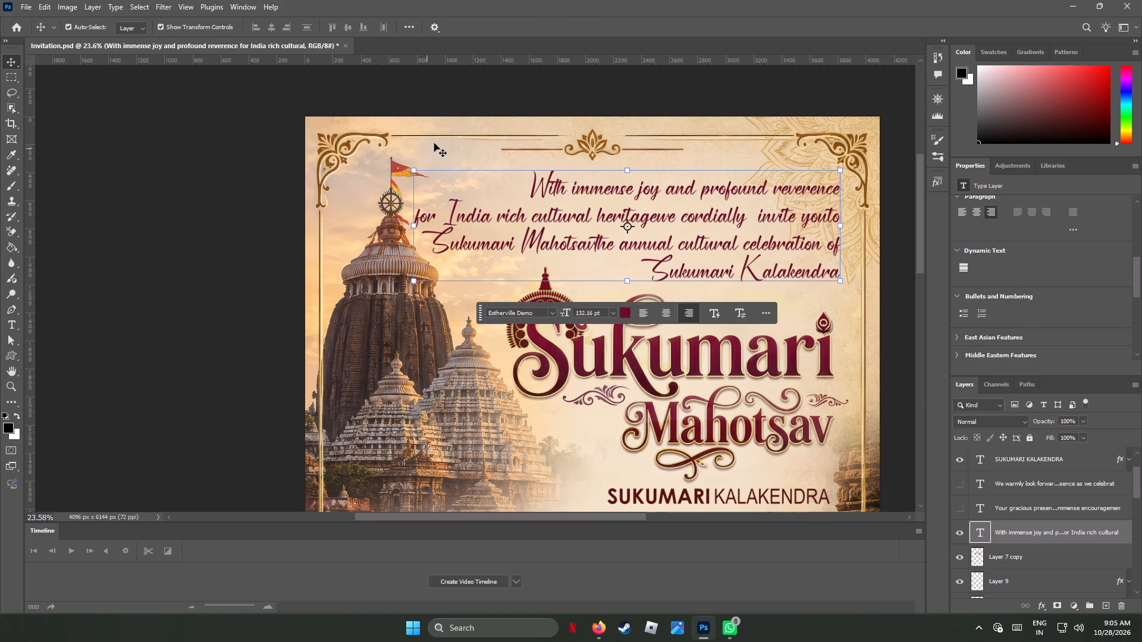
left_click(435, 143)
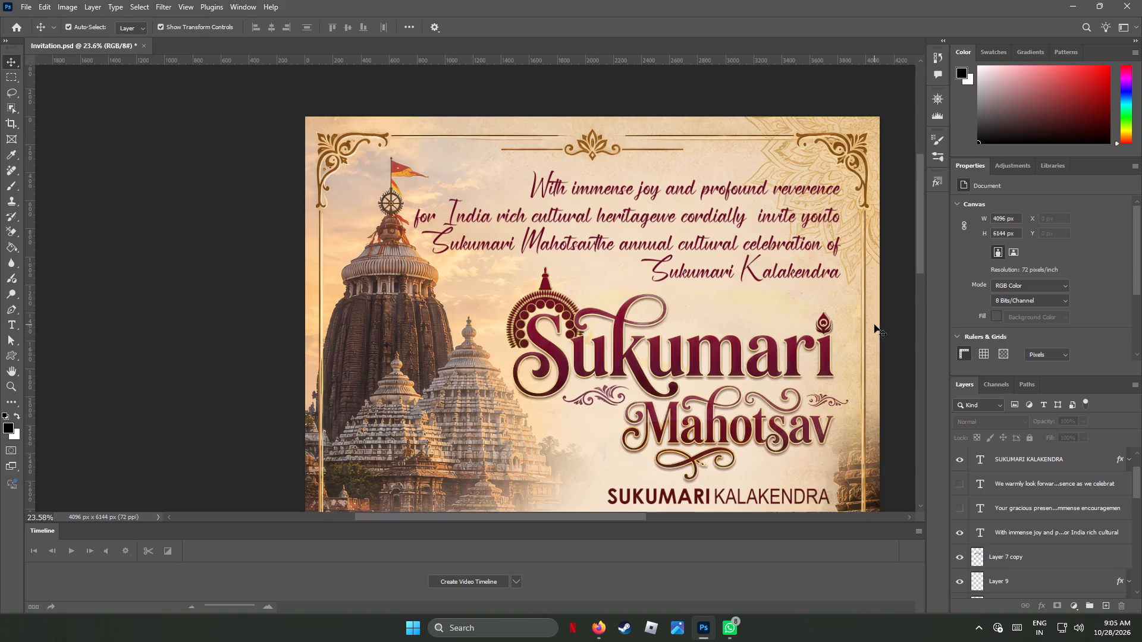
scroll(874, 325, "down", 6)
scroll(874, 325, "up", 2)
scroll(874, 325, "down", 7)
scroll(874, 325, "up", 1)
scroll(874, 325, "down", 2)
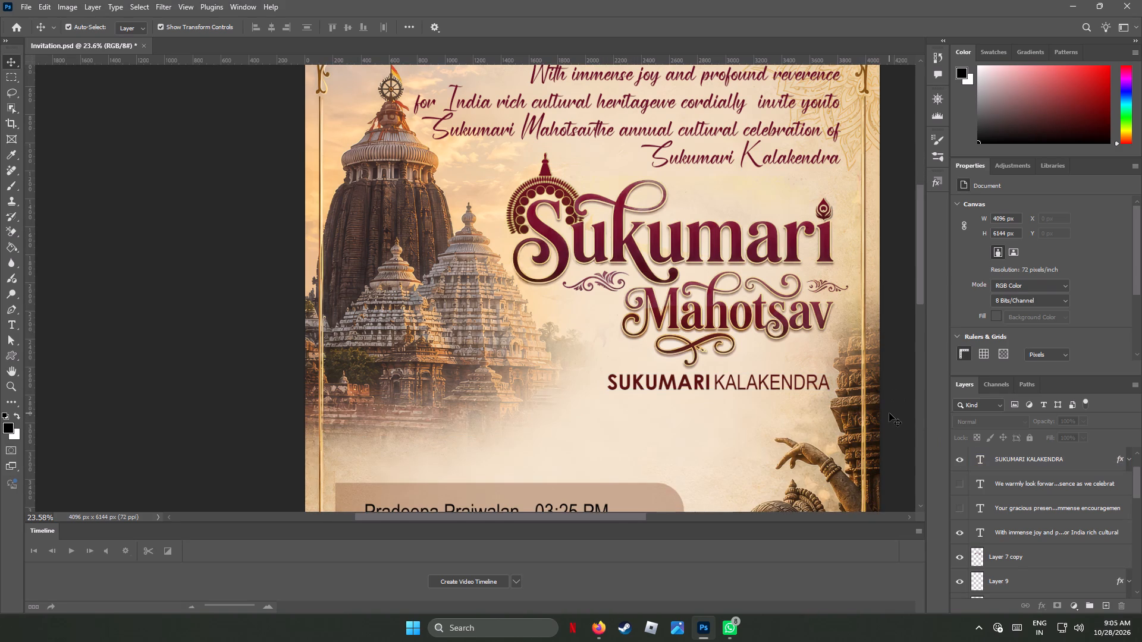
Review how the enlarged invitation paragraph sits between the top border ornament and the Sukumari Mahotsav title.
scroll(889, 413, "up", 2)
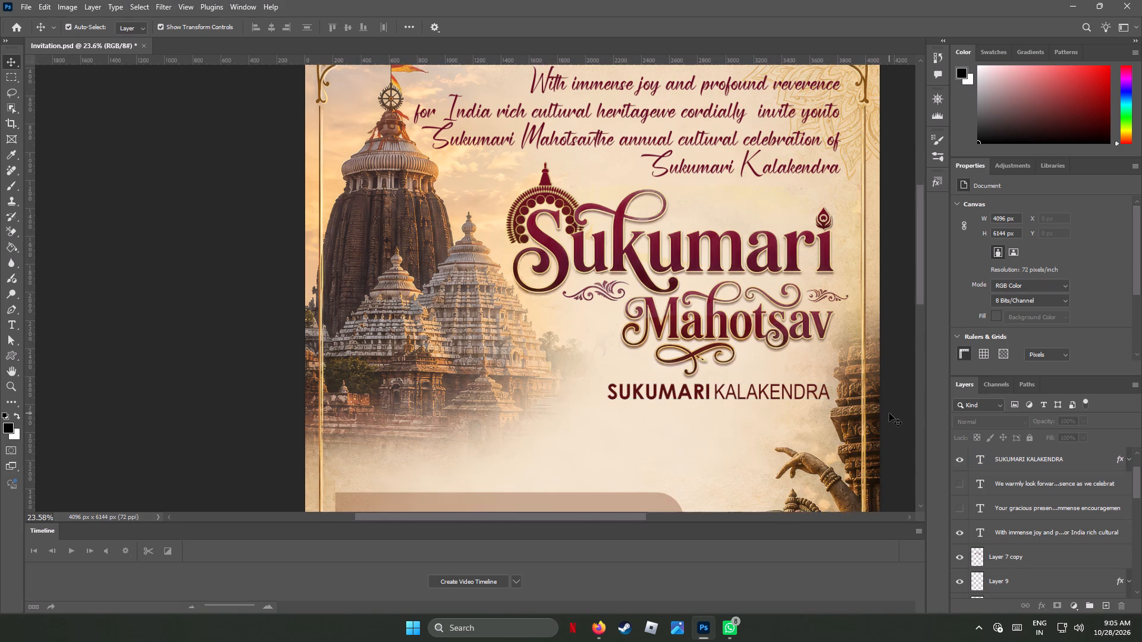
scroll(889, 413, "up", 5)
scroll(889, 413, "down", 5)
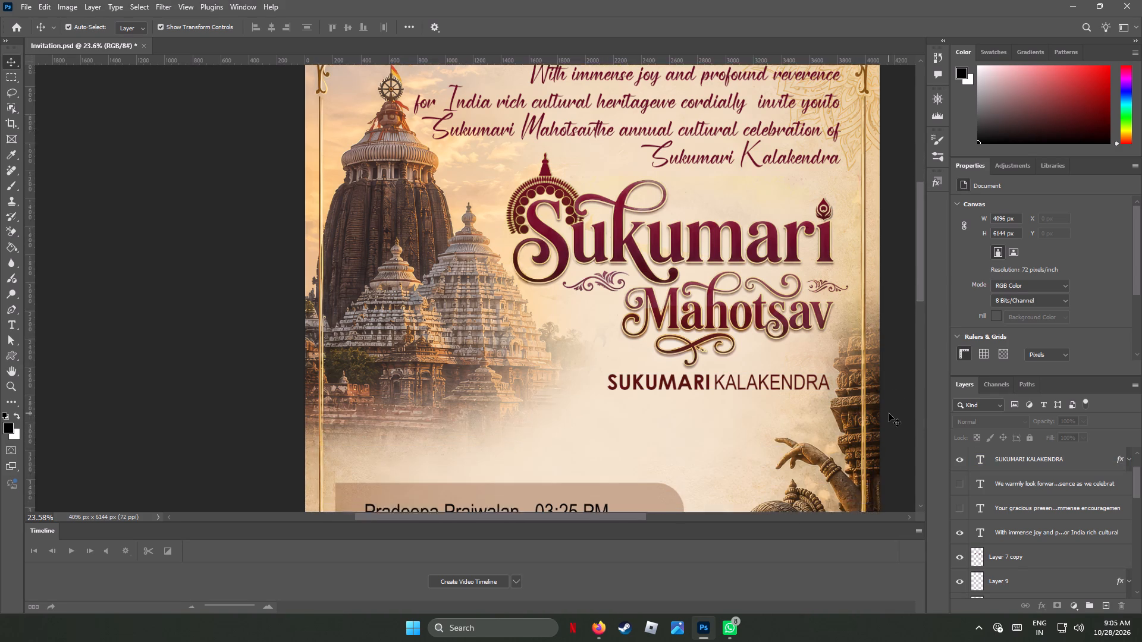
scroll(889, 413, "down", 6)
scroll(889, 413, "up", 1)
scroll(889, 413, "down", 4)
scroll(889, 413, "up", 16)
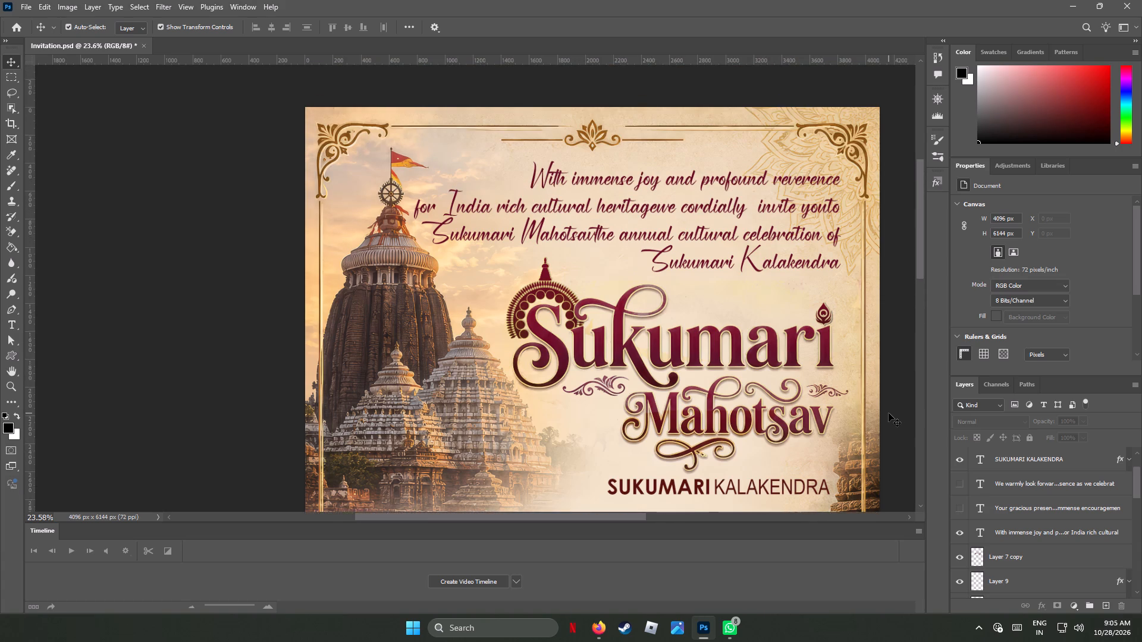
scroll(889, 413, "up", 3)
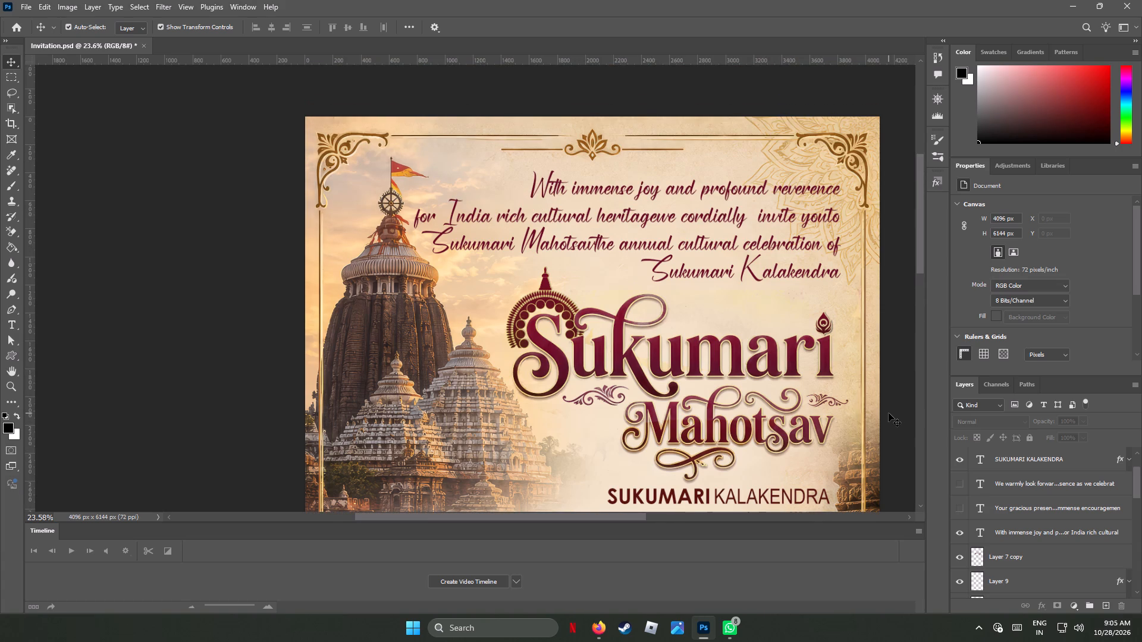
scroll(889, 413, "down", 13)
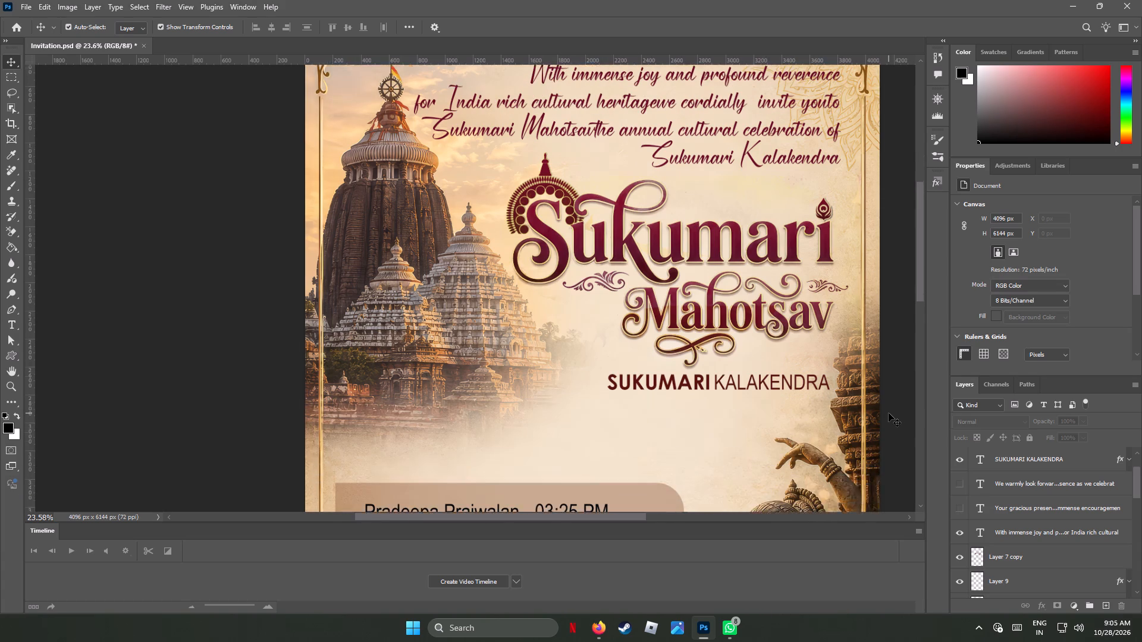
Hide the "SUKUMARI KALAKENDRA" text layer beneath the Mahotsav title and deselect it.
scroll(889, 413, "down", 11)
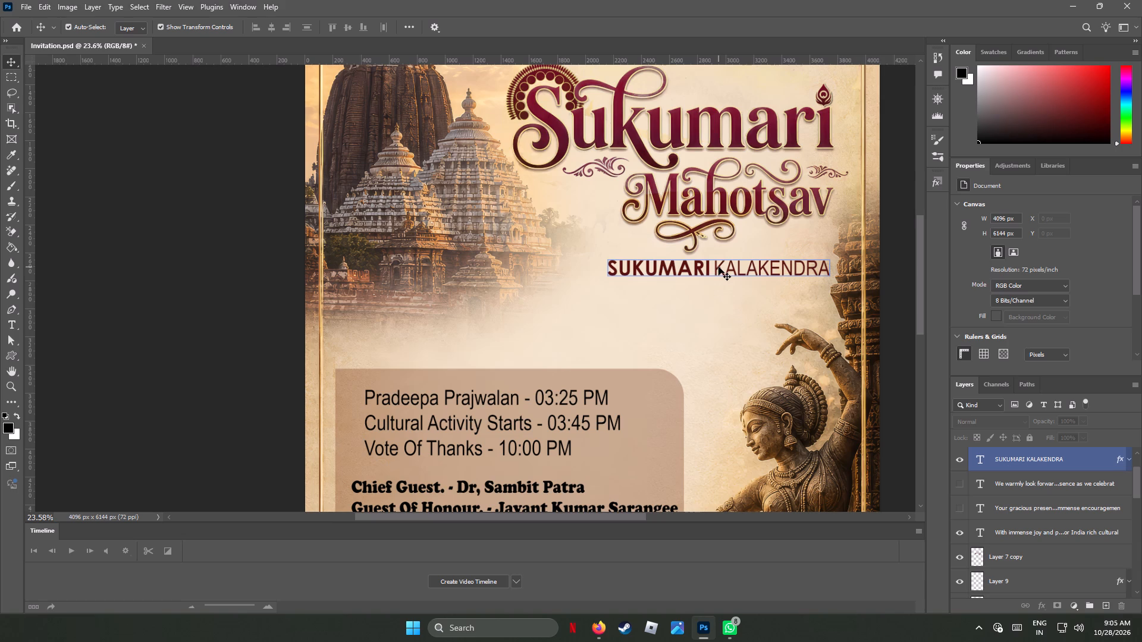
left_click(719, 267)
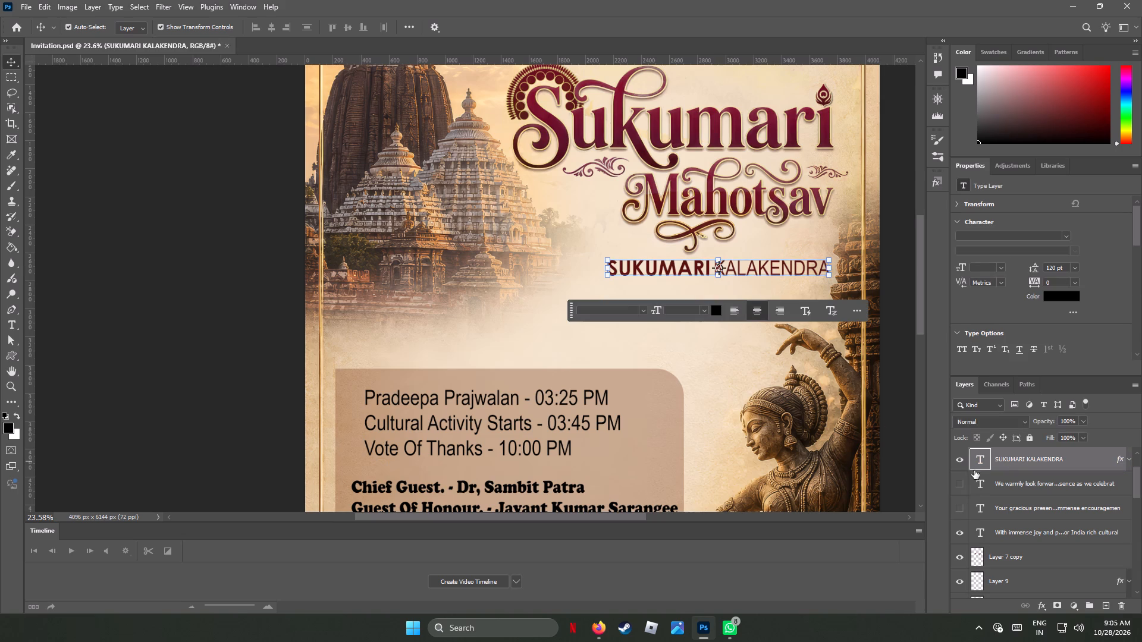
left_click(962, 461)
scroll(817, 373, "up", 3)
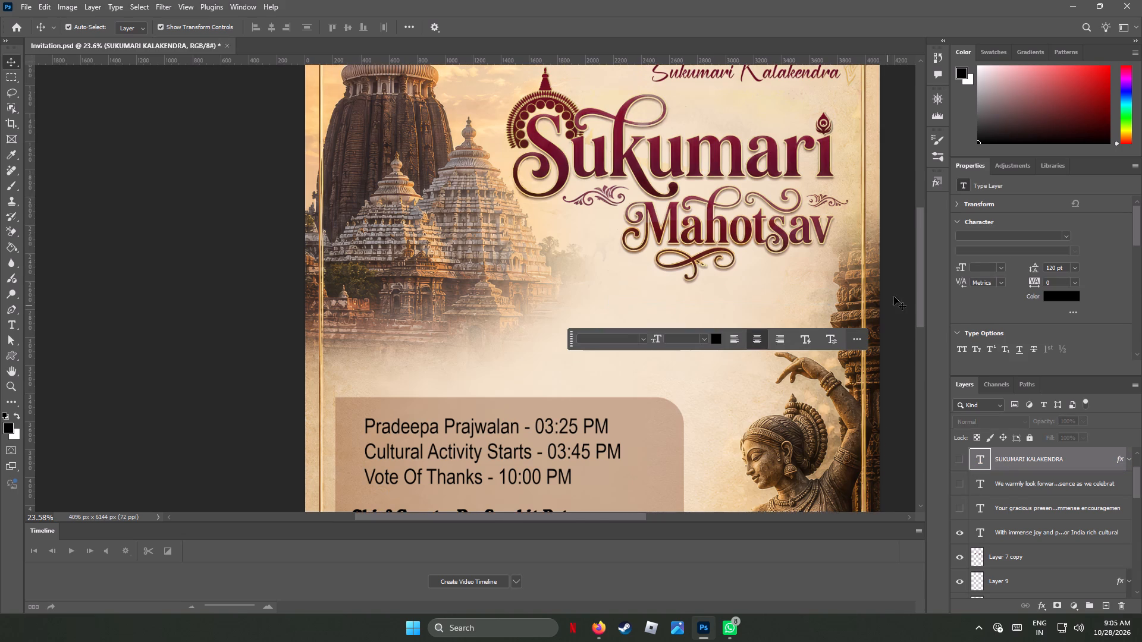
left_click(898, 291)
Review the space beneath the title and the schedule and guest list panel in the lower half of the invitation.
scroll(906, 353, "up", 3)
scroll(906, 353, "down", 2)
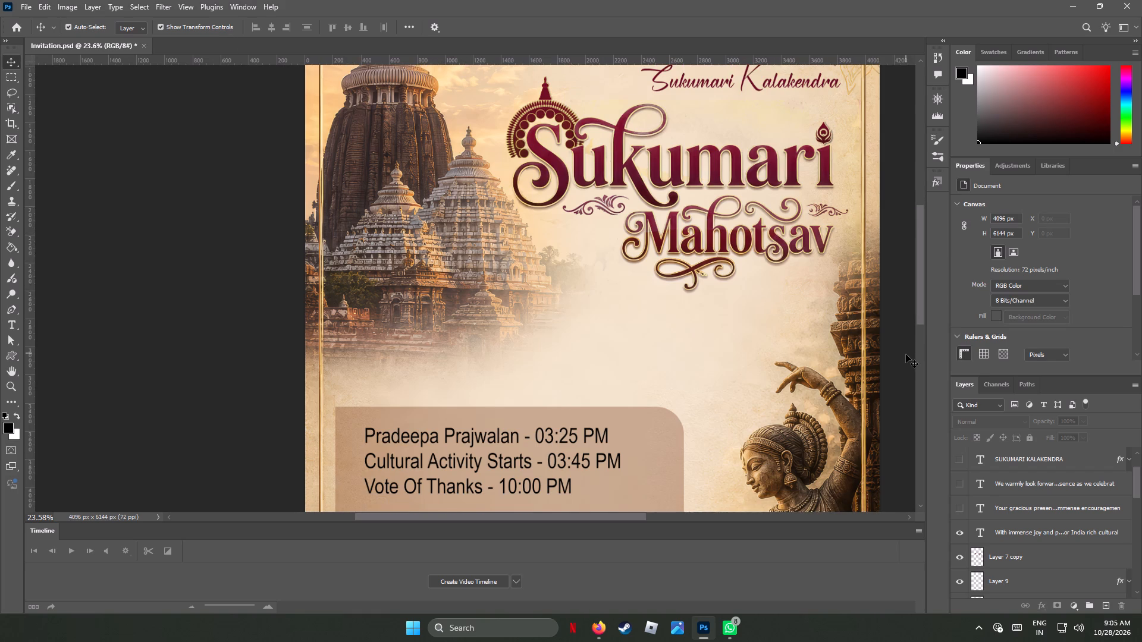
scroll(906, 354, "down", 2)
scroll(906, 354, "up", 2)
scroll(906, 354, "down", 1)
scroll(906, 354, "up", 1)
scroll(906, 354, "down", 6)
scroll(906, 354, "up", 1)
scroll(906, 354, "down", 4)
scroll(906, 354, "up", 1)
scroll(906, 354, "down", 5)
scroll(906, 354, "up", 1)
scroll(906, 354, "down", 4)
scroll(906, 354, "up", 1)
scroll(906, 354, "down", 9)
scroll(906, 354, "up", 1)
scroll(906, 354, "down", 2)
scroll(906, 354, "up", 1)
scroll(906, 354, "down", 6)
Stretch the rounded panel behind the schedule and guest list upward to 112.02% height, keeping its bottom edge, and apply the transform.
left_click(638, 203)
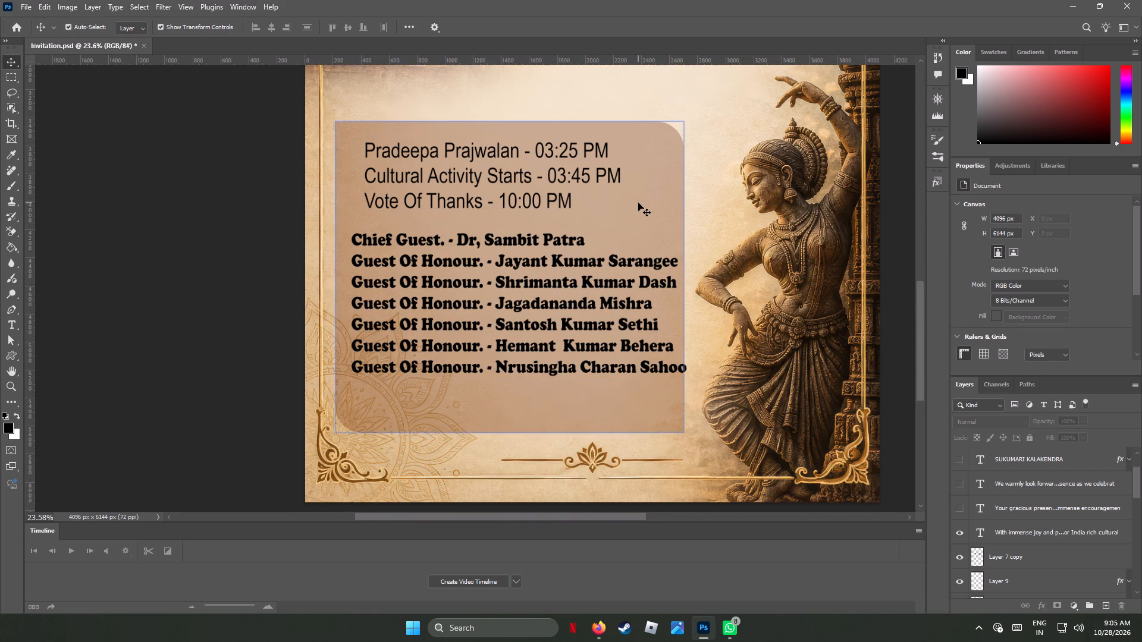
left_click_drag(509, 122, 510, 122)
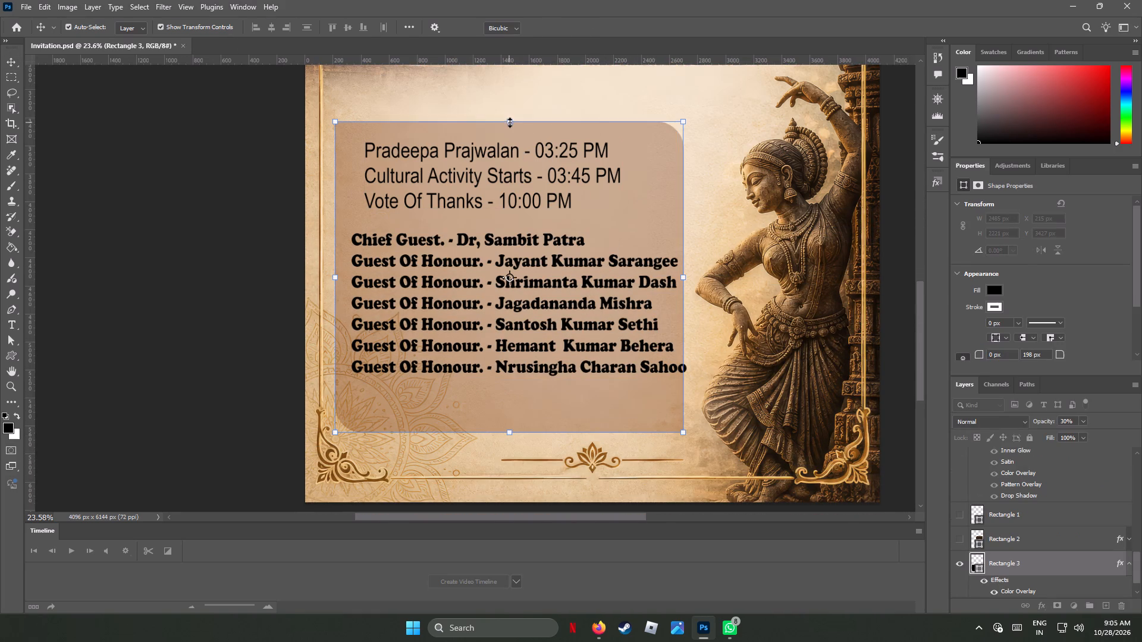
left_click_drag(510, 122, 513, 85)
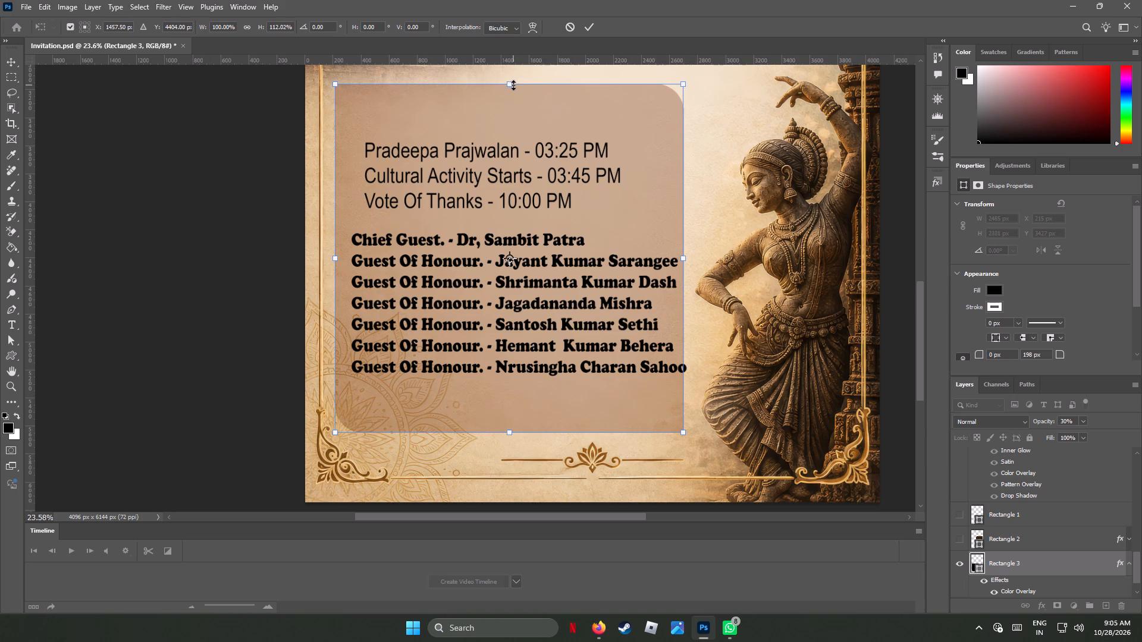
left_click(451, 172)
left_click(4, 59)
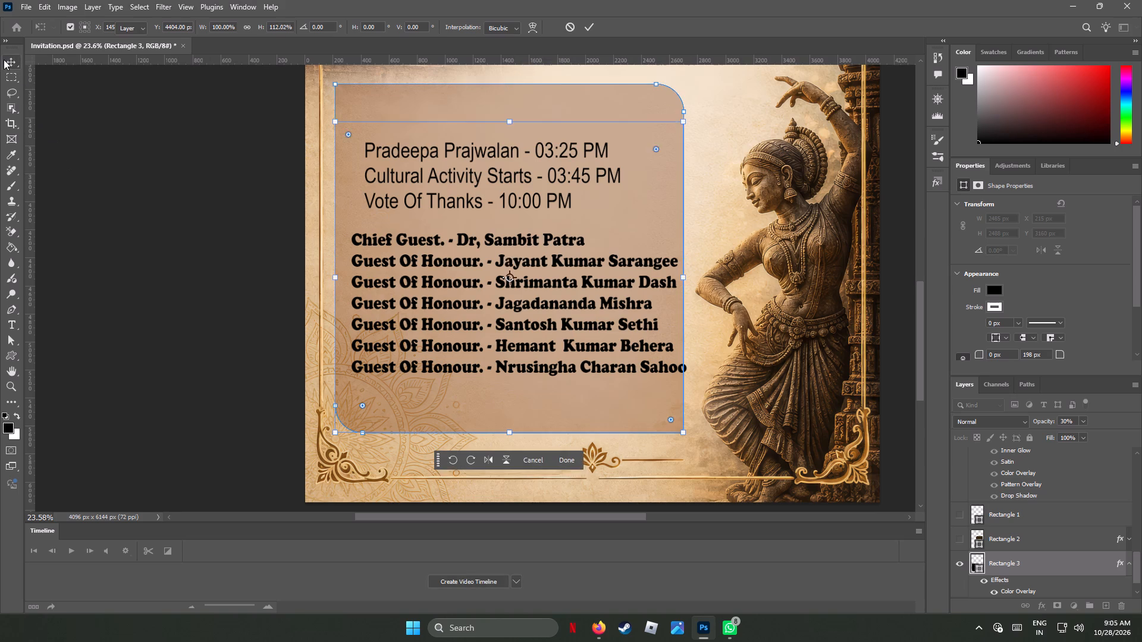
Save the invitation document.
scroll(661, 377, "down", 1)
scroll(661, 377, "up", 9)
key("ctrl+s")
key("ctrl+s")
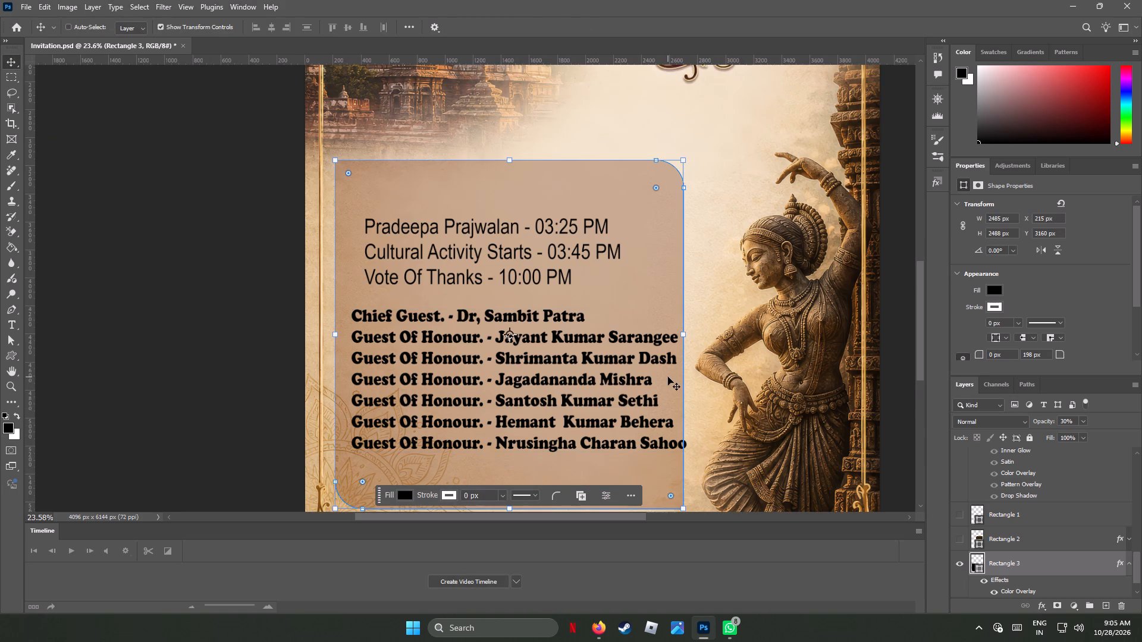
Examine how the taller panel fits around the schedule and guest list beside the dancer statue.
scroll(757, 521, "up", 12)
scroll(776, 518, "down", 4)
scroll(776, 518, "up", 2)
scroll(776, 518, "down", 1)
scroll(776, 518, "up", 4)
scroll(776, 518, "down", 2)
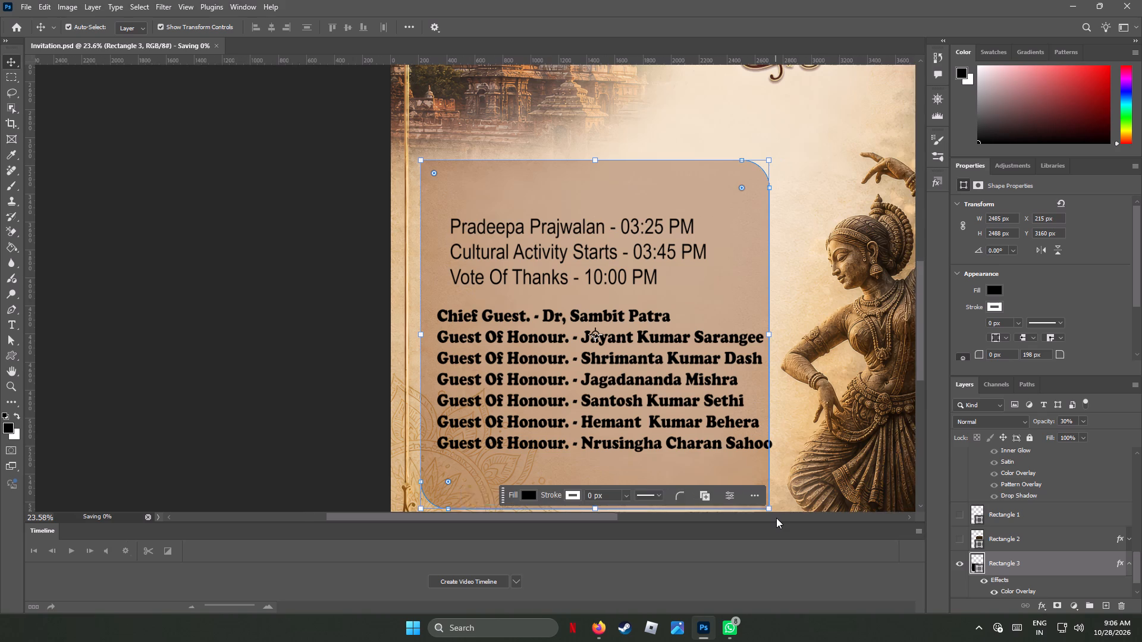
scroll(776, 518, "down", 9)
scroll(776, 518, "up", 1)
scroll(777, 528, "down", 4)
scroll(741, 402, "up", 1)
scroll(741, 402, "down", 1)
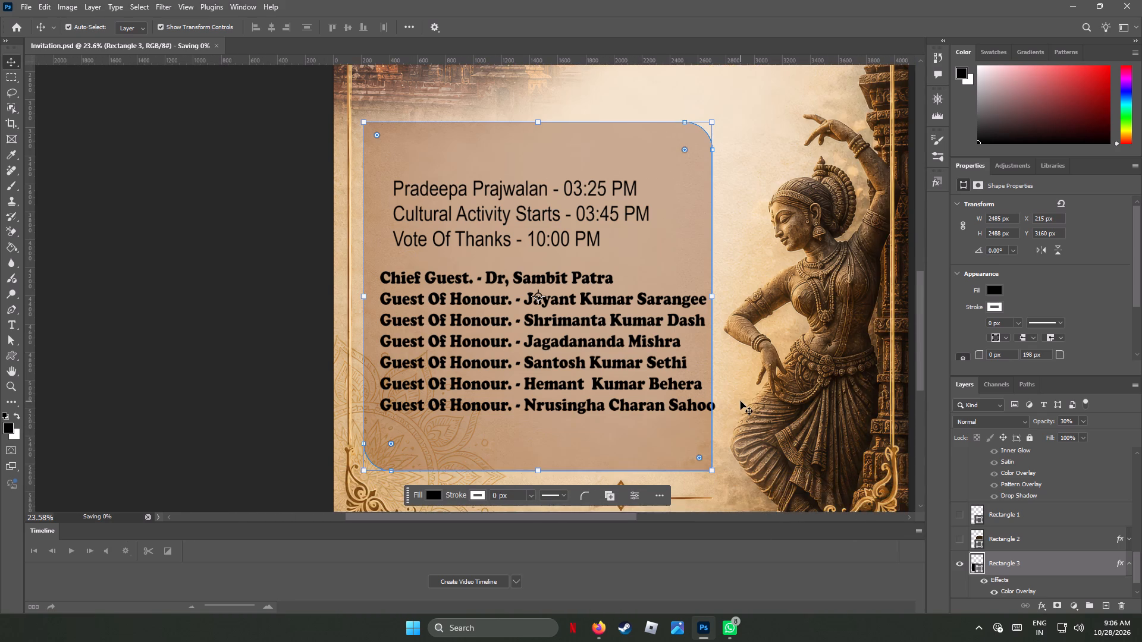
scroll(780, 332, "up", 2)
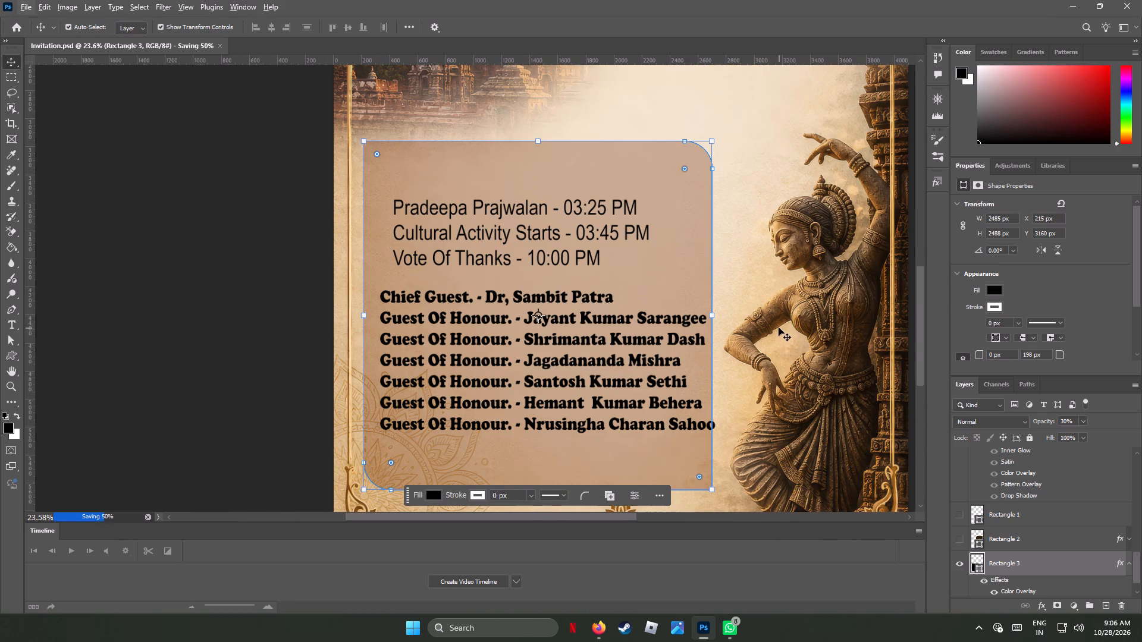
scroll(779, 328, "down", 7, "alt")
scroll(779, 328, "up", 4, "alt")
scroll(779, 328, "down", 1, "alt")
scroll(779, 326, "up", 1, "alt")
Examine the overall invitation layout at 17.57% zoom, from the top ornament to the guest list panel.
scroll(779, 324, "up", 6)
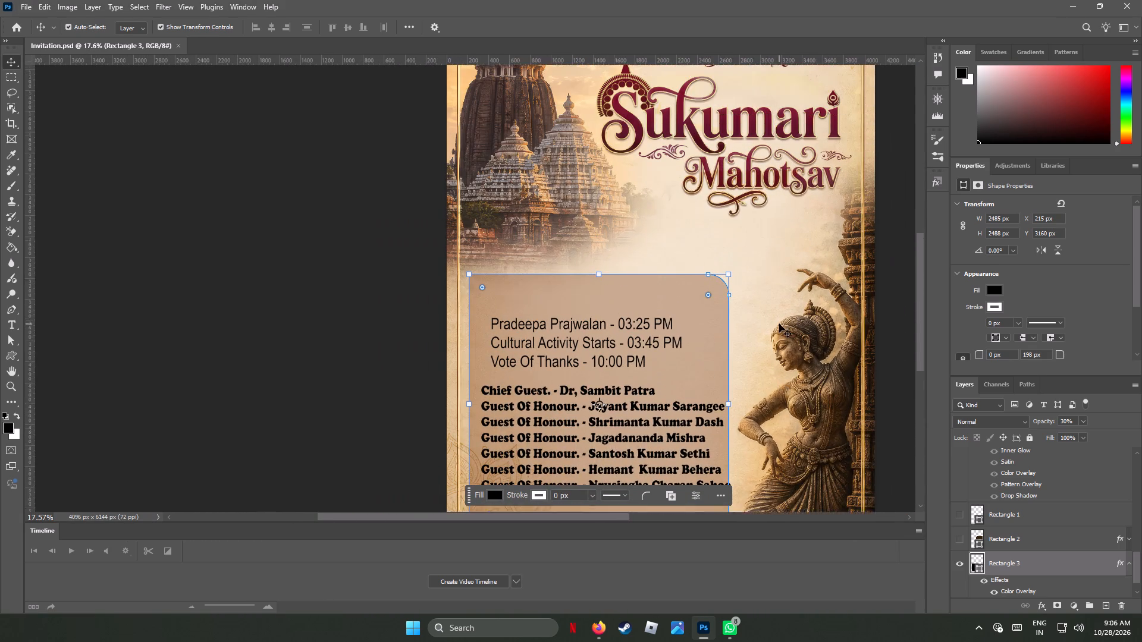
scroll(779, 324, "up", 11)
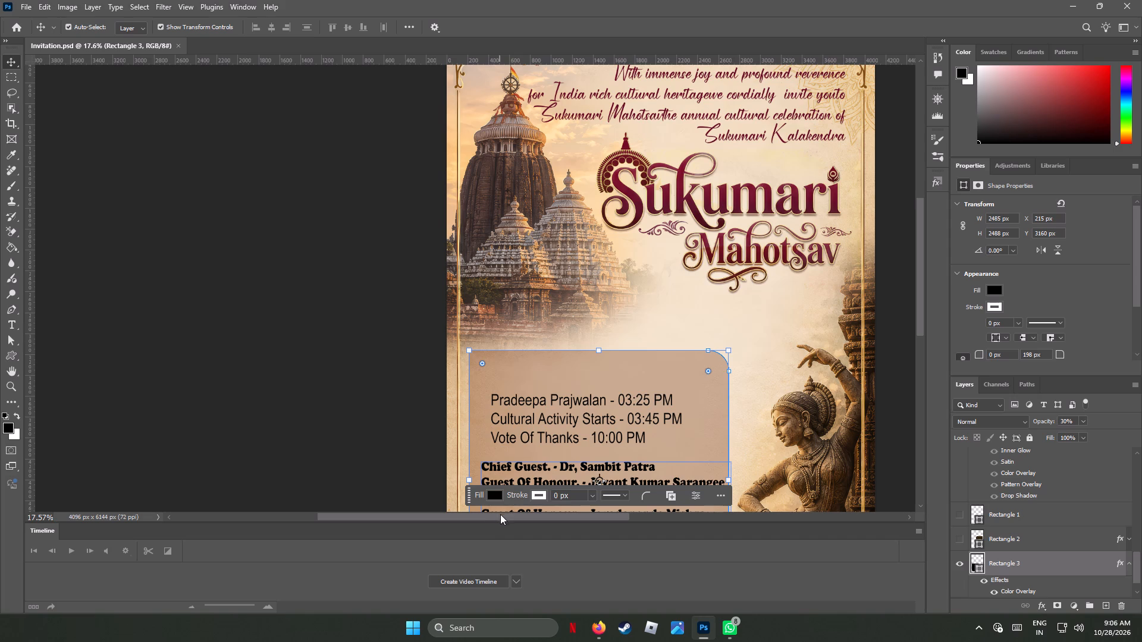
left_click_drag(501, 516, 569, 533)
scroll(716, 392, "up", 2)
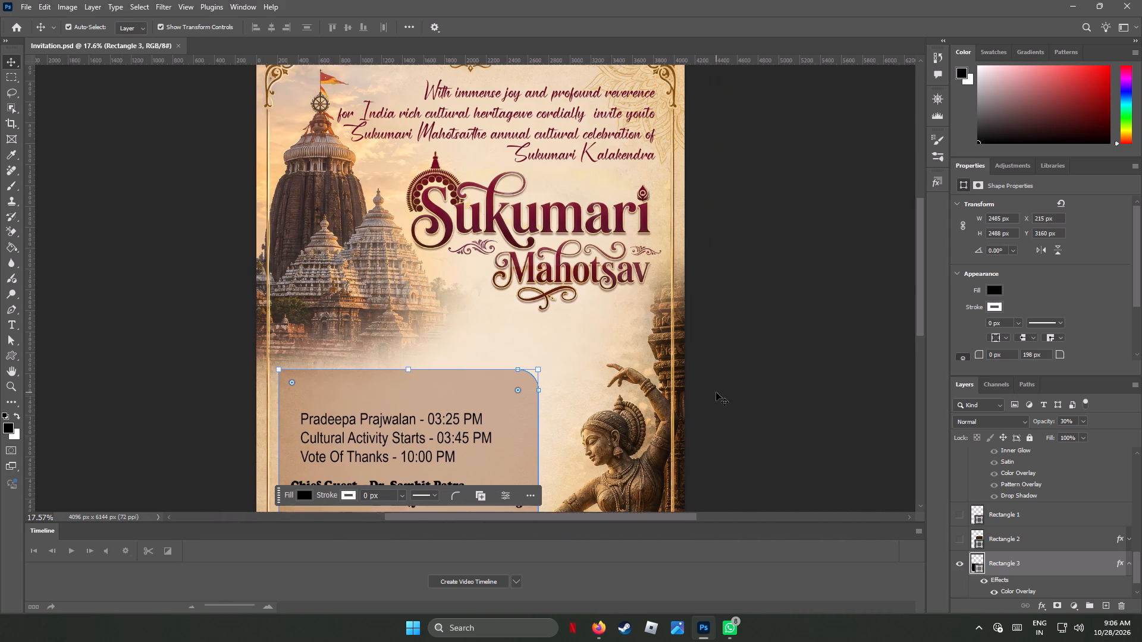
scroll(716, 392, "up", 12)
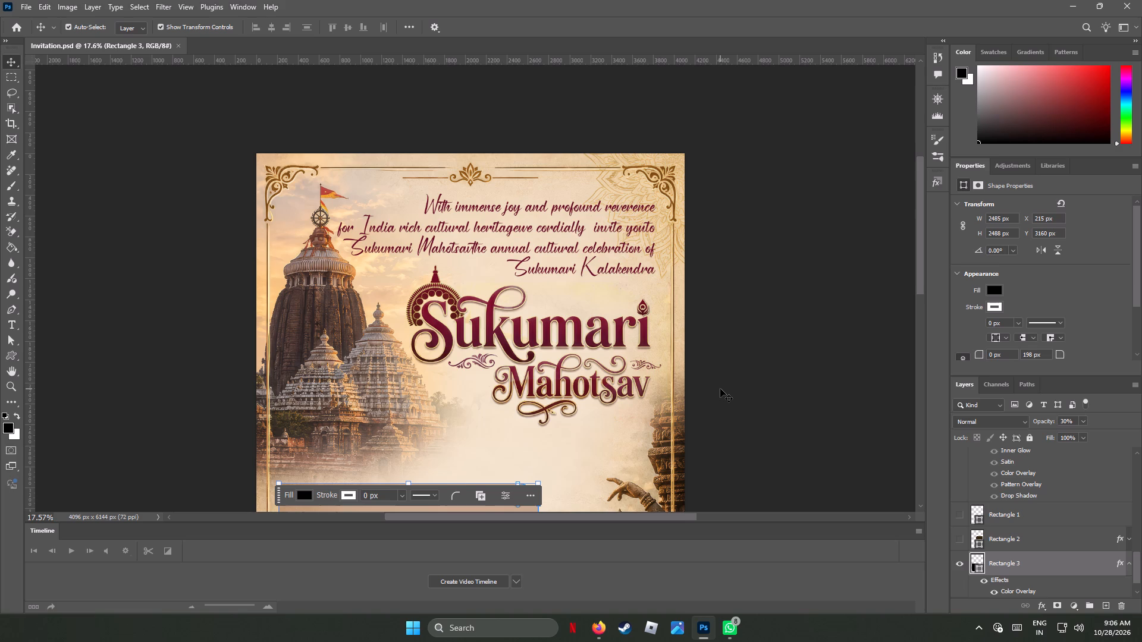
scroll(720, 389, "down", 3)
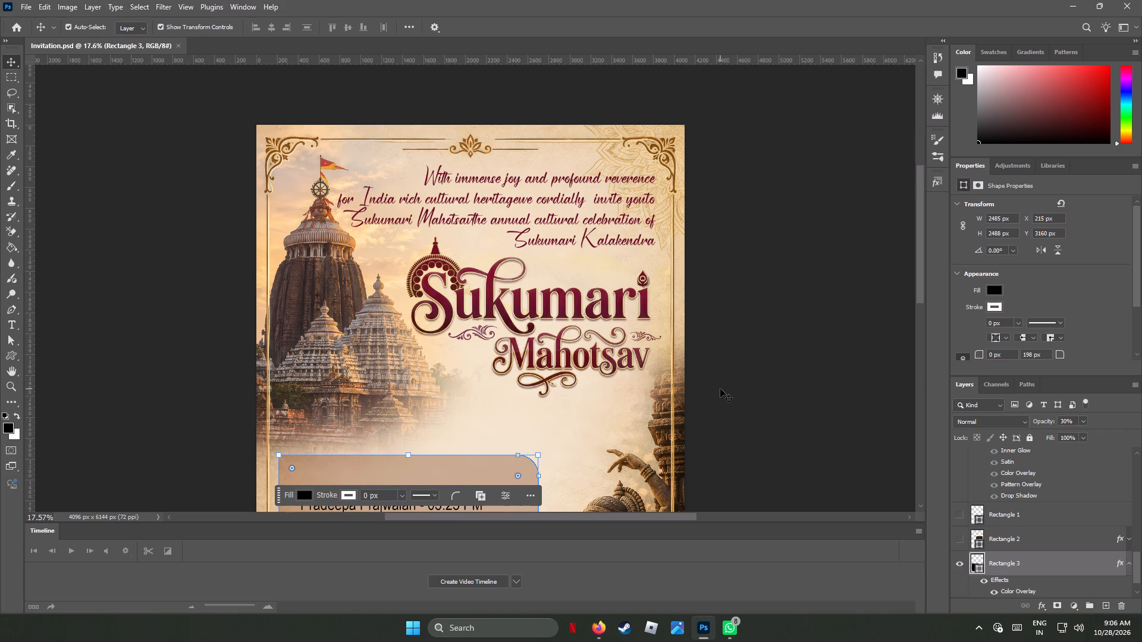
scroll(720, 389, "down", 14)
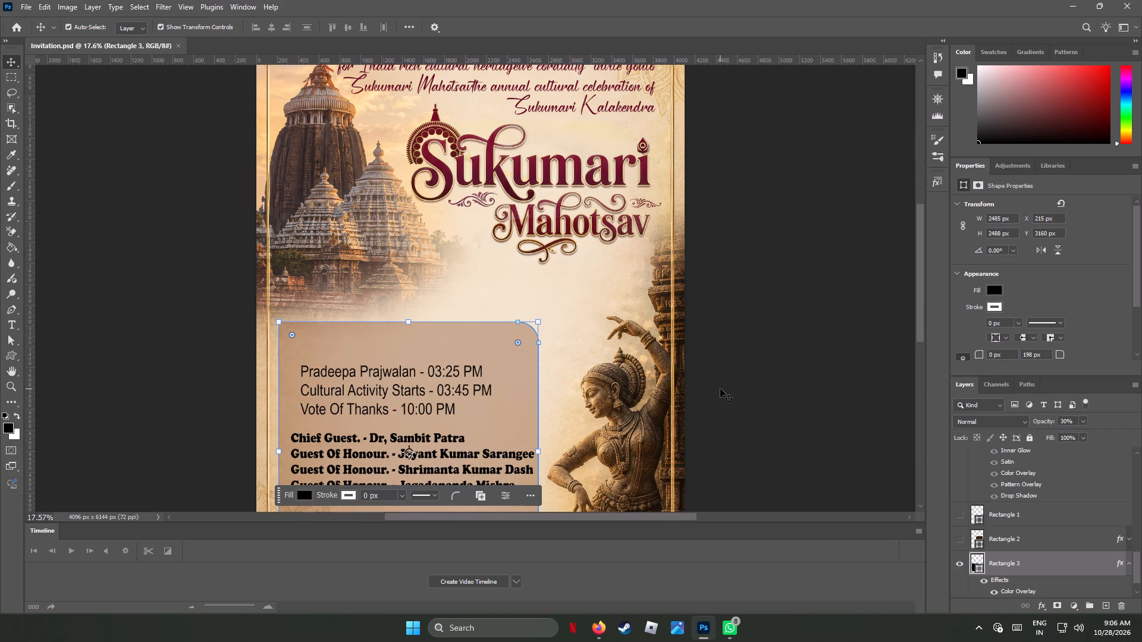
scroll(720, 389, "down", 9)
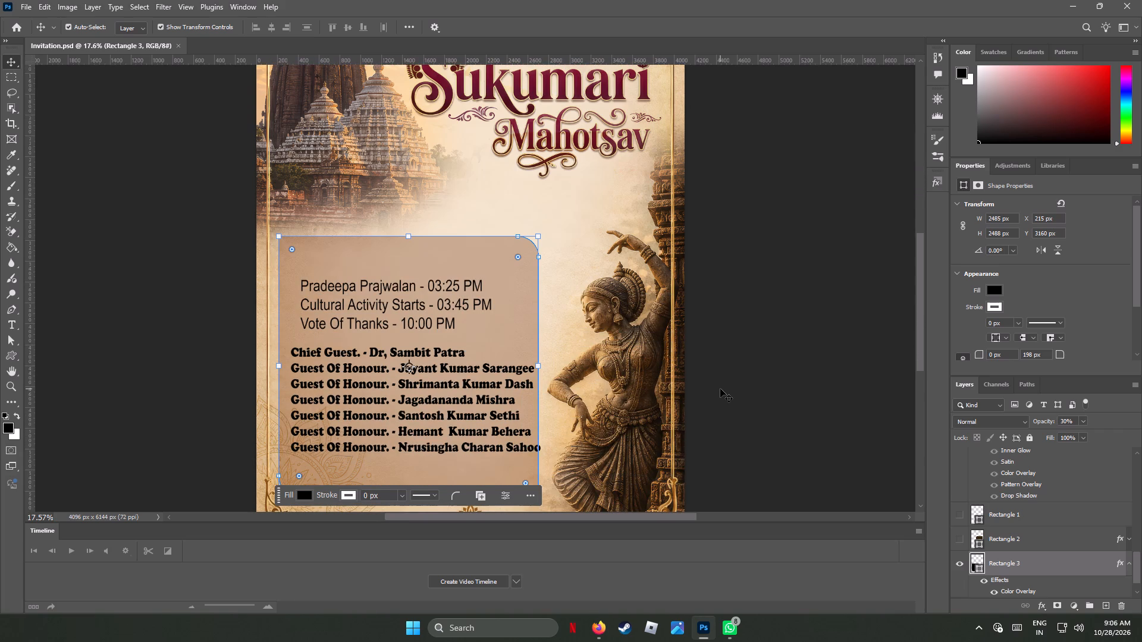
scroll(720, 389, "up", 3)
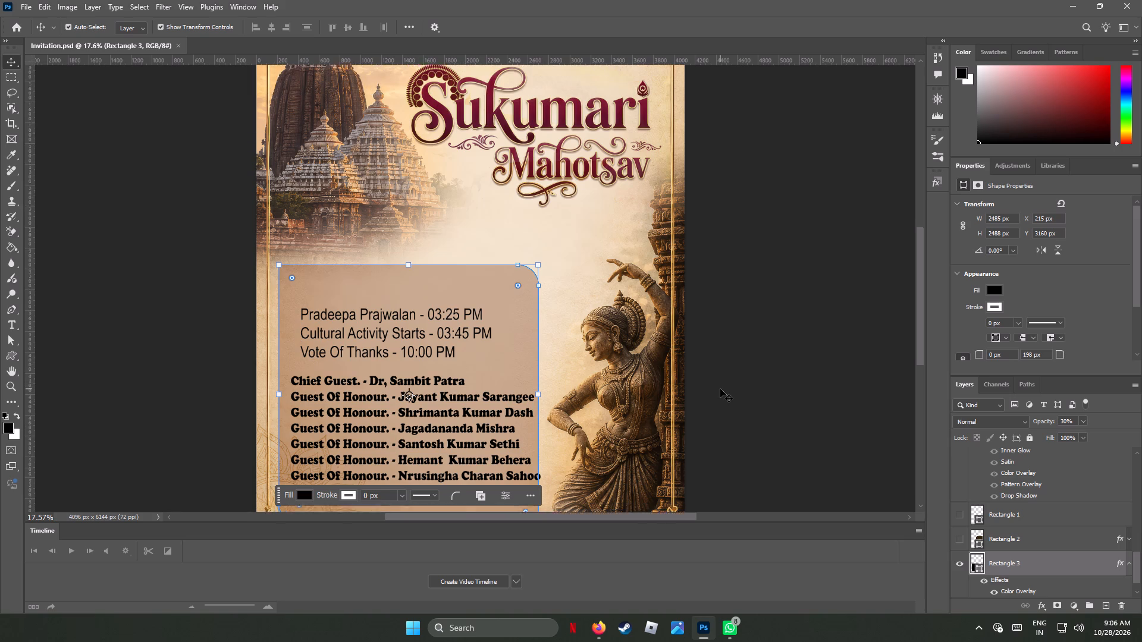
scroll(720, 389, "up", 5)
scroll(720, 389, "down", 3)
scroll(720, 389, "up", 3)
scroll(720, 389, "down", 10)
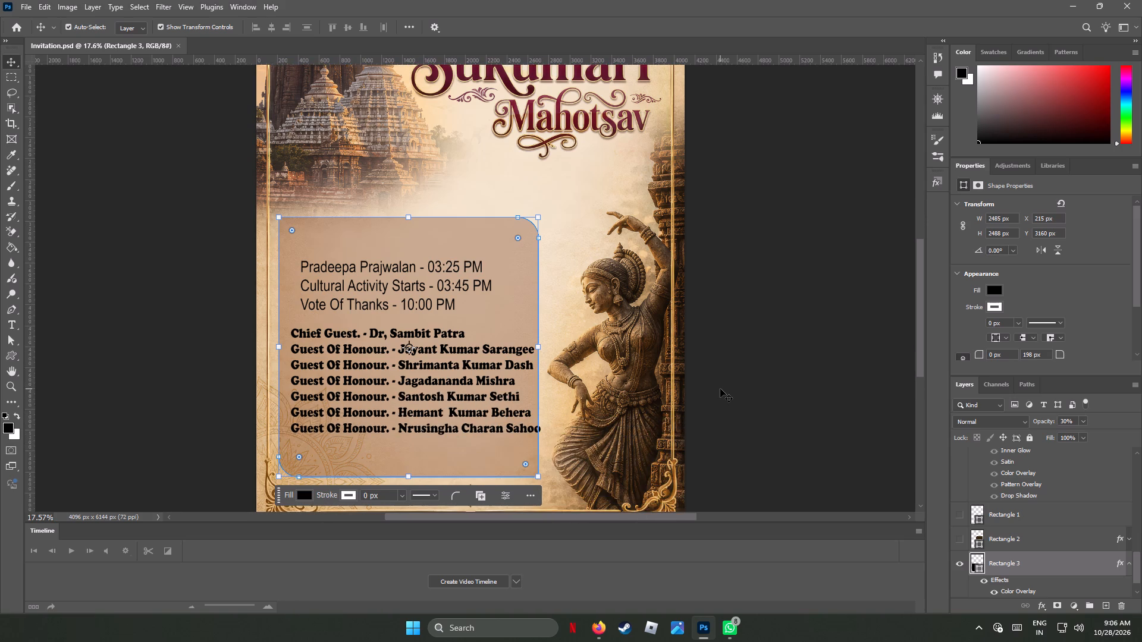
scroll(720, 389, "down", 1)
scroll(720, 389, "up", 13)
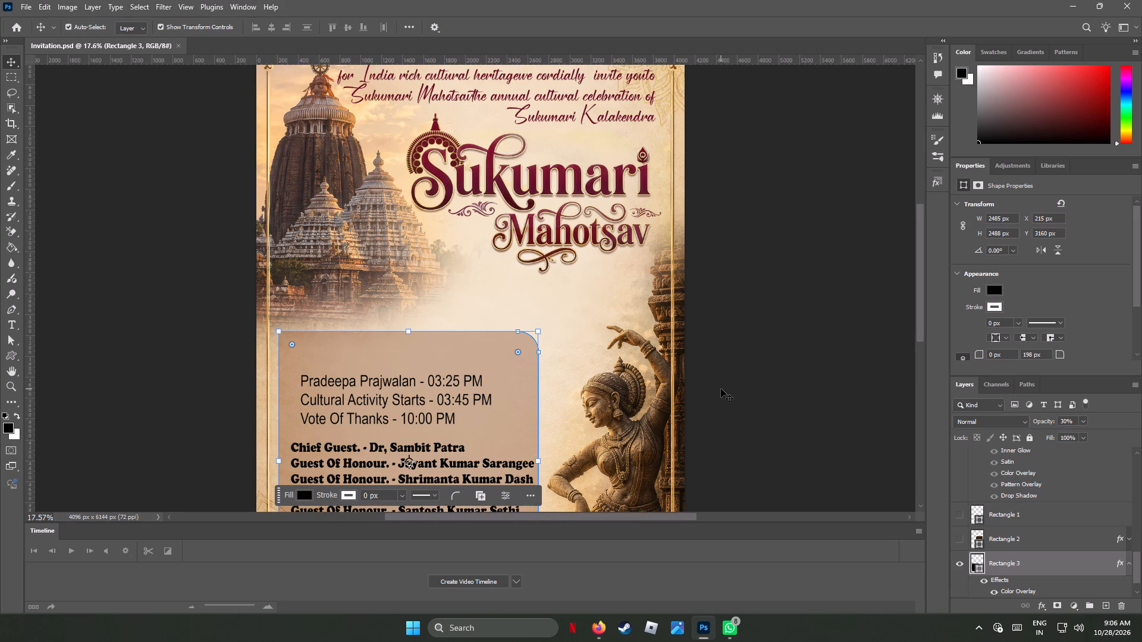
Show the hidden "We warmly look forward" text layer and set its text color to black (#000000).
scroll(984, 542, "up", 7)
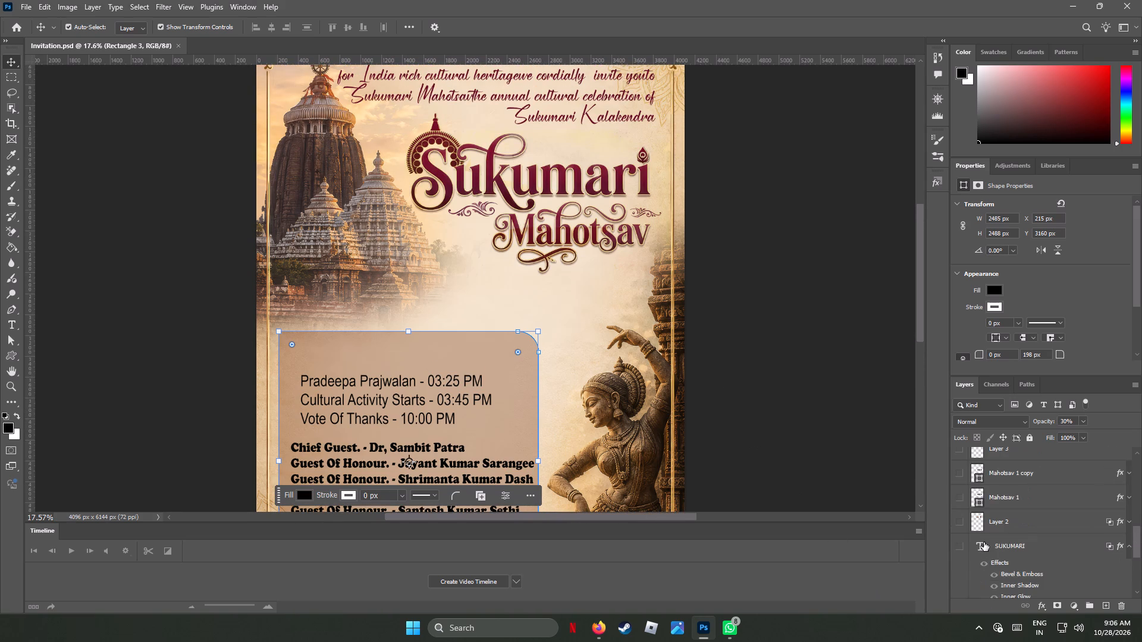
scroll(984, 542, "up", 10)
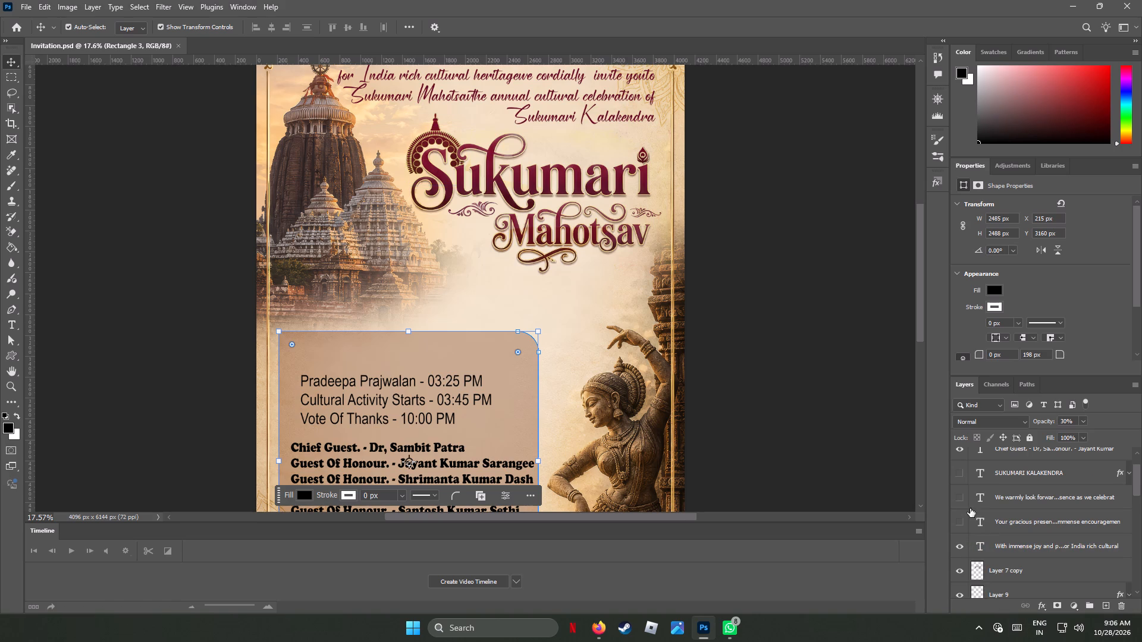
left_click(959, 496)
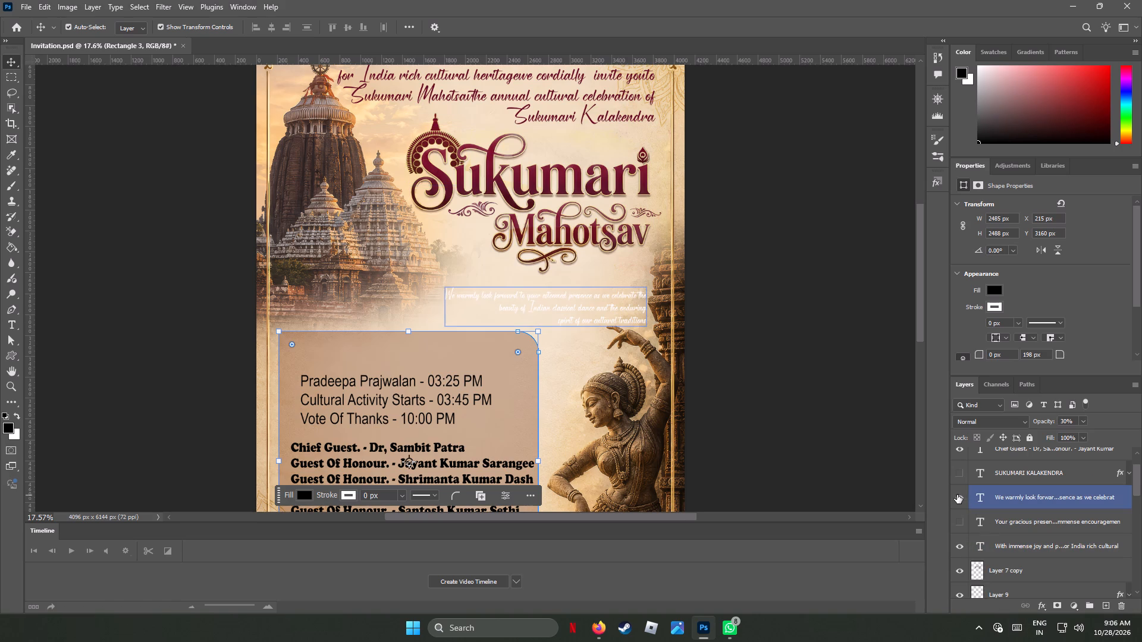
left_click(1028, 492)
left_click(1057, 294)
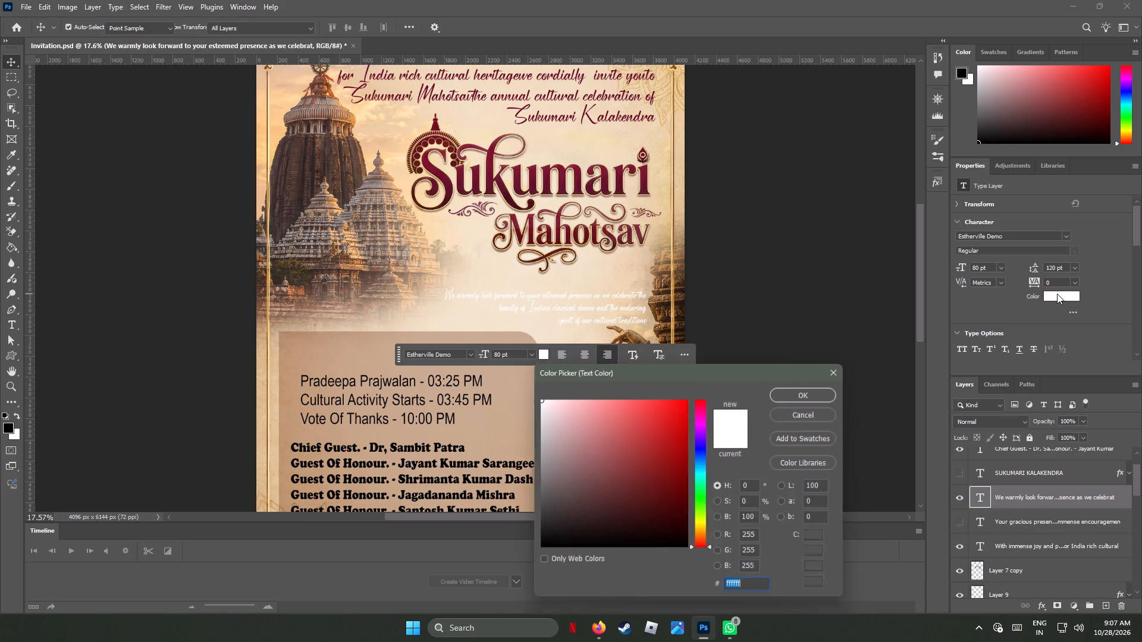
left_click_drag(645, 458, 732, 593)
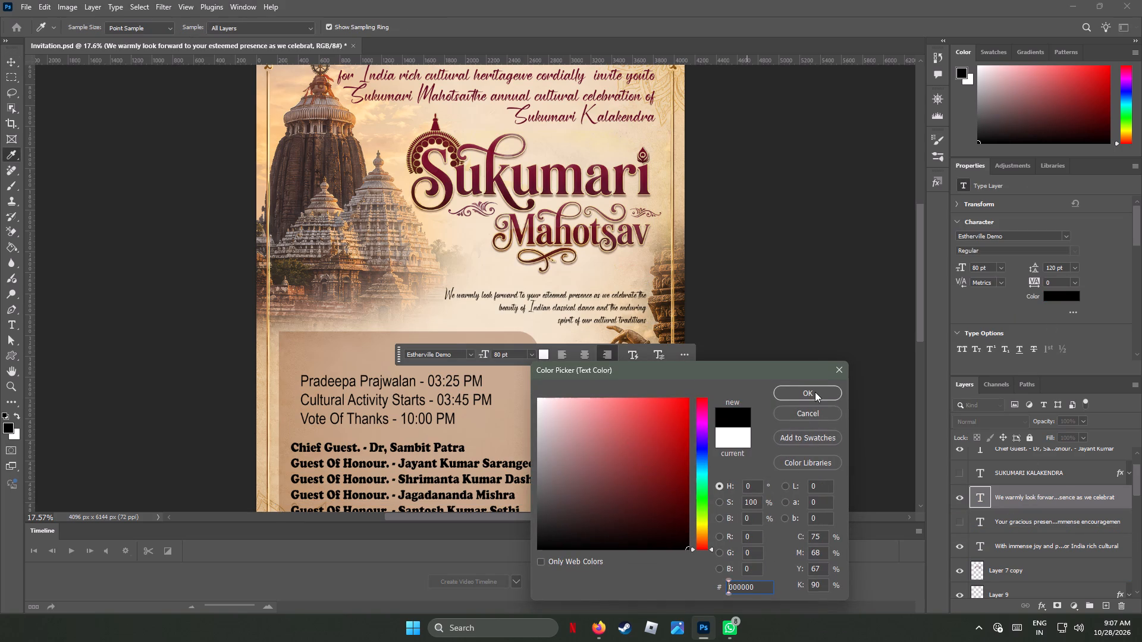
left_click(815, 392)
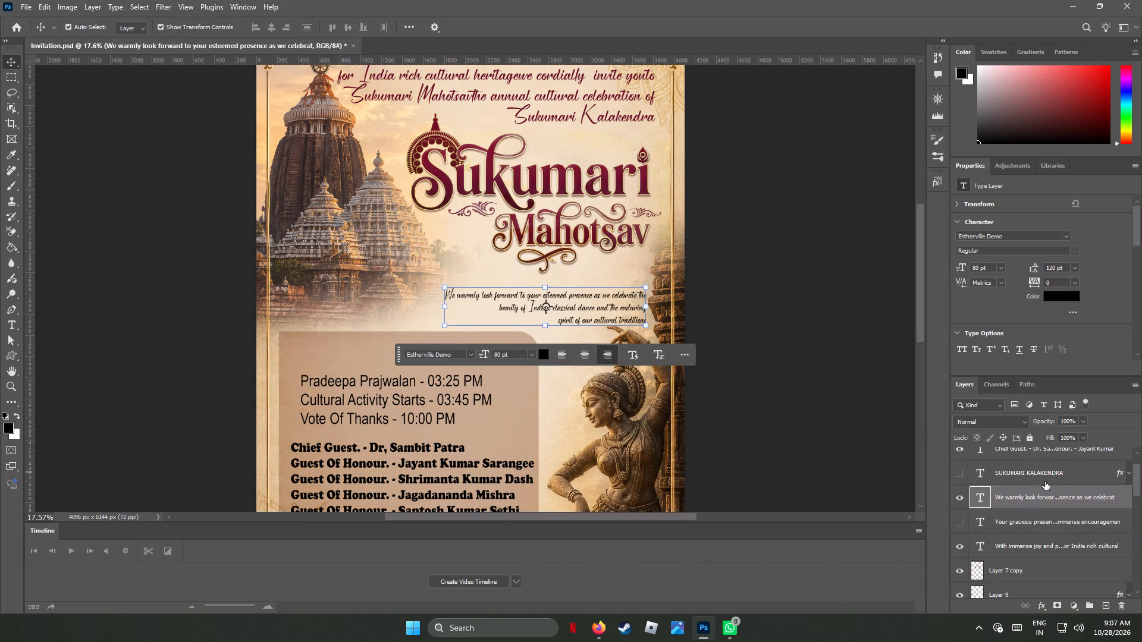
Hide the "We warmly look forward" text layer and show the "Your gracious presence" text layer instead.
left_click(959, 498)
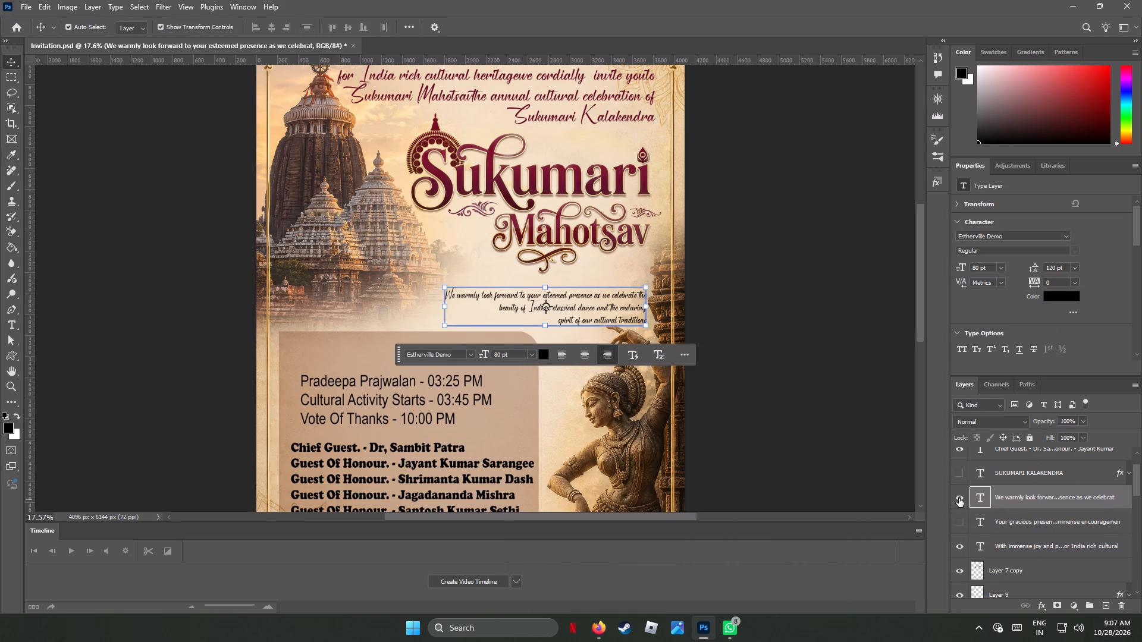
left_click(960, 525)
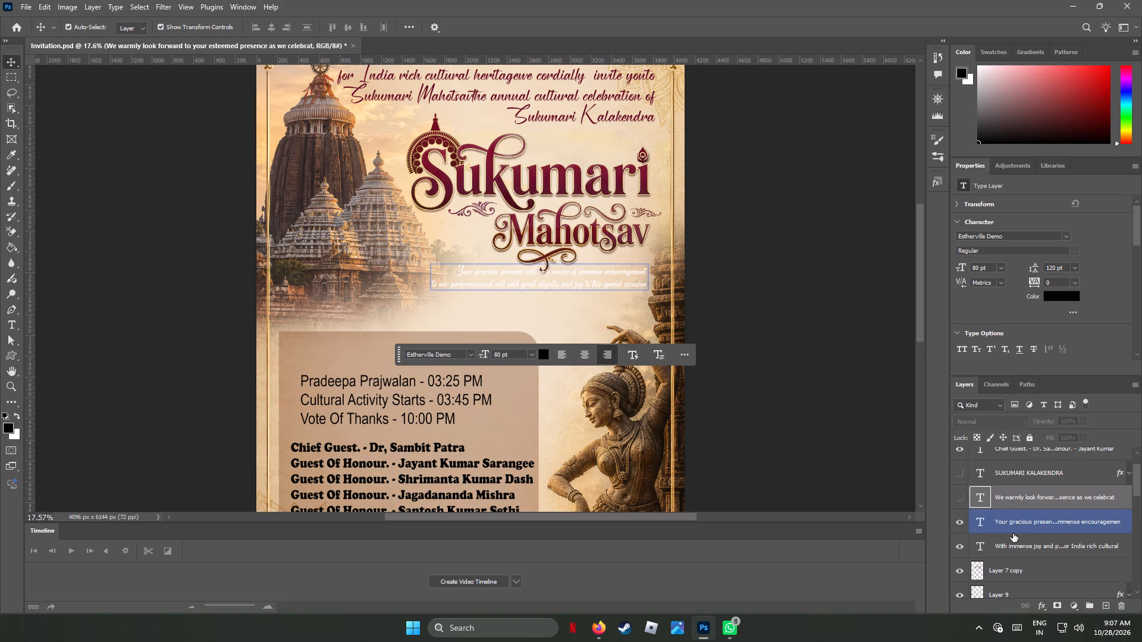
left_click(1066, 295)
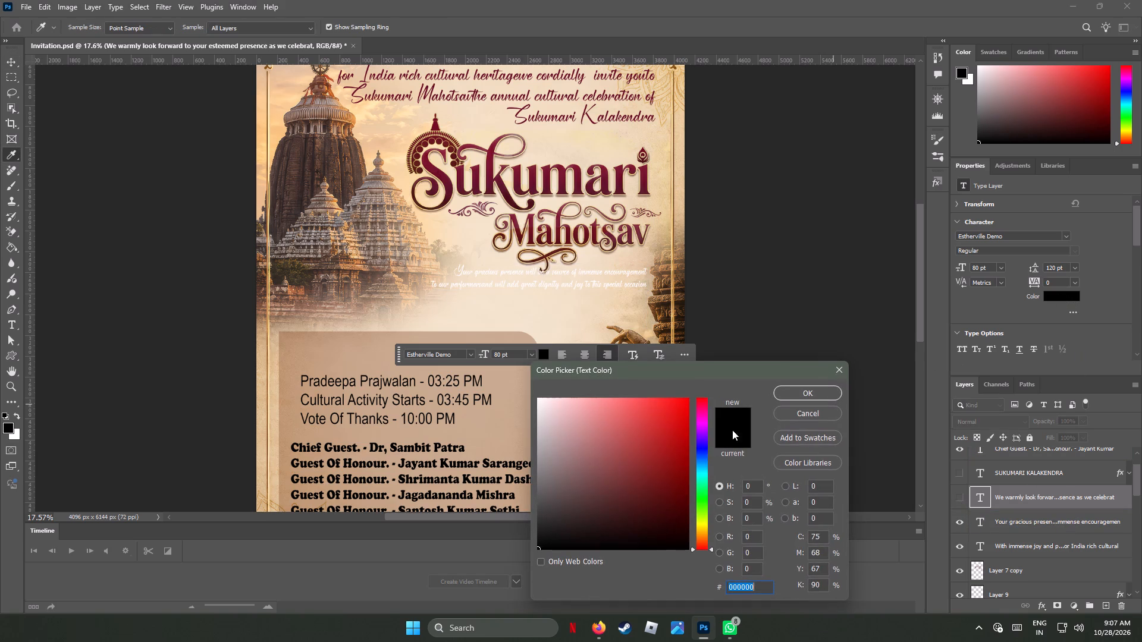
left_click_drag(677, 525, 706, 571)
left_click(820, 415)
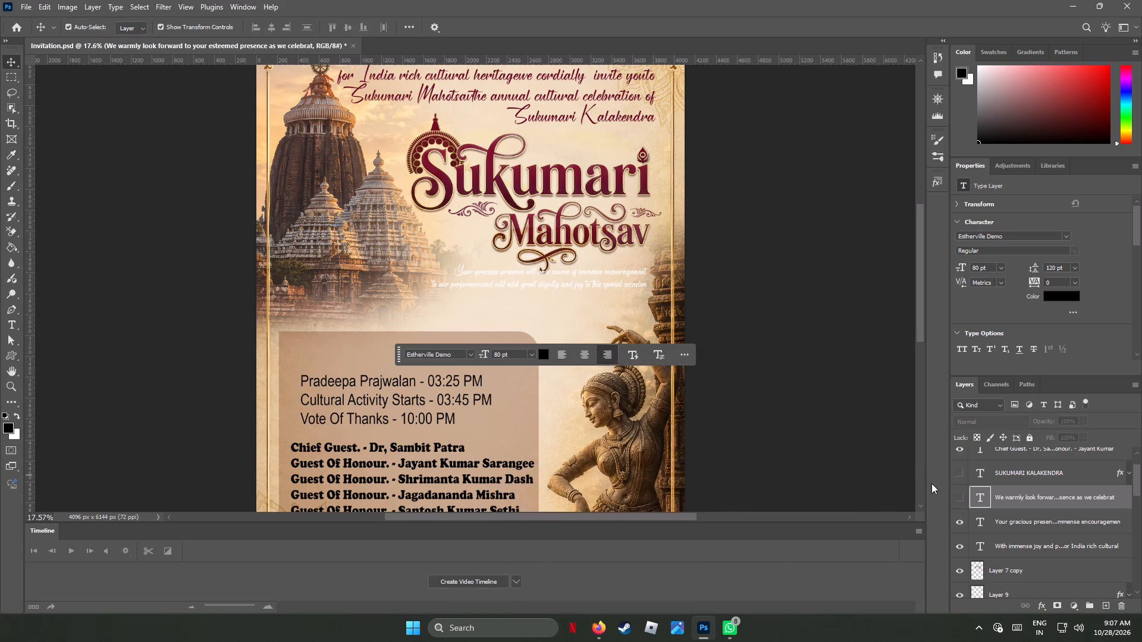
Set the text color of the "Your gracious presence" layer to black (#000000).
left_click(997, 521)
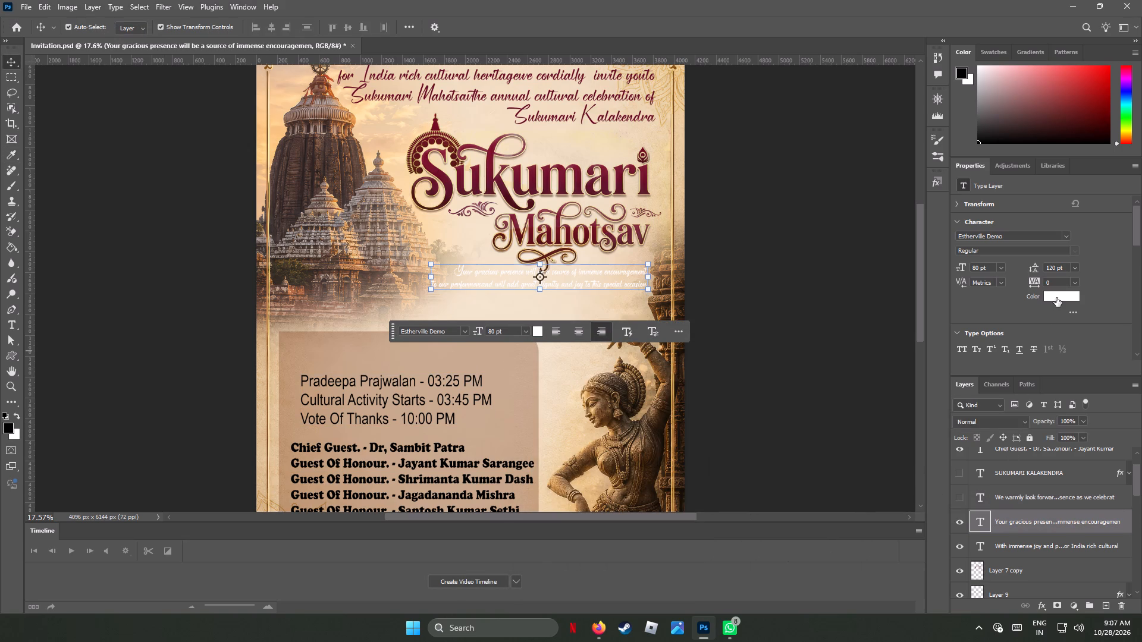
left_click(1056, 298)
left_click_drag(581, 449, 736, 599)
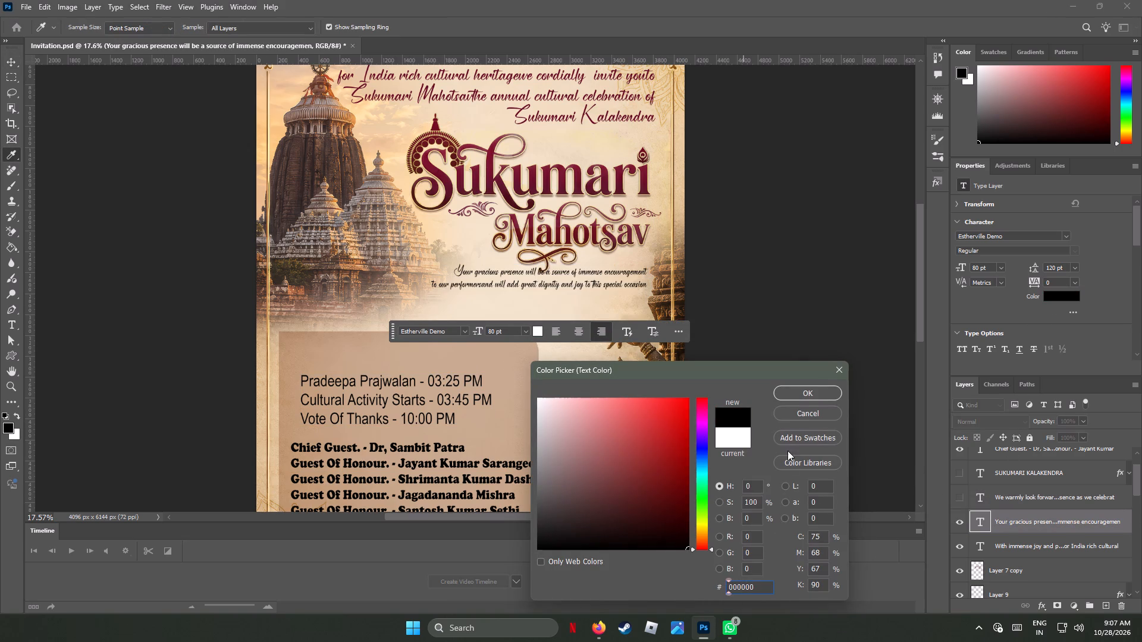
left_click(805, 395)
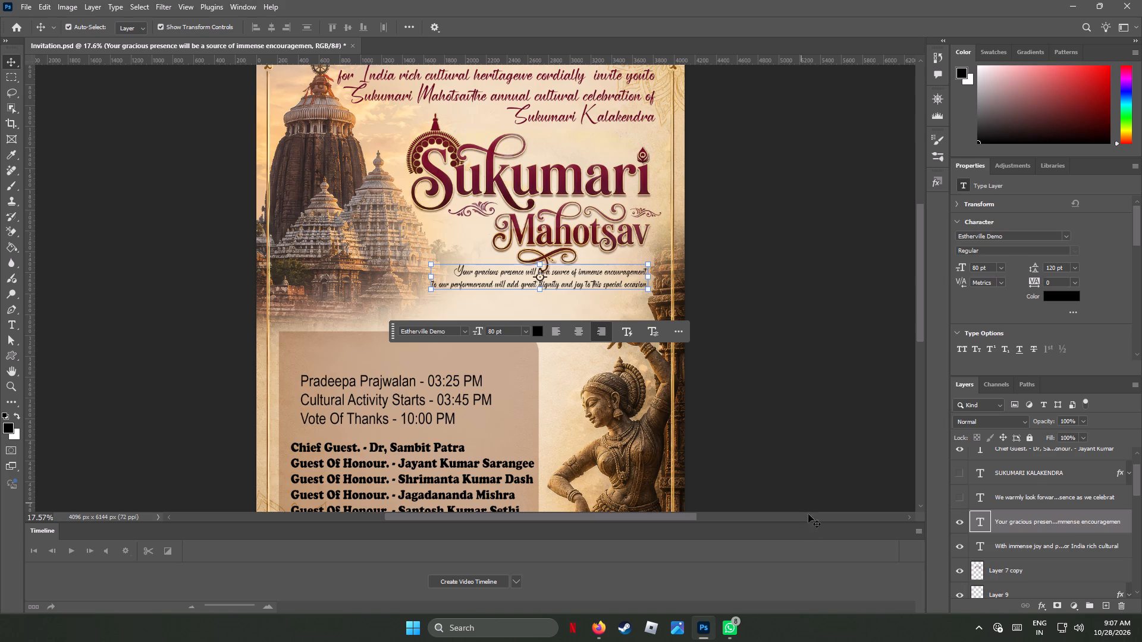
Show the "We warmly look forward" text layer and hide the "Your gracious presence" text layer.
left_click(1005, 492)
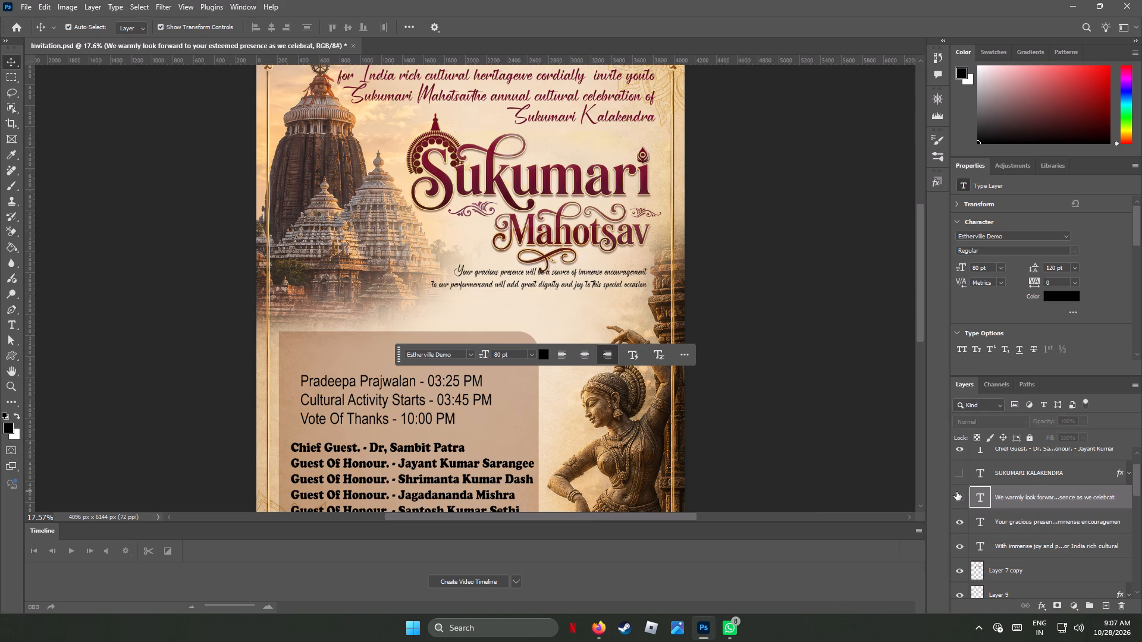
left_click(958, 496)
left_click(957, 497)
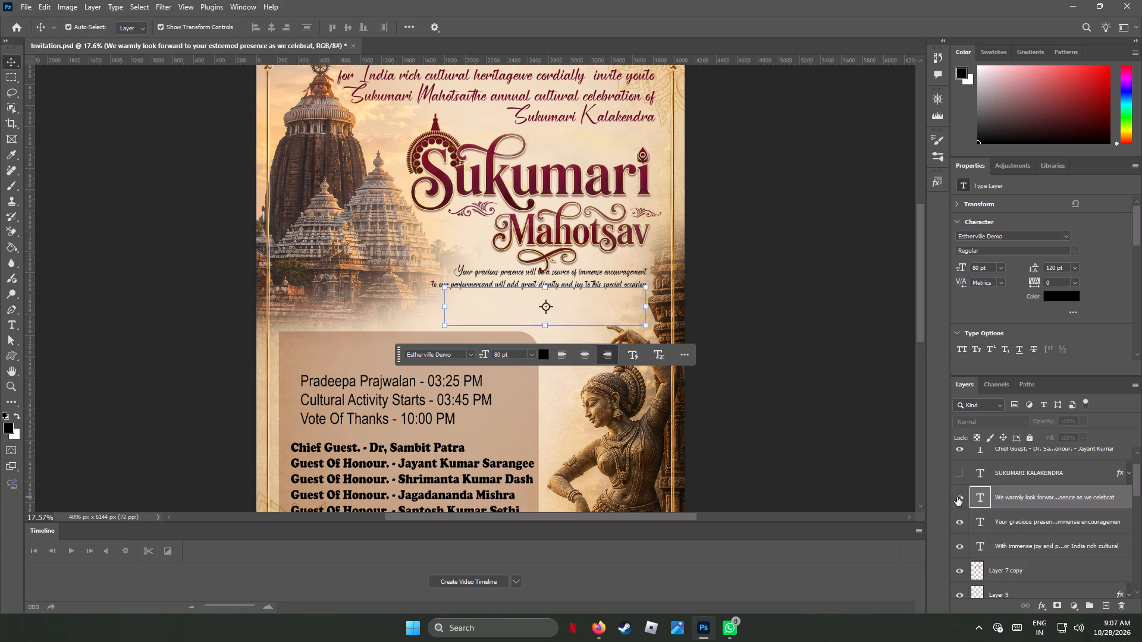
left_click(959, 521)
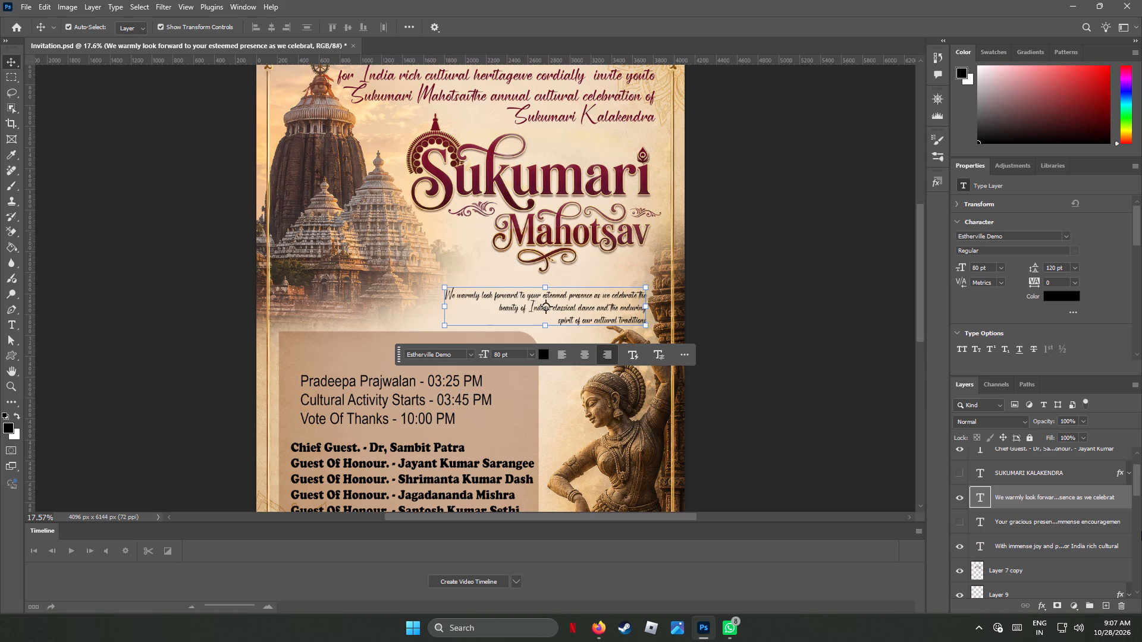
Re-break the "We warmly look forward" paragraph so "celebrate the" starts the second line, joined to "beauty of Indian classical dance" with a space.
scroll(1031, 512, "up", 5)
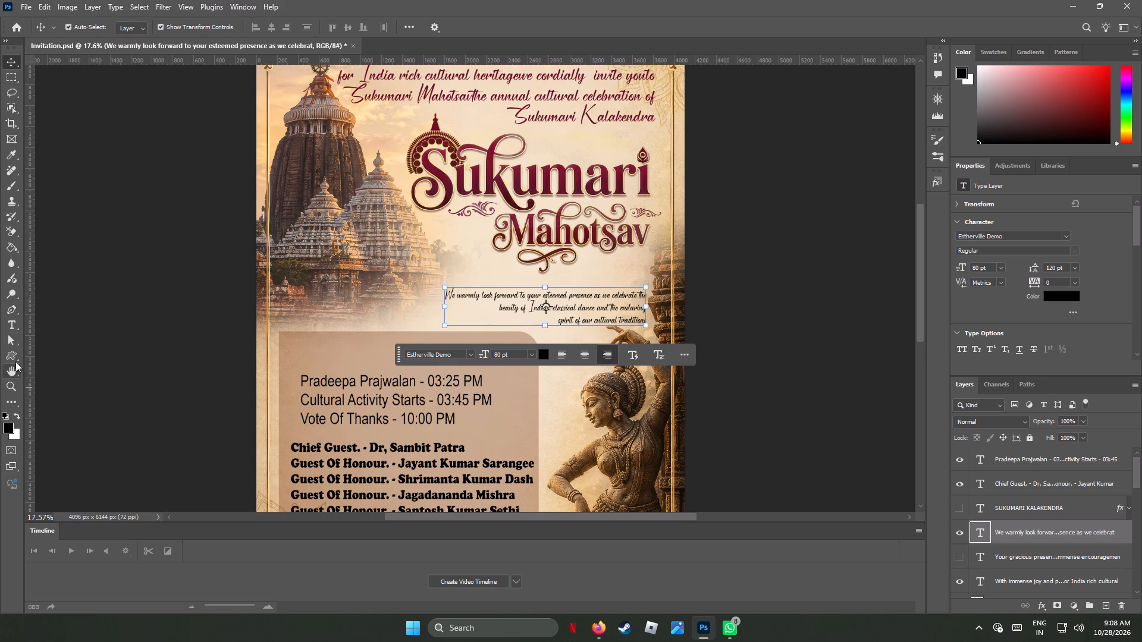
left_click(10, 319)
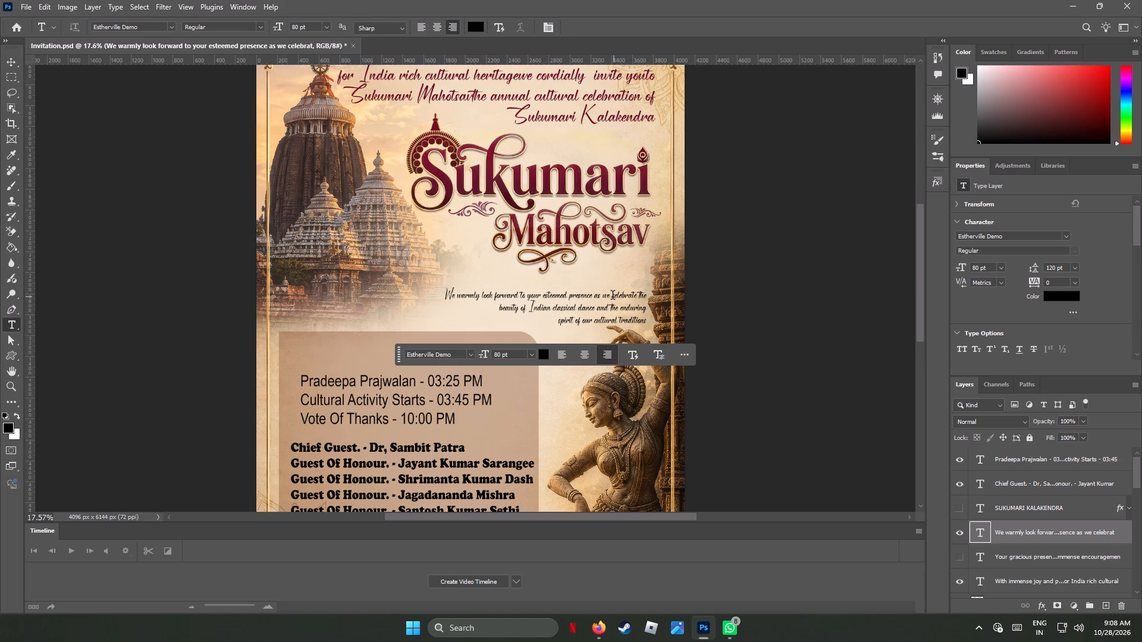
left_click(613, 297)
key("BackSpace")
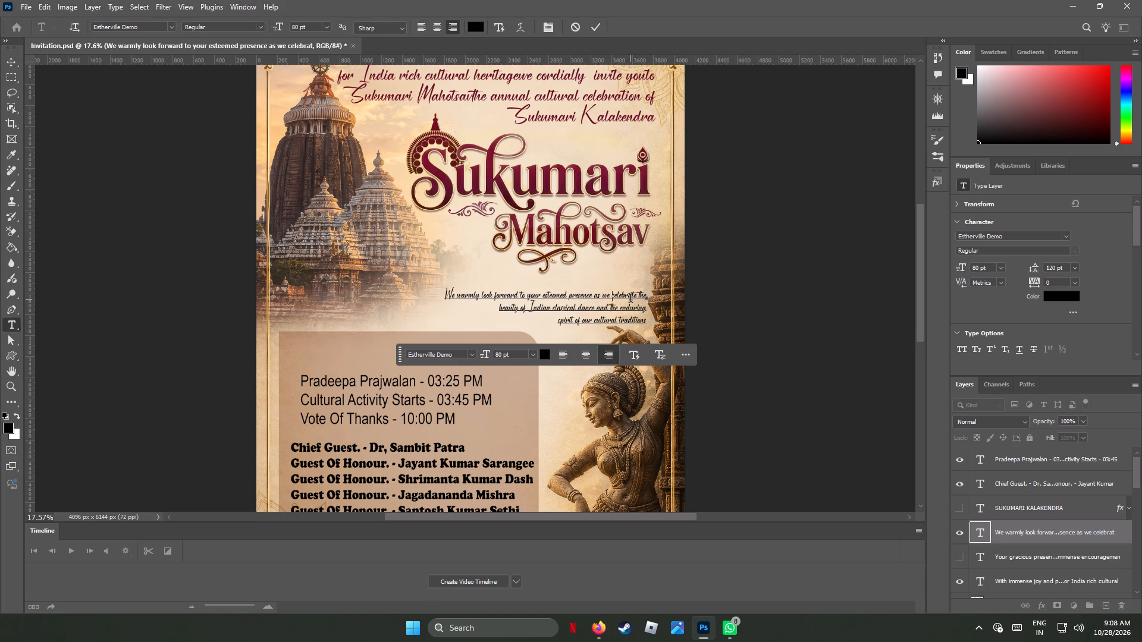
key("Return")
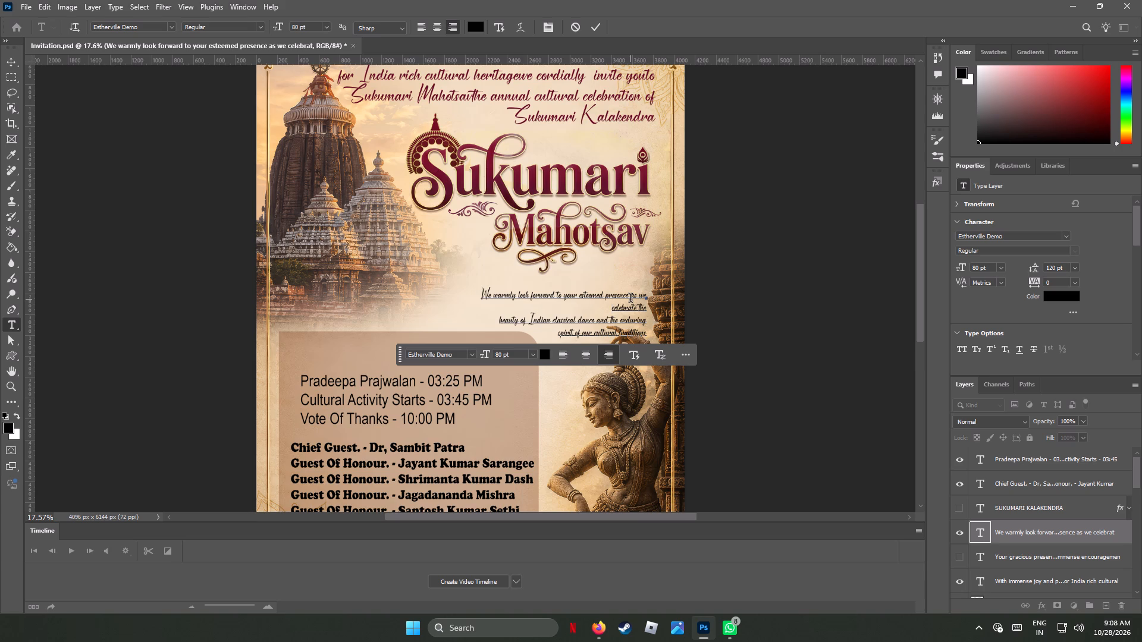
key("Down")
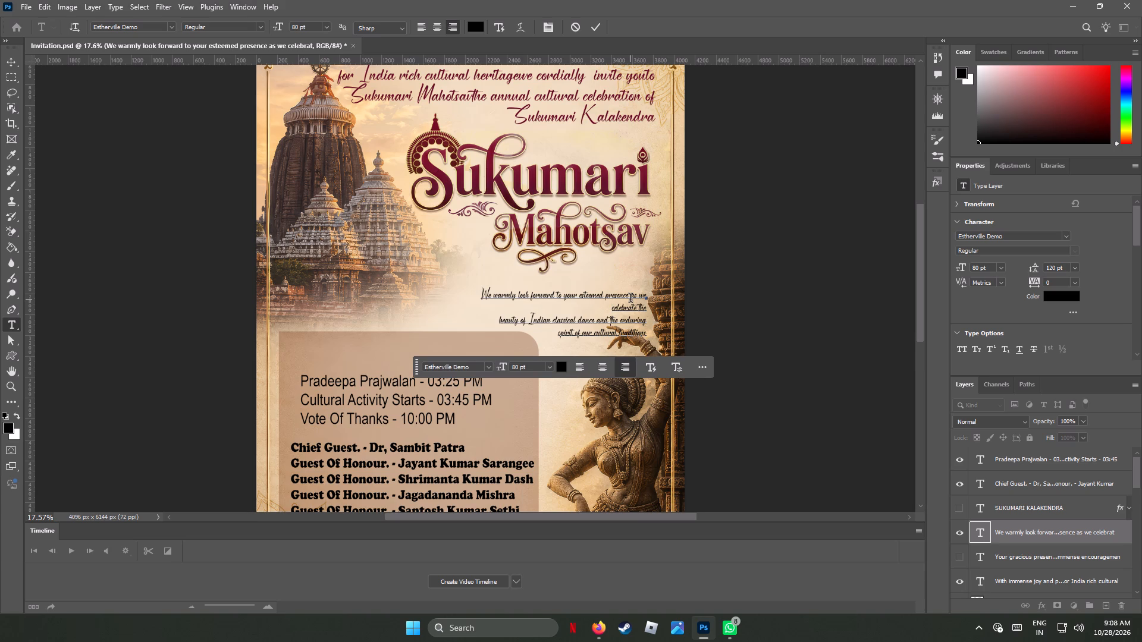
key("Left")
key("Left")
key("Left")
key("Left")
key("Left")
key("Left")
key("Left")
key("Left")
key("Left")
key("Left")
key("Left")
key("Left")
key("Left")
key("Left")
key("Left")
key("Left")
key("Left")
key("Left")
key("Left")
key("Left")
key("Left")
key("Left")
key("BackSpace")
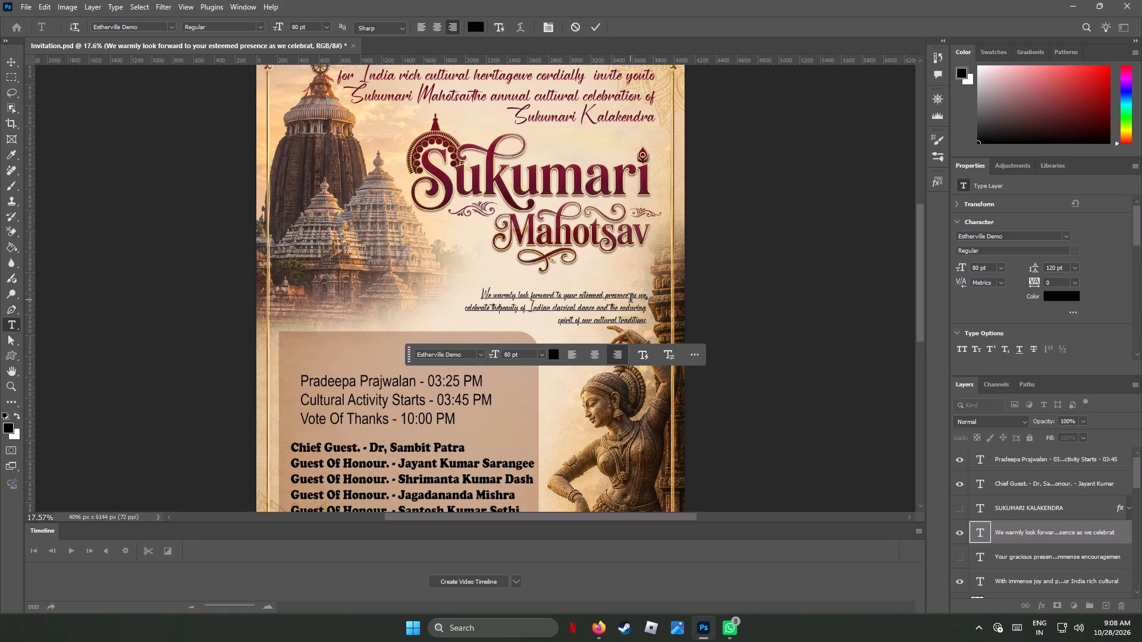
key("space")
Break the paragraph after "dance" and join "and the enduring" with "spirit of our cultural traditions" on the third line.
left_click(597, 311)
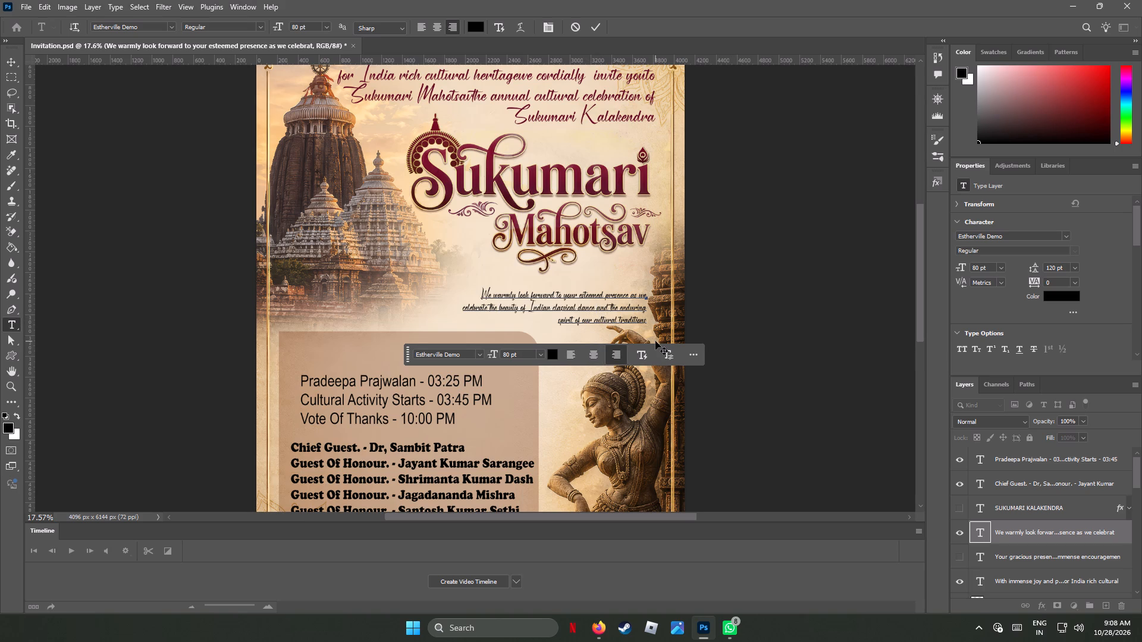
key("BackSpace")
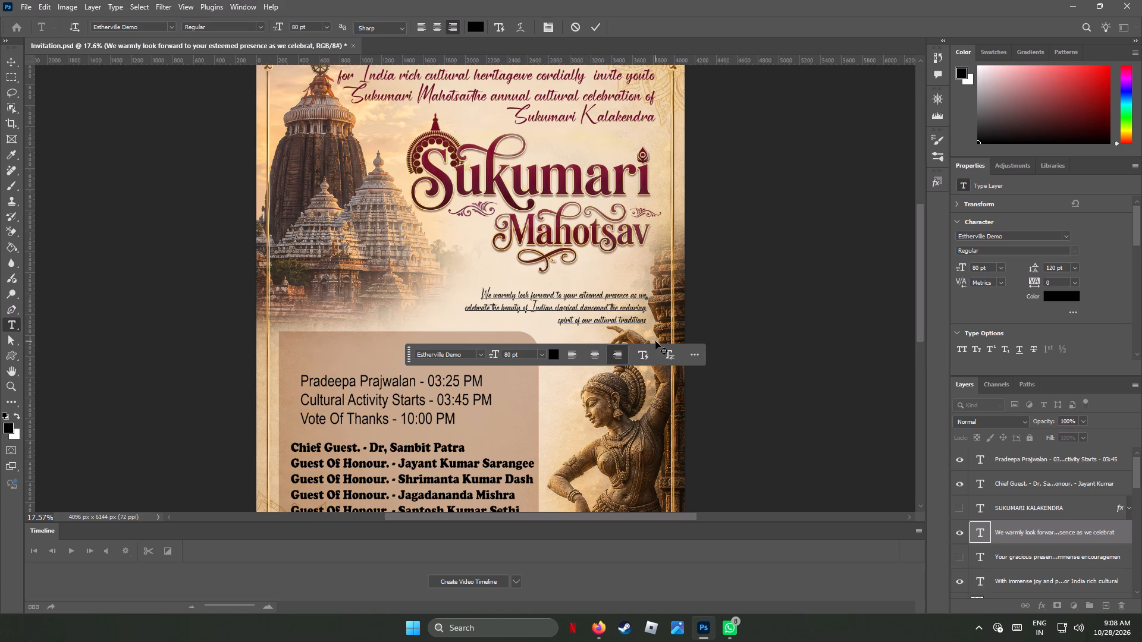
key("Return")
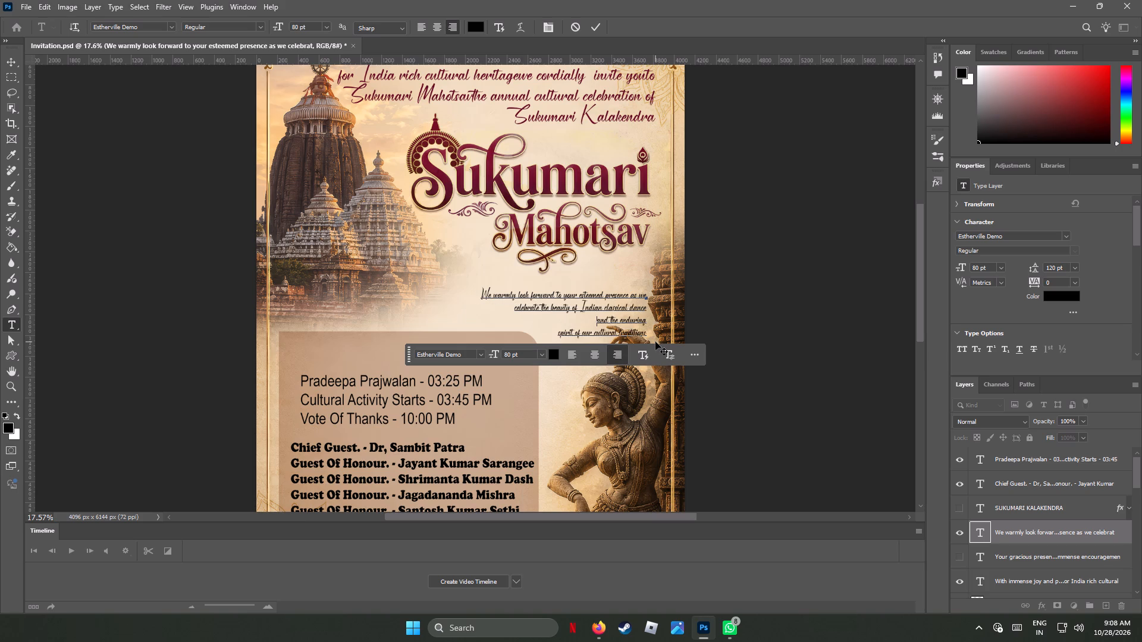
key("Down")
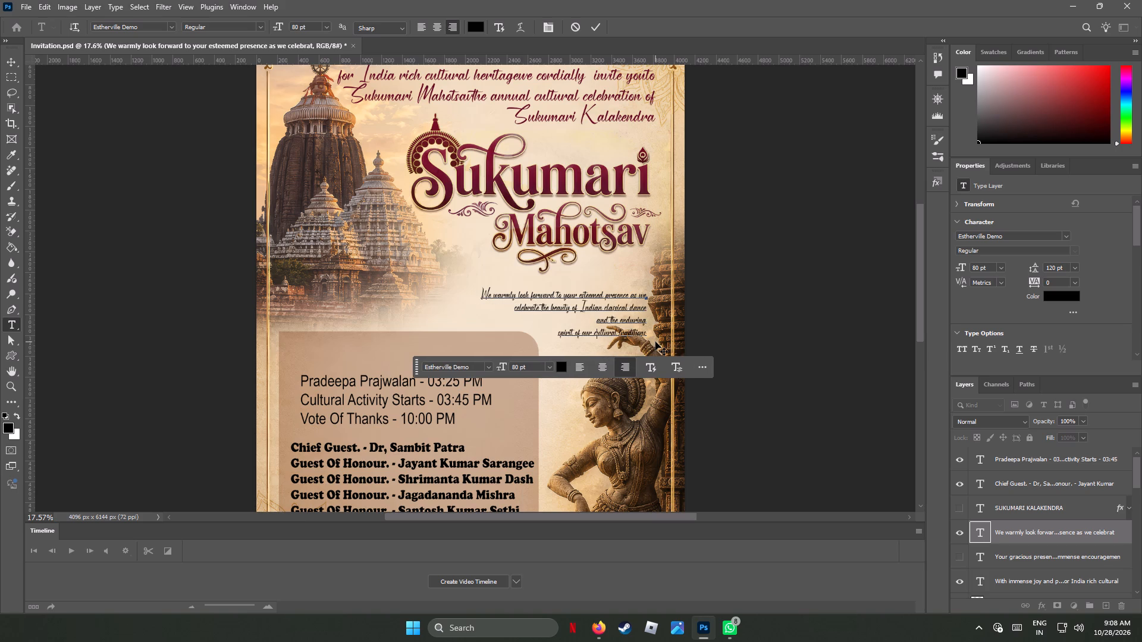
key("Left")
key("Left")
key("Left")
key("Left")
key("Left")
key("Left")
key("Left")
key("Left")
key("Left")
key("Left")
key("Left")
key("Left")
key("Left")
key("Left")
key("Left")
key("BackSpace")
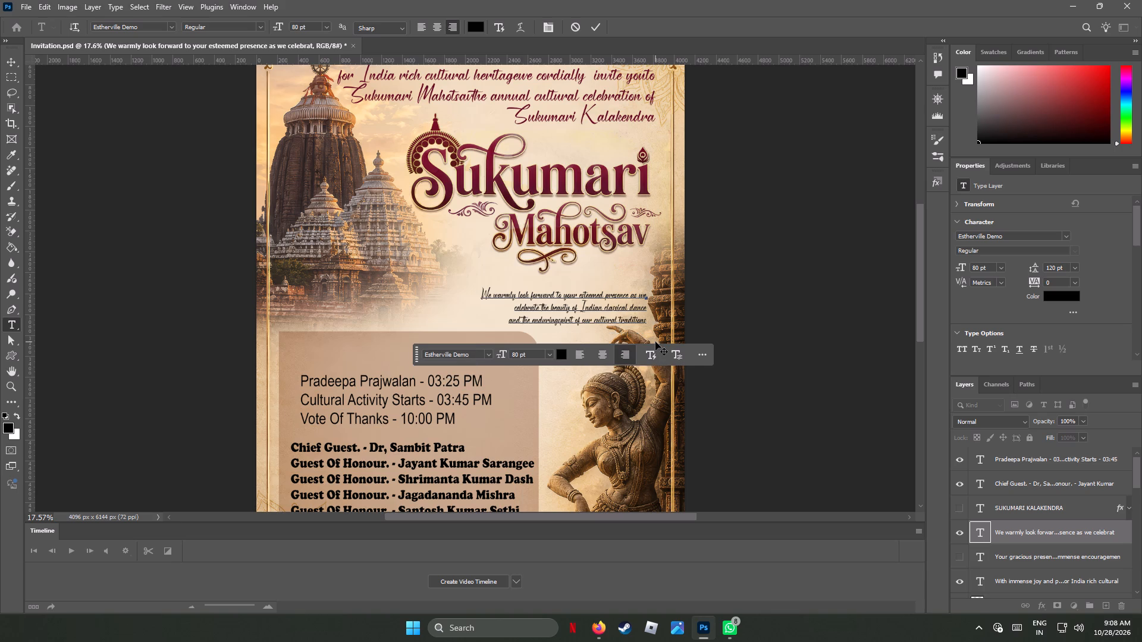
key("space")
left_click(8, 61)
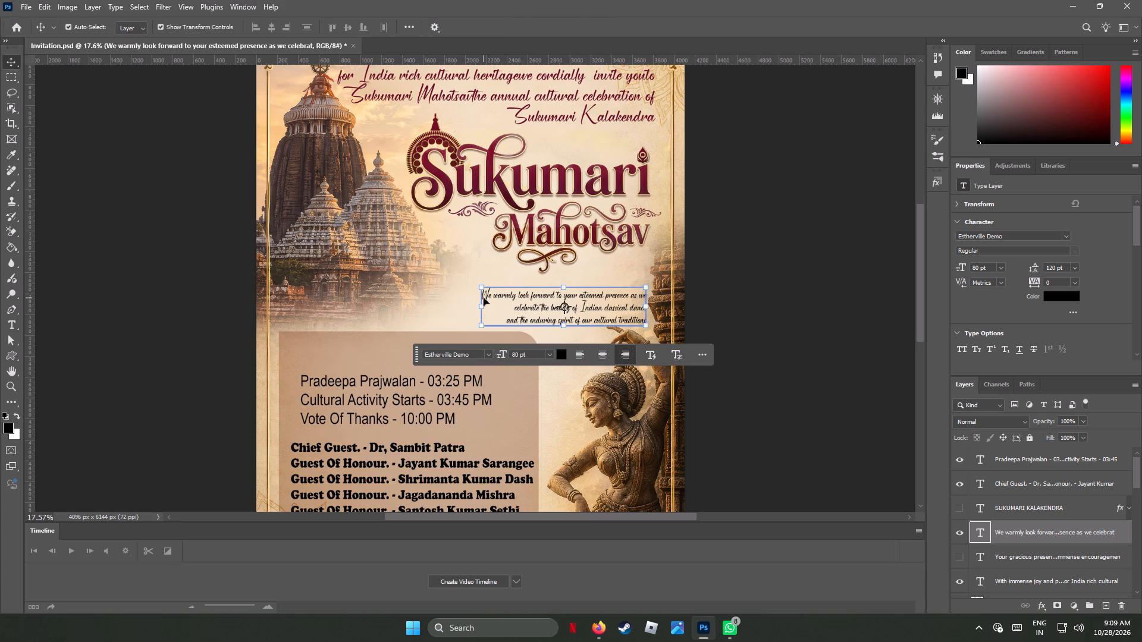
Scale the "We warmly look forward" paragraph up to about 145% and nudge it upward, closer beneath the Mahotsav title.
left_click_drag(483, 285, 418, 260, "shift")
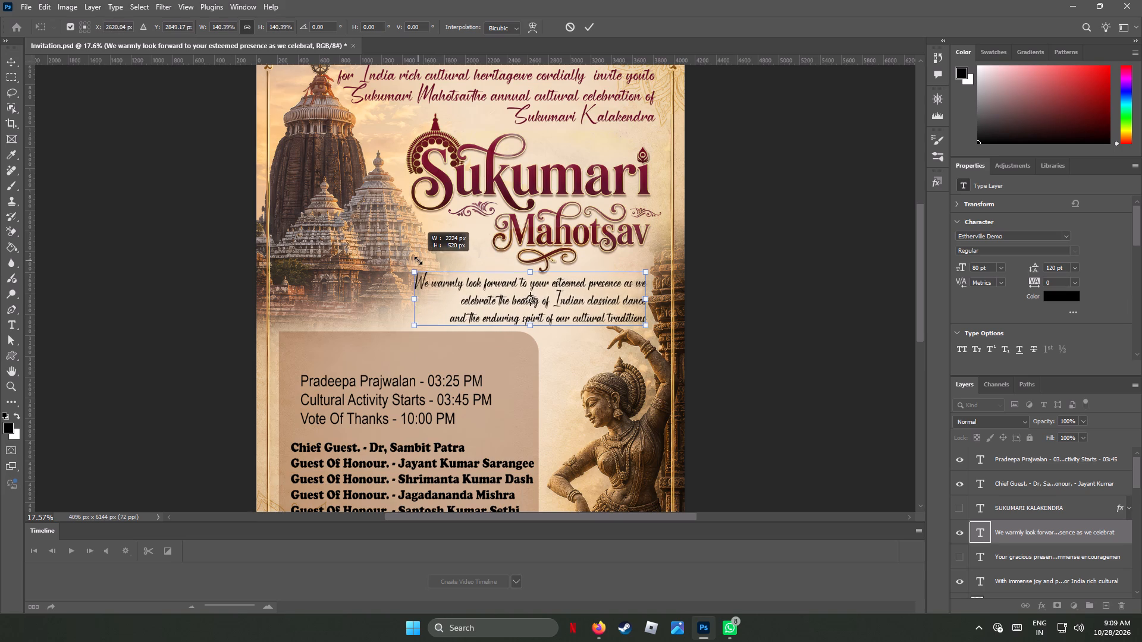
left_click_drag(418, 260, 423, 262, "shift")
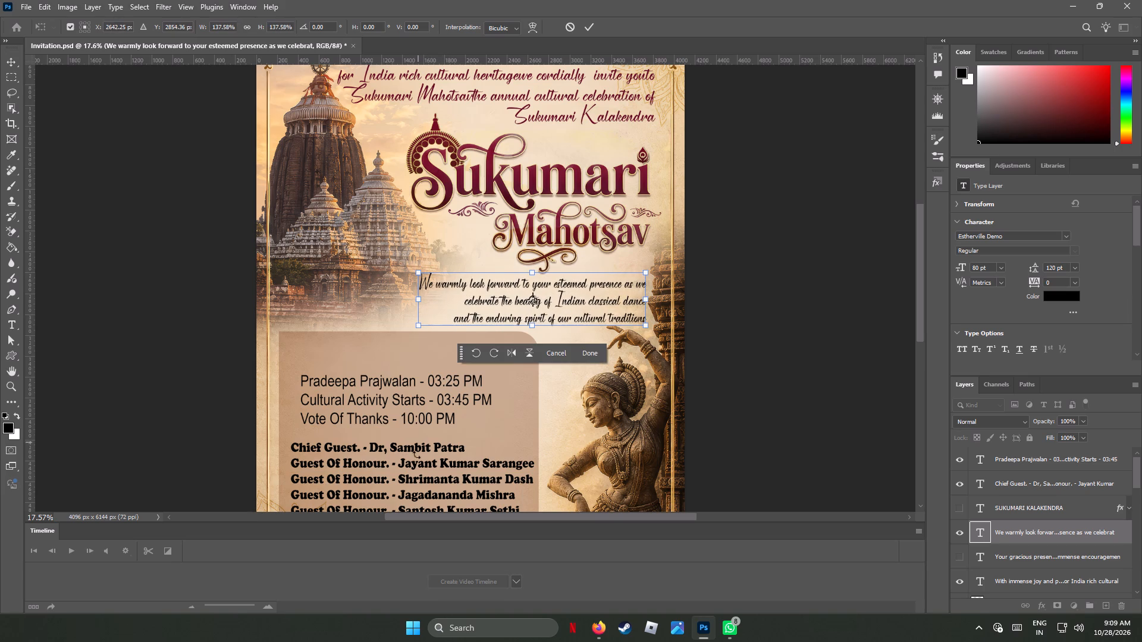
key("Up")
key("Up")
key("Up")
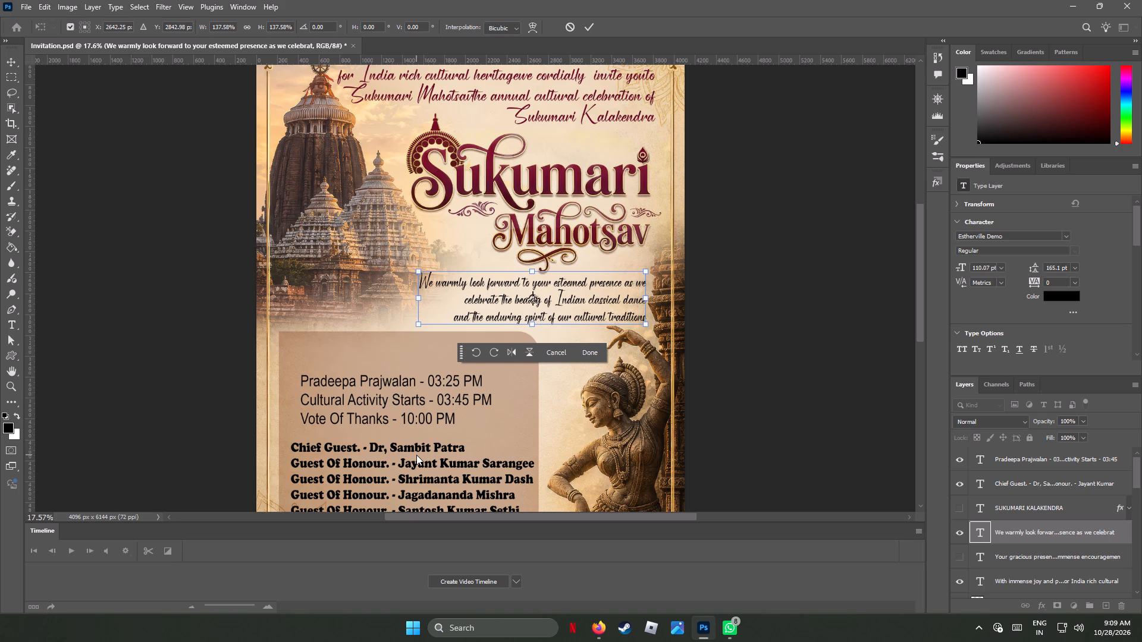
key("Up")
key("Up")
key("Up")
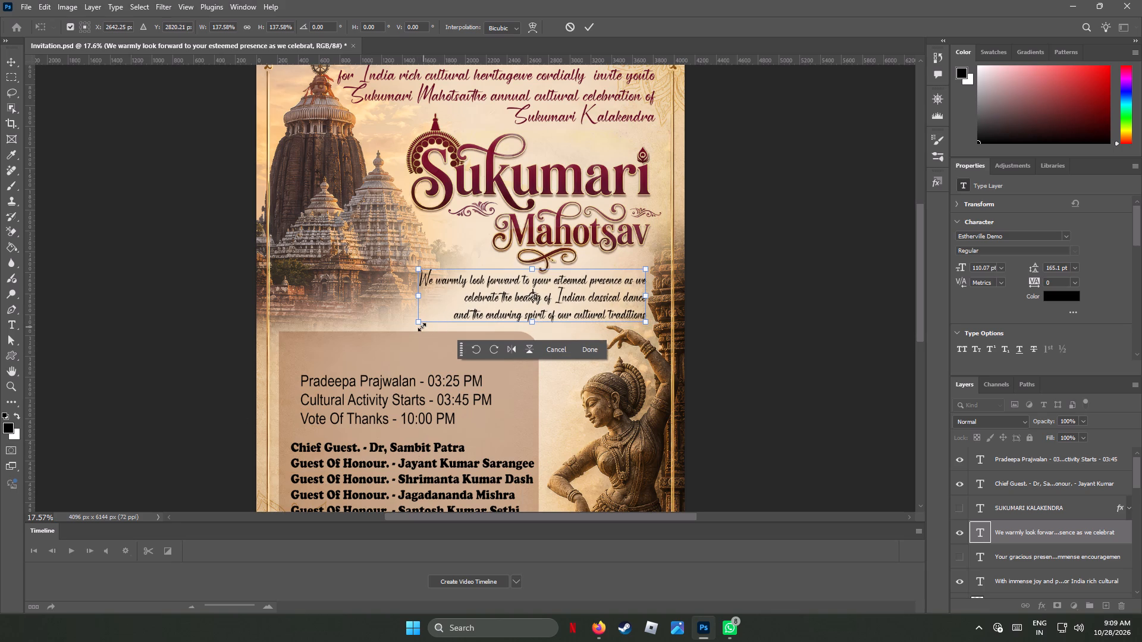
left_click_drag(420, 322, 406, 325, "shift")
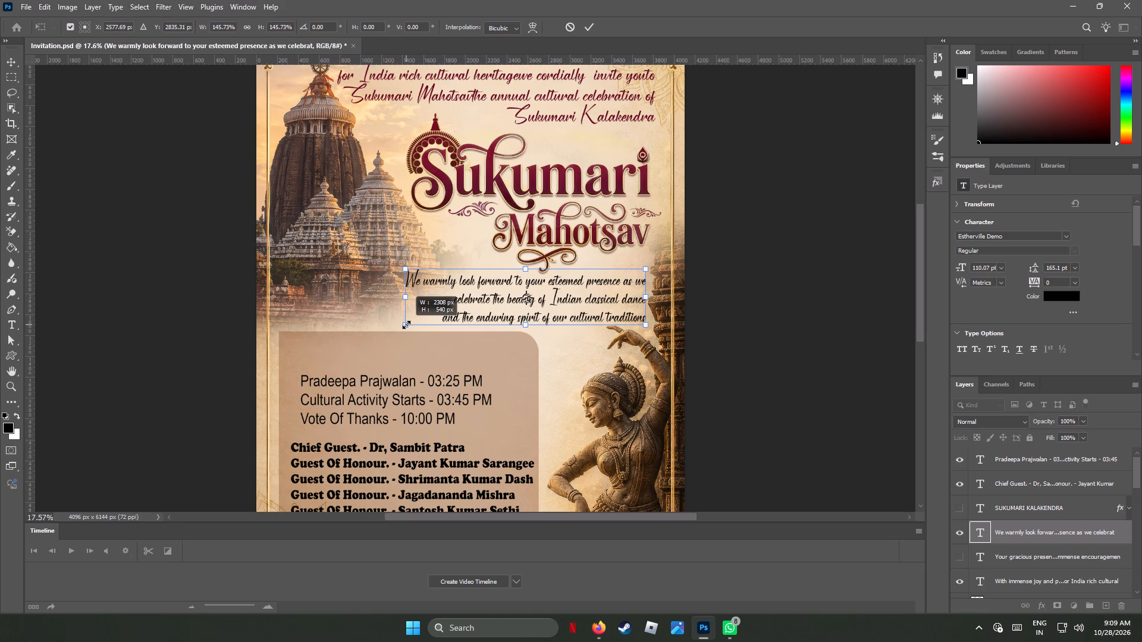
left_click_drag(406, 325, 407, 325, "shift")
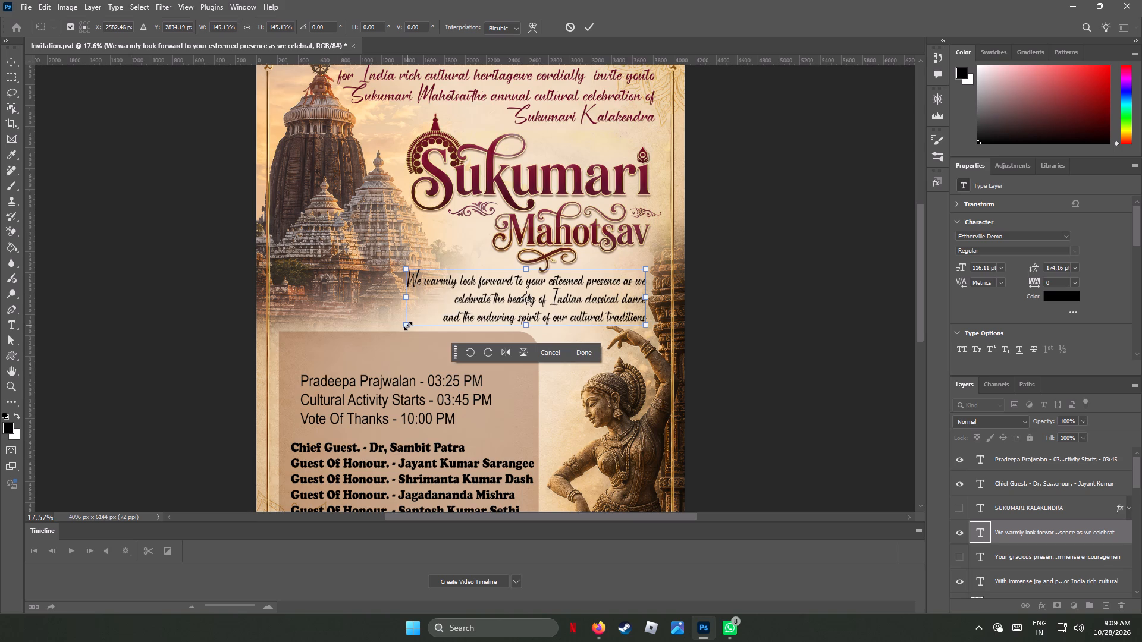
left_click(14, 64)
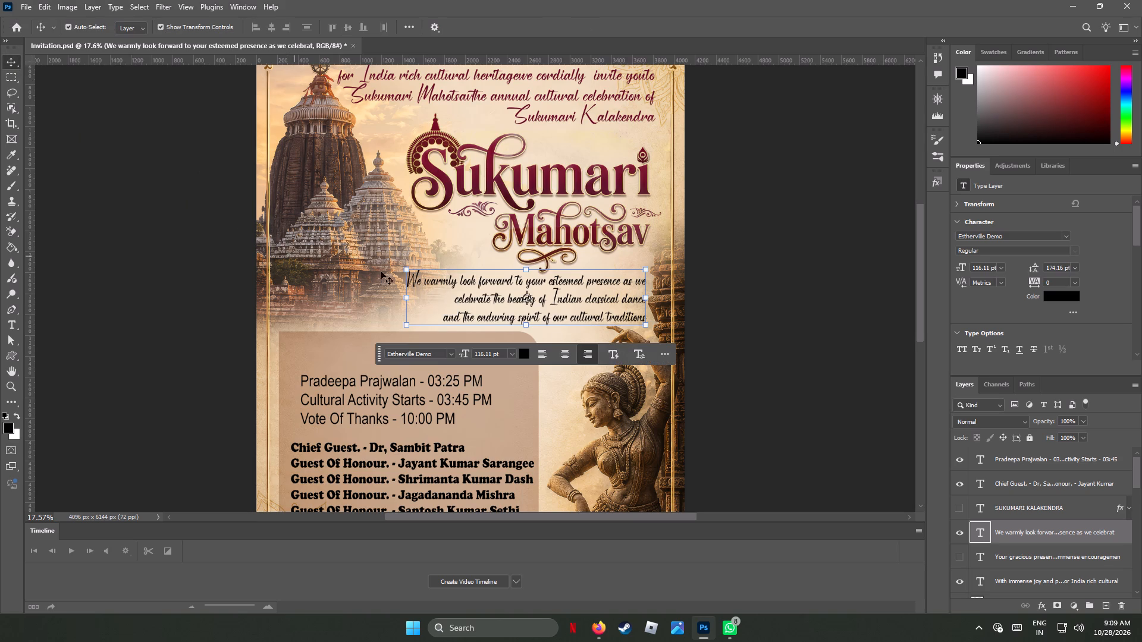
Recolor the "We warmly look forward" paragraph to dark maroon #4d0e19, sampled from the Sukumari title lettering.
left_click(1065, 294)
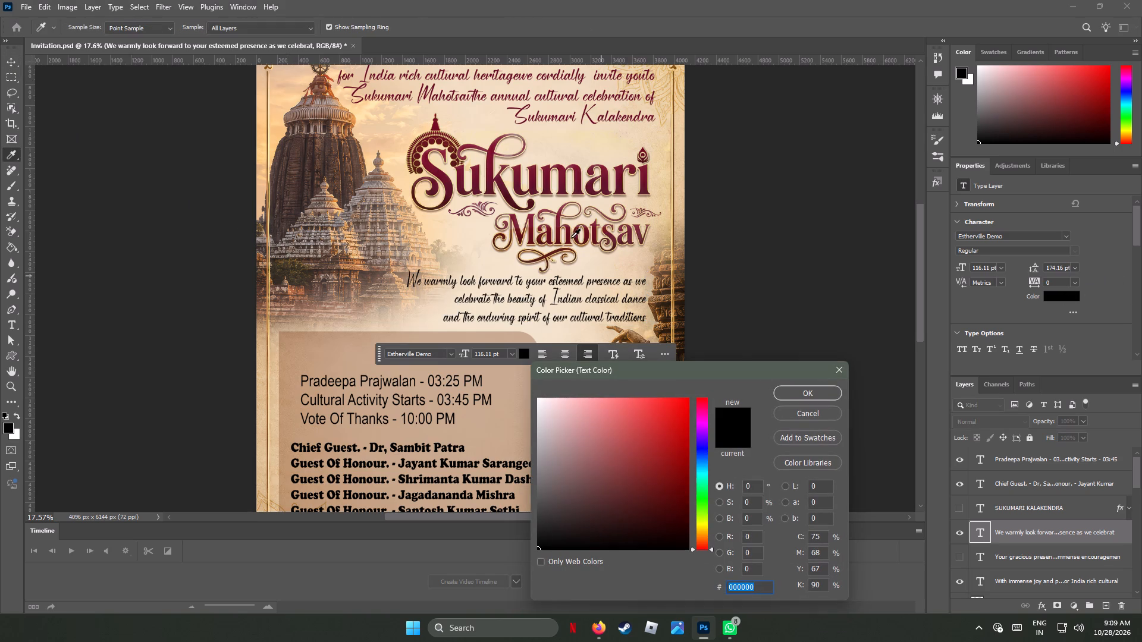
left_click(511, 202)
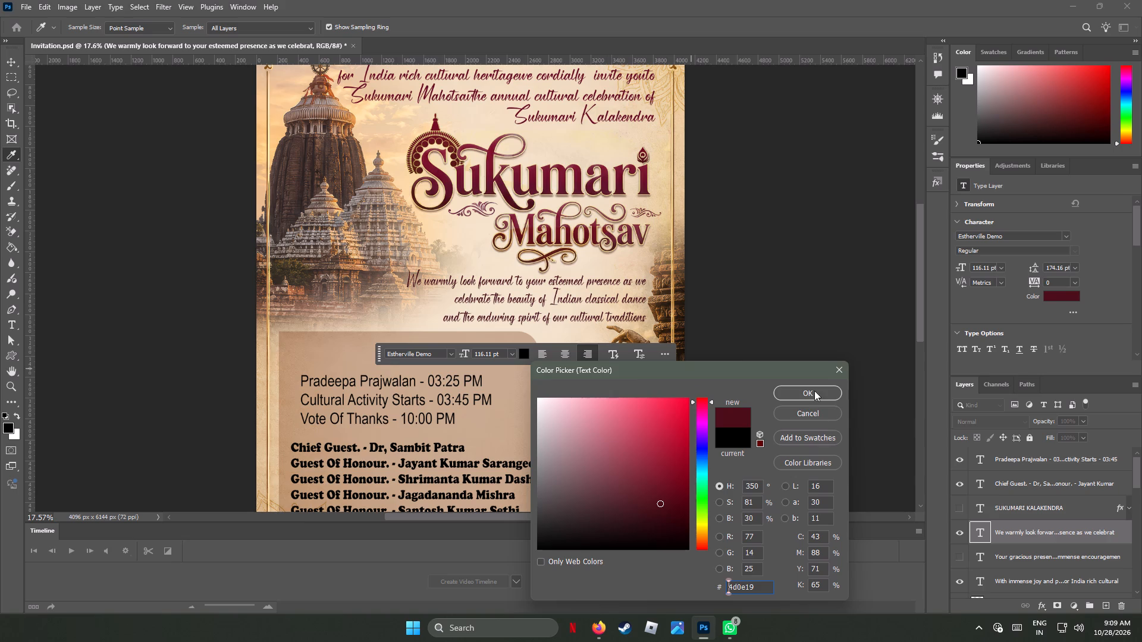
left_click(814, 388)
left_click(762, 301)
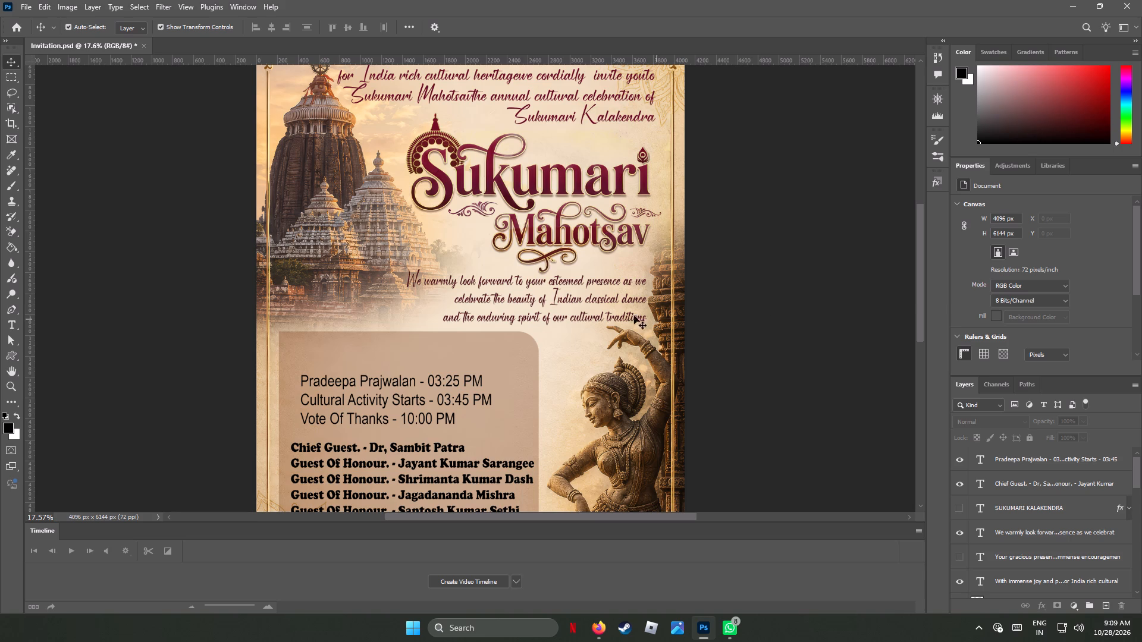
Nudge the "We warmly look forward" paragraph slightly upward, closer to the Mahotsav title.
left_click(628, 302)
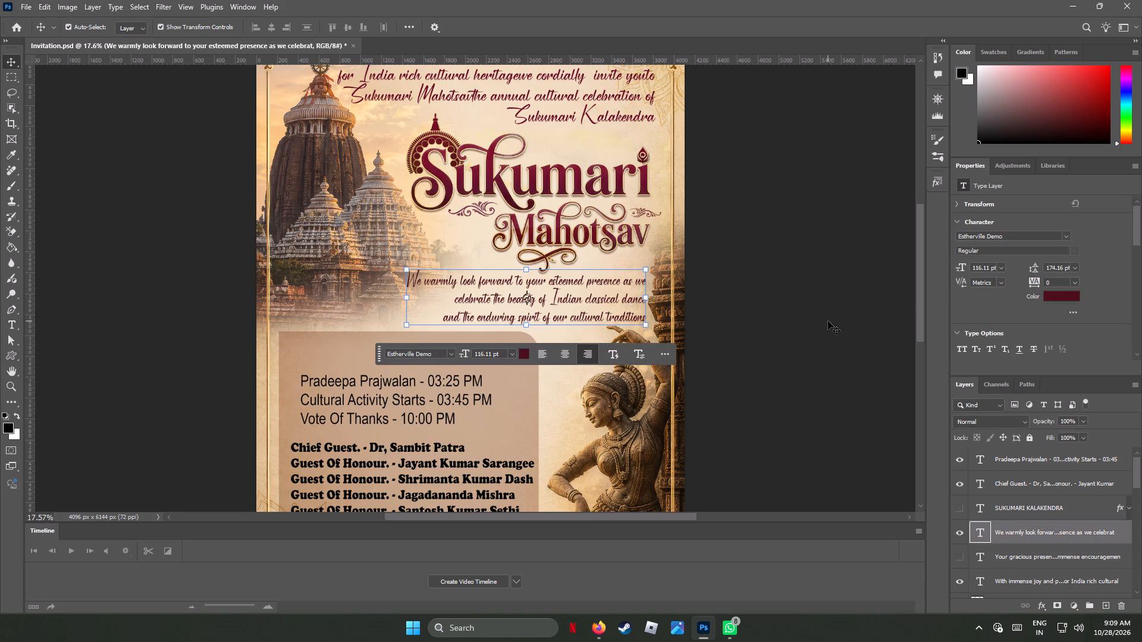
key("Up")
key("Up")
key("Up")
key("Up")
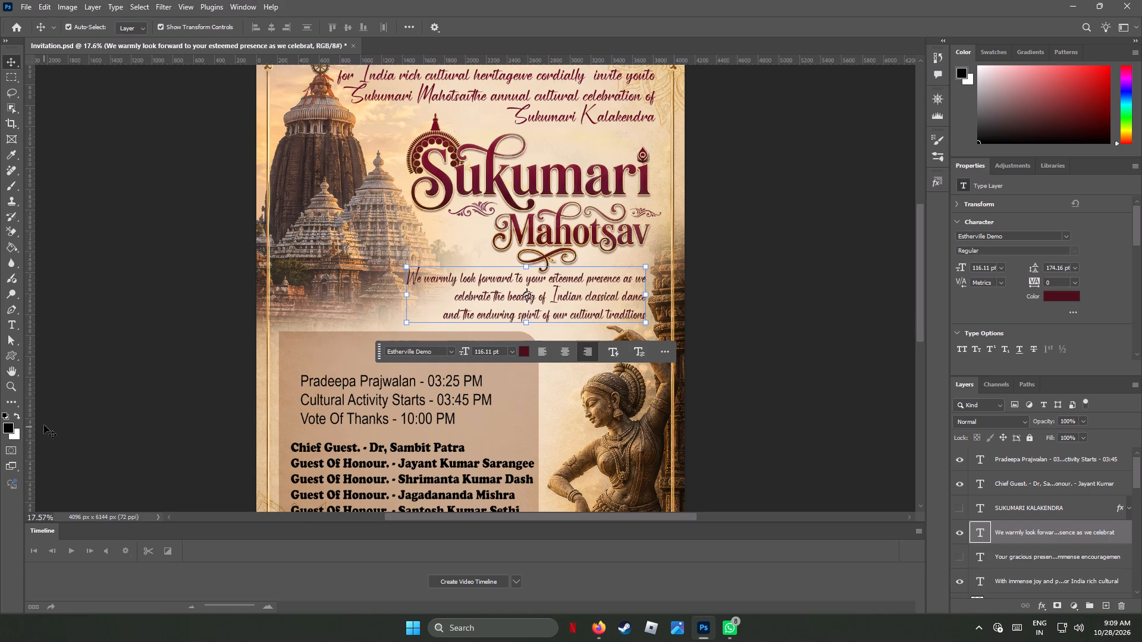
Draw a dark brown rectangle about 2385 by 594 px covering the "We warmly look forward" paragraph.
right_click(12, 356)
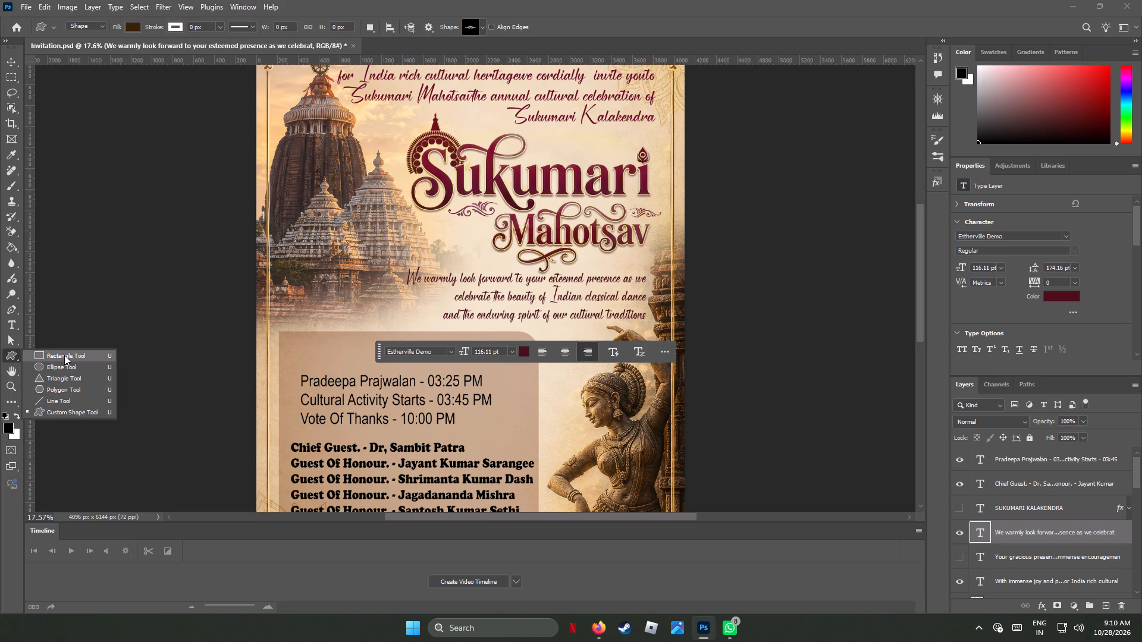
left_click(64, 355)
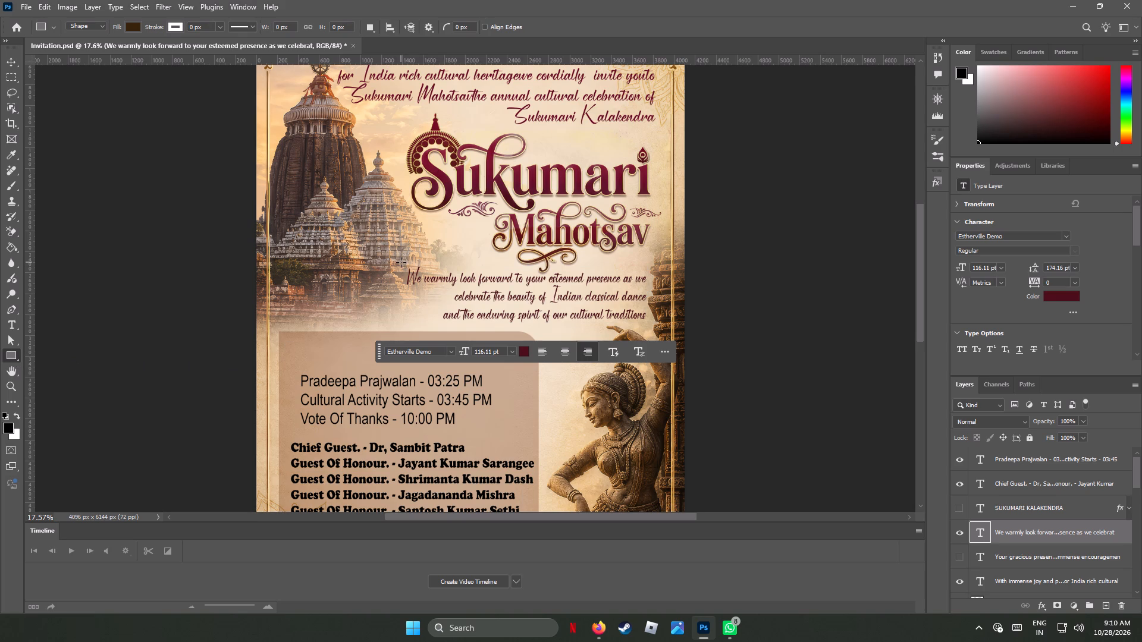
left_click_drag(401, 262, 640, 328)
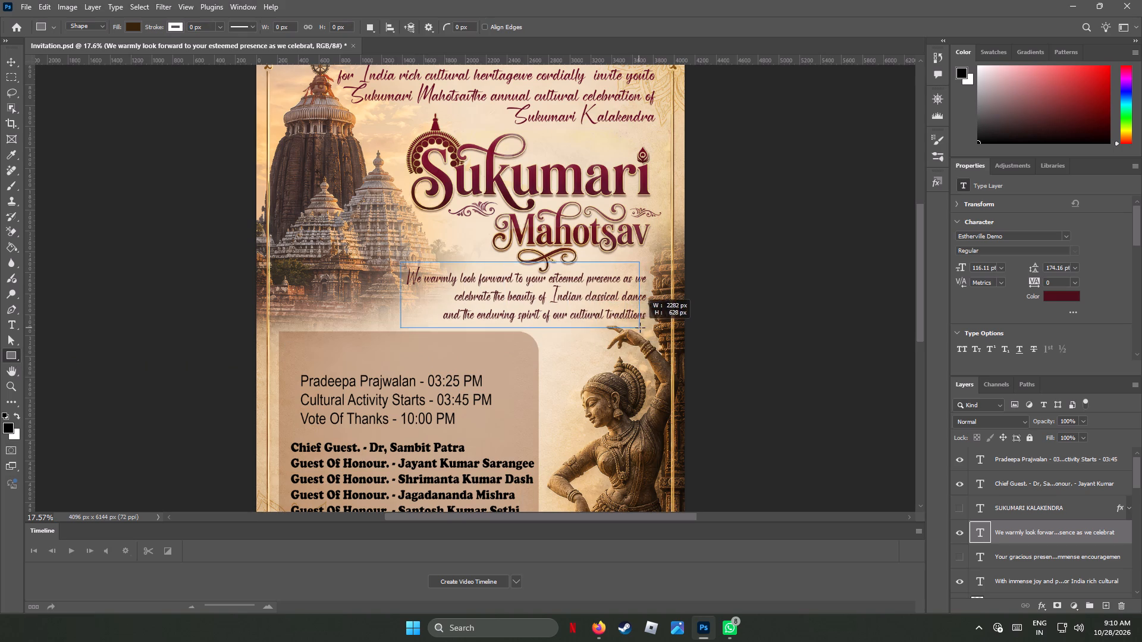
left_click_drag(640, 328, 650, 325)
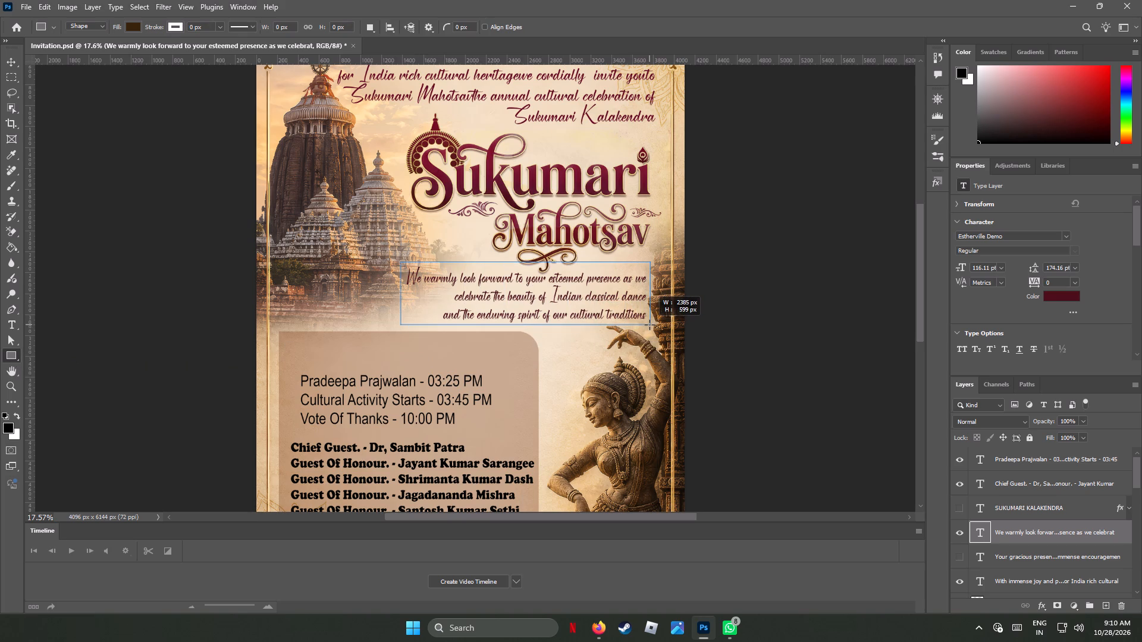
left_click_drag(650, 325, 650, 324)
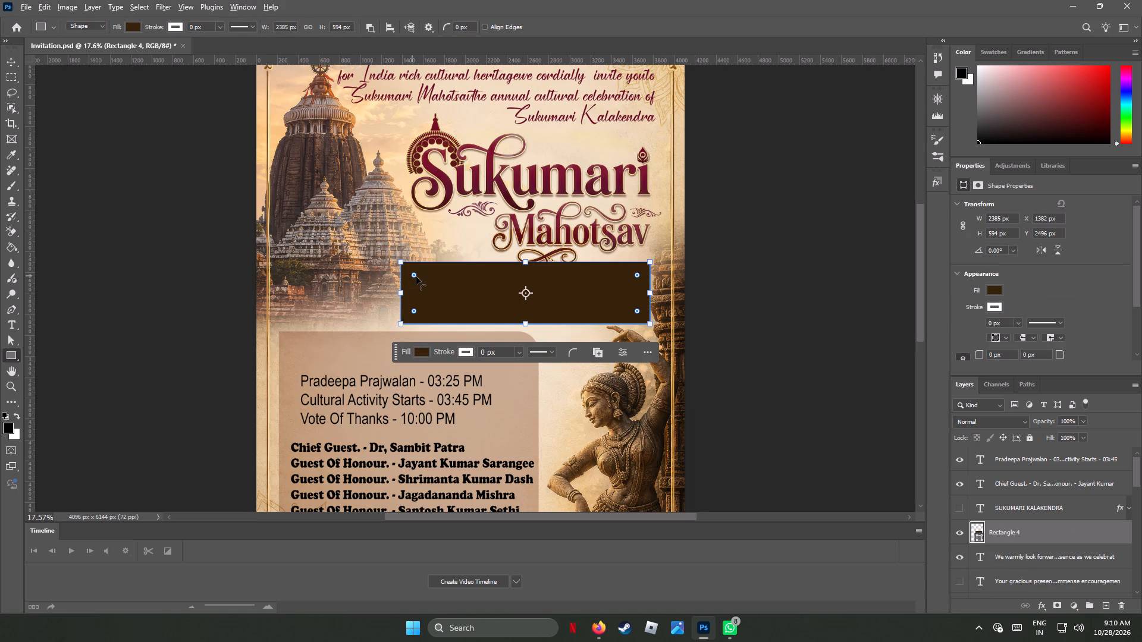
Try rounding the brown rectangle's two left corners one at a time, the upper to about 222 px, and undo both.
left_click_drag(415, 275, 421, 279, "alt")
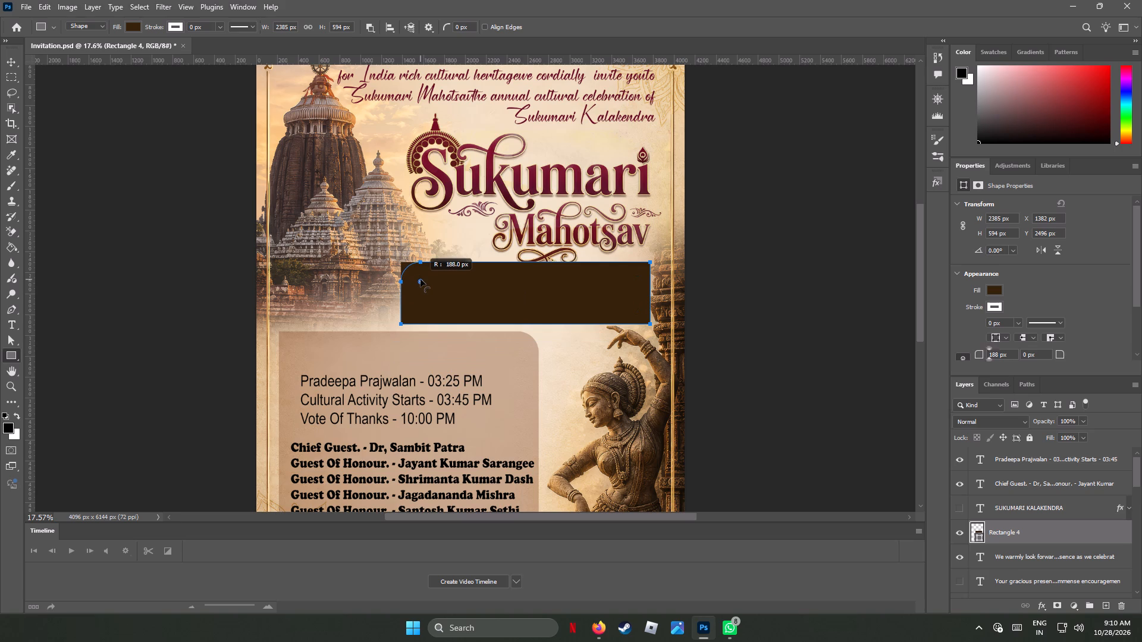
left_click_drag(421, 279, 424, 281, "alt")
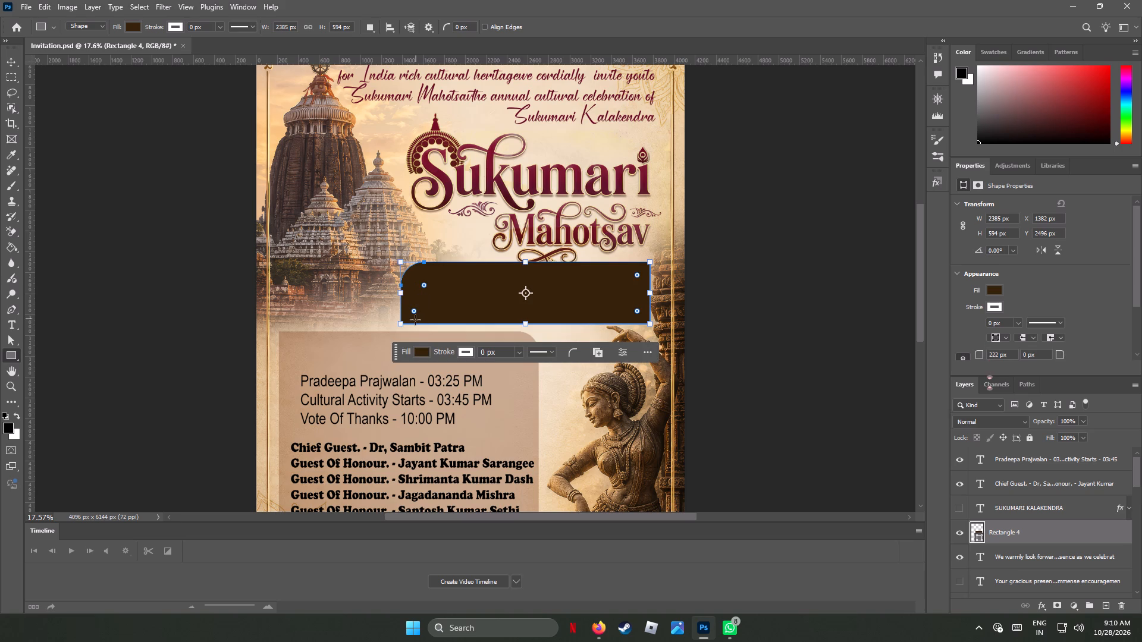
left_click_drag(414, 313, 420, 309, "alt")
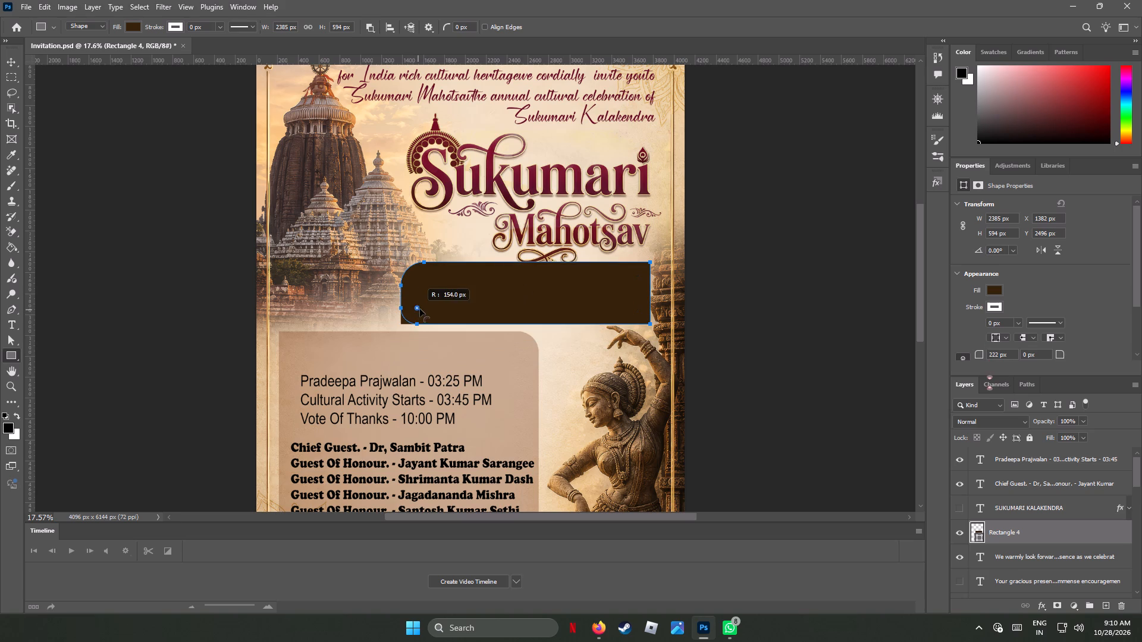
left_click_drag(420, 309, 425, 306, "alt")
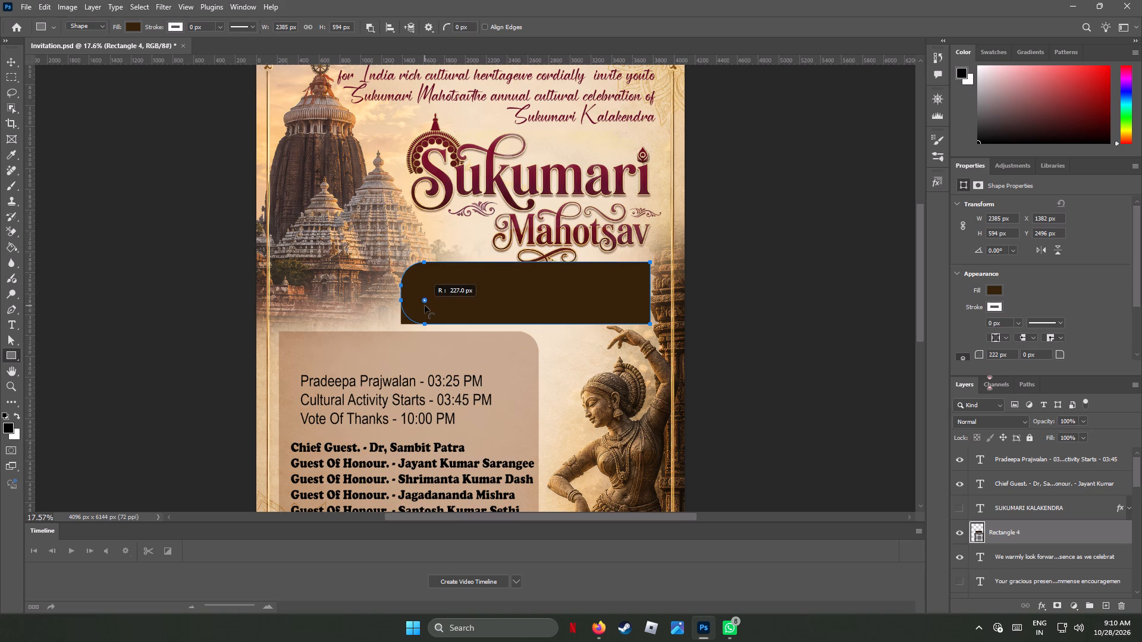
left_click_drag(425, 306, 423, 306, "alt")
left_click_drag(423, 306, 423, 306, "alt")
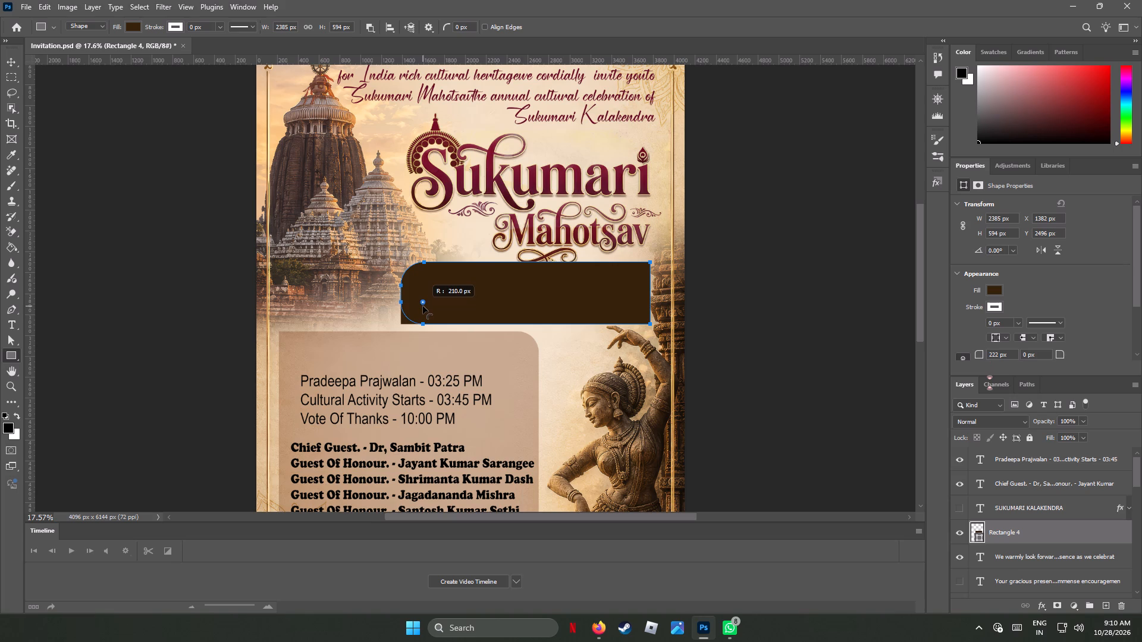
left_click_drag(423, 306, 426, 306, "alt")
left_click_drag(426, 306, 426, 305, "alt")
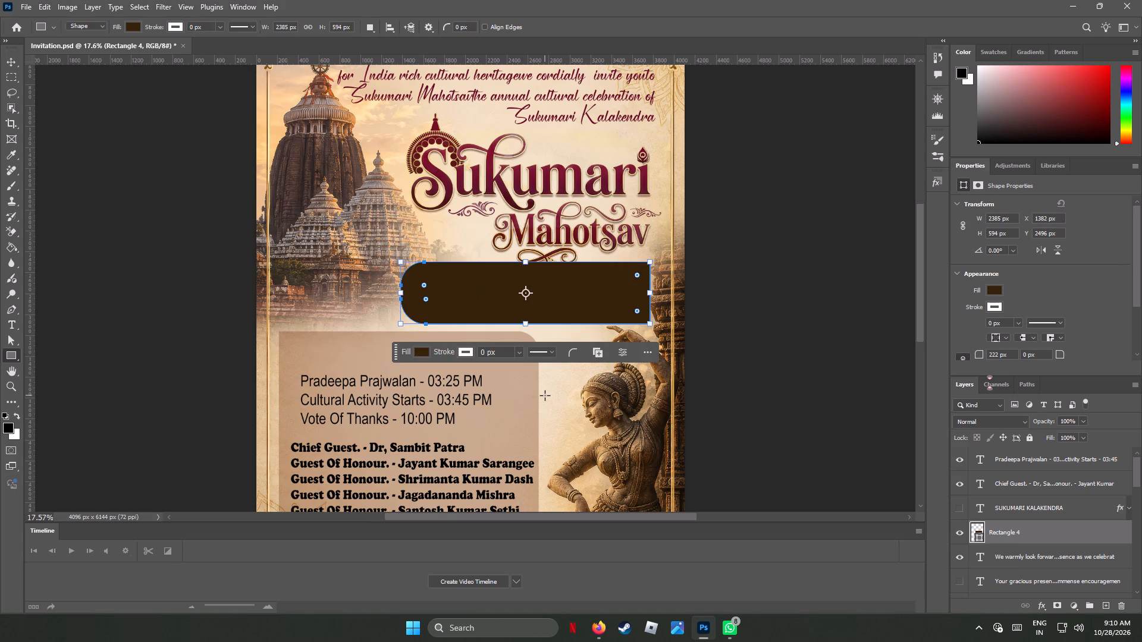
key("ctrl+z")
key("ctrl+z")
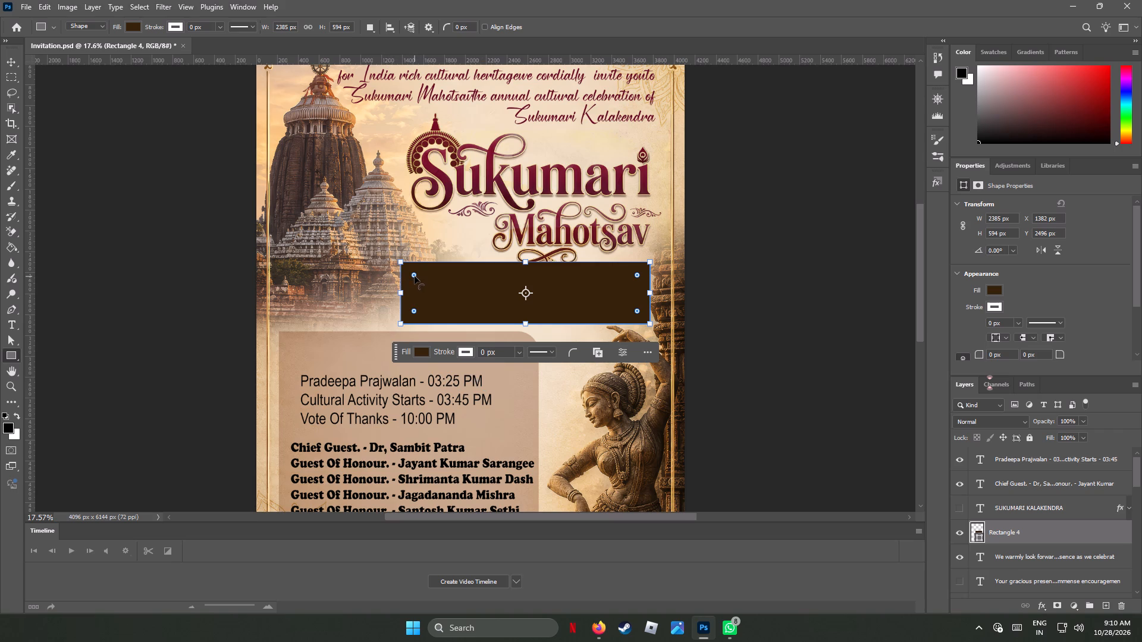
Round all corners of the brown rectangle to about 297 px, and square its two right corners back to 0 px.
left_click_drag(415, 276, 429, 281)
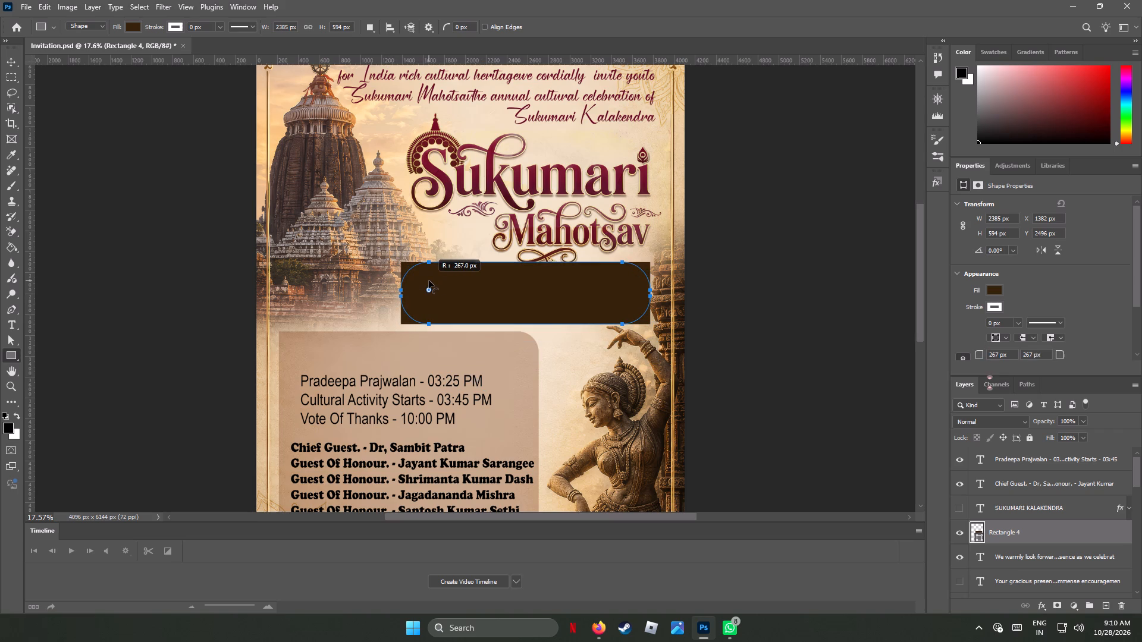
left_click_drag(429, 281, 433, 281)
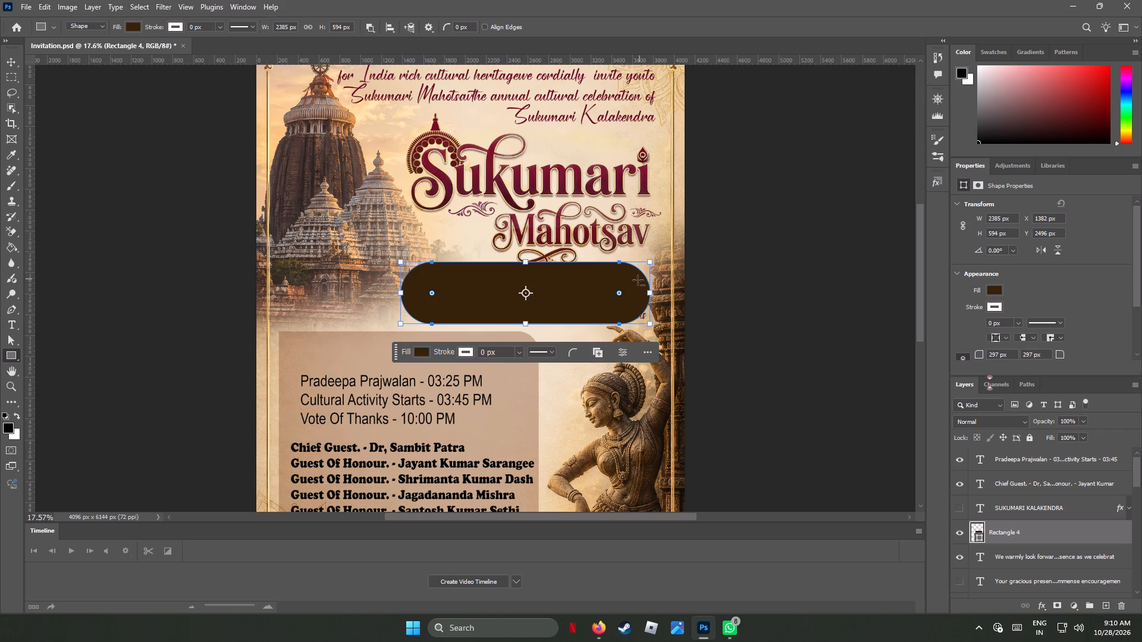
left_click_drag(621, 294, 627, 291, "alt")
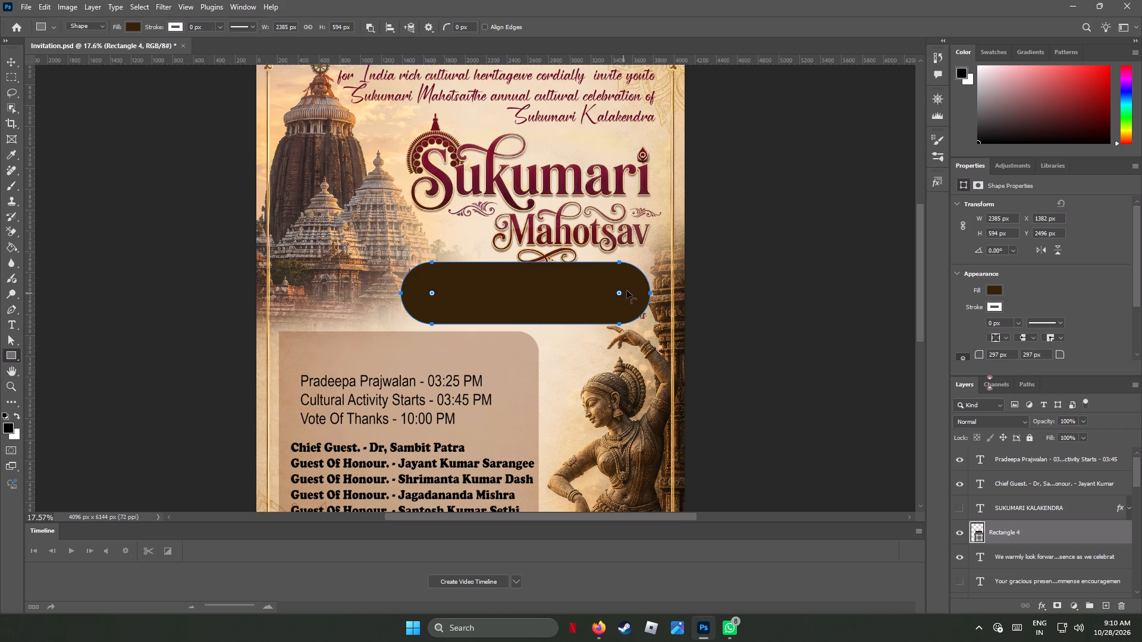
left_click_drag(627, 291, 676, 261, "alt")
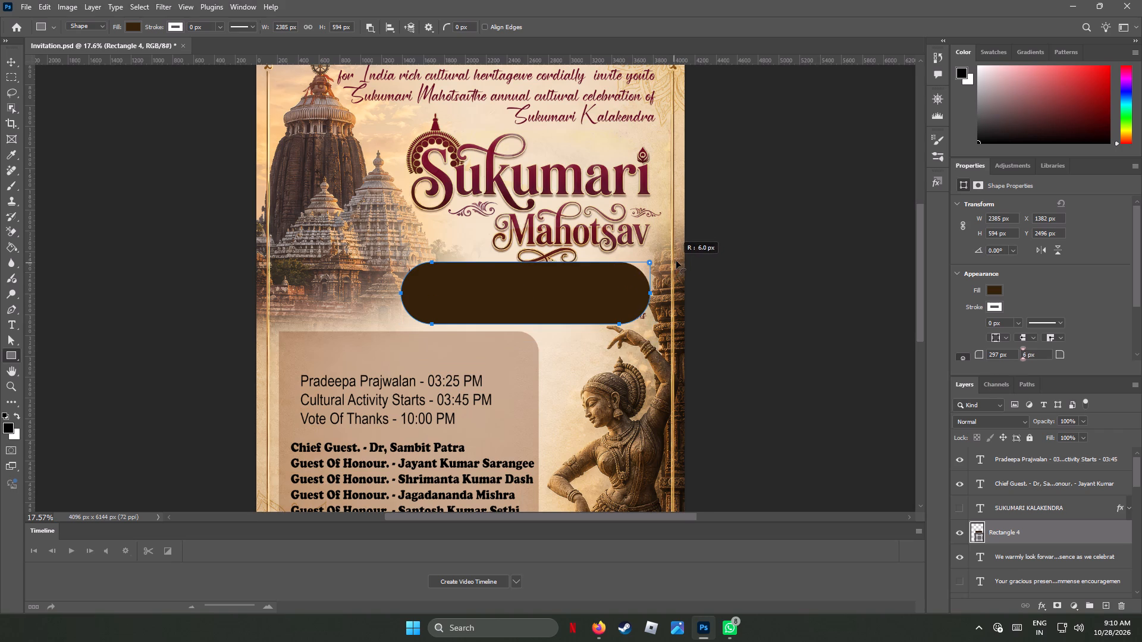
left_click_drag(676, 261, 679, 256, "alt")
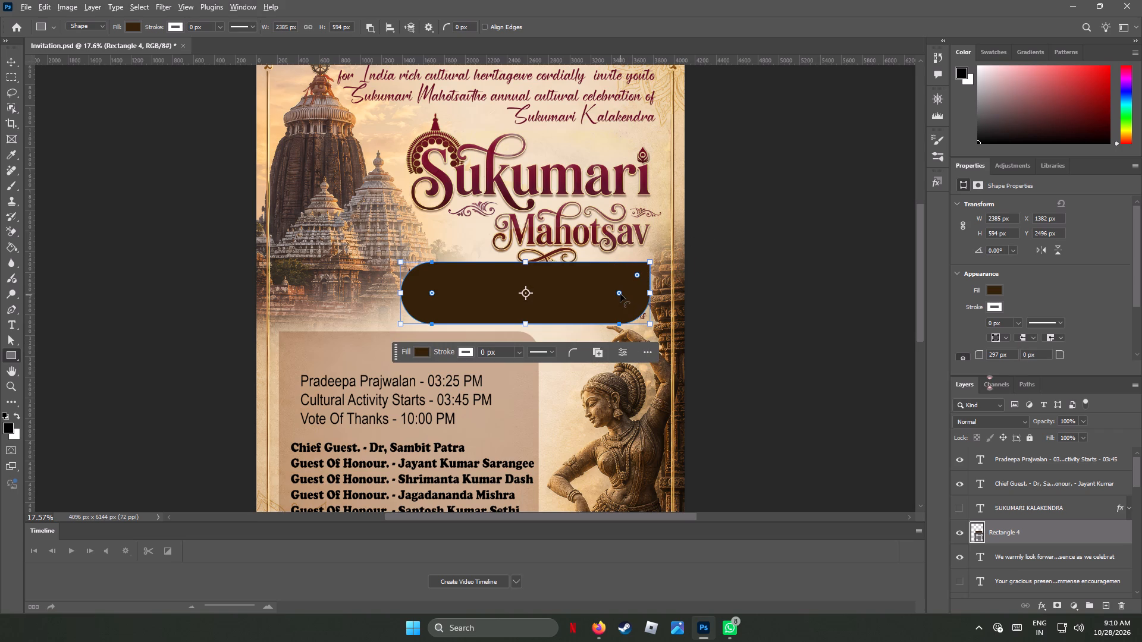
left_click_drag(619, 294, 668, 335, "alt")
Move the brown rectangle layer directly below the "We warmly look forward" text layer.
left_click_drag(1002, 531, 1002, 536)
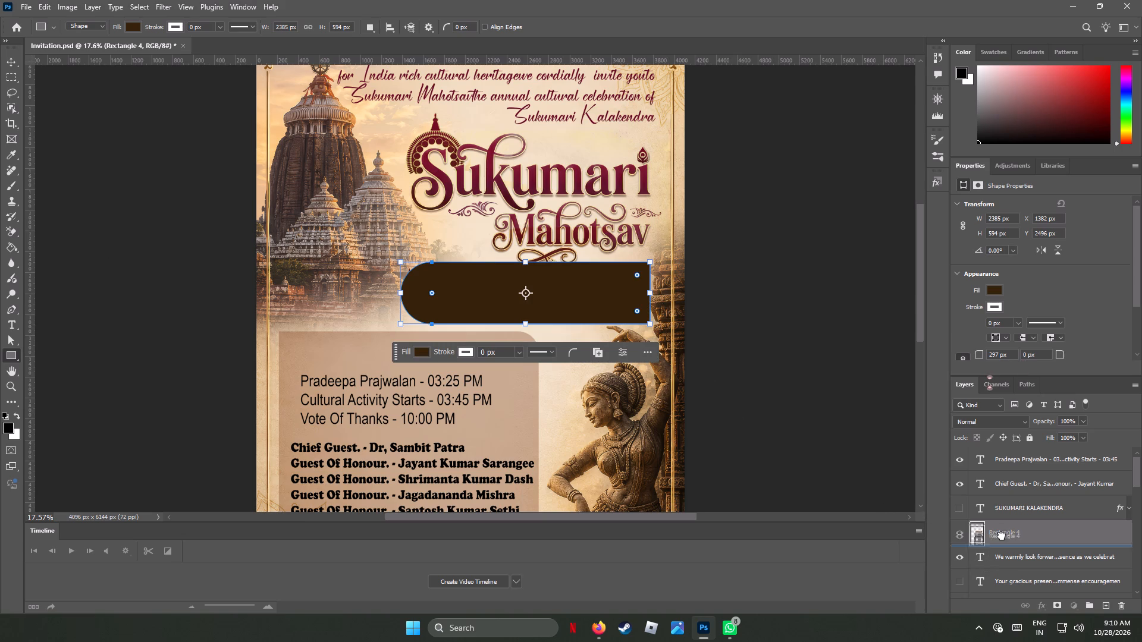
left_click_drag(1002, 536, 1007, 569)
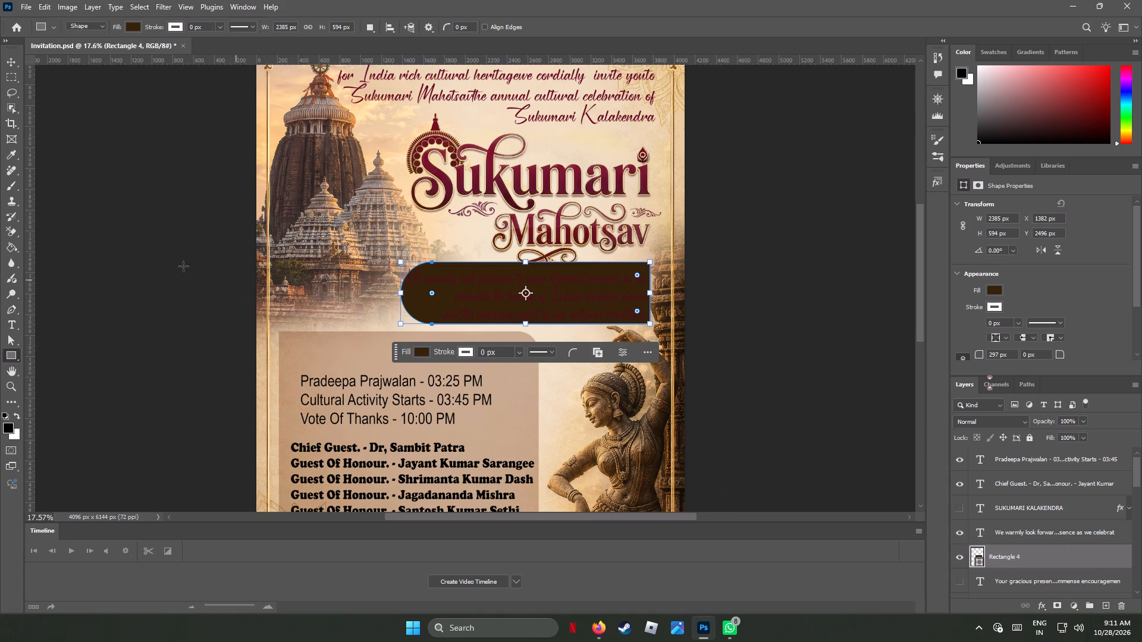
Set the brown rectangle layer's opacity to 44% in its blending options.
right_click(1025, 560)
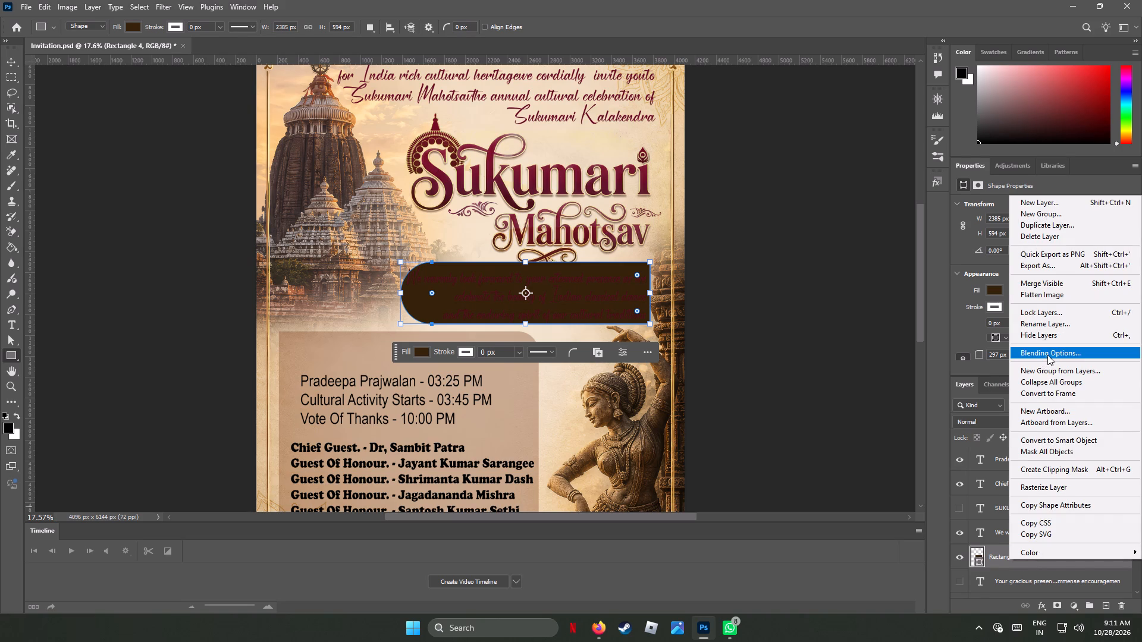
left_click(1048, 354)
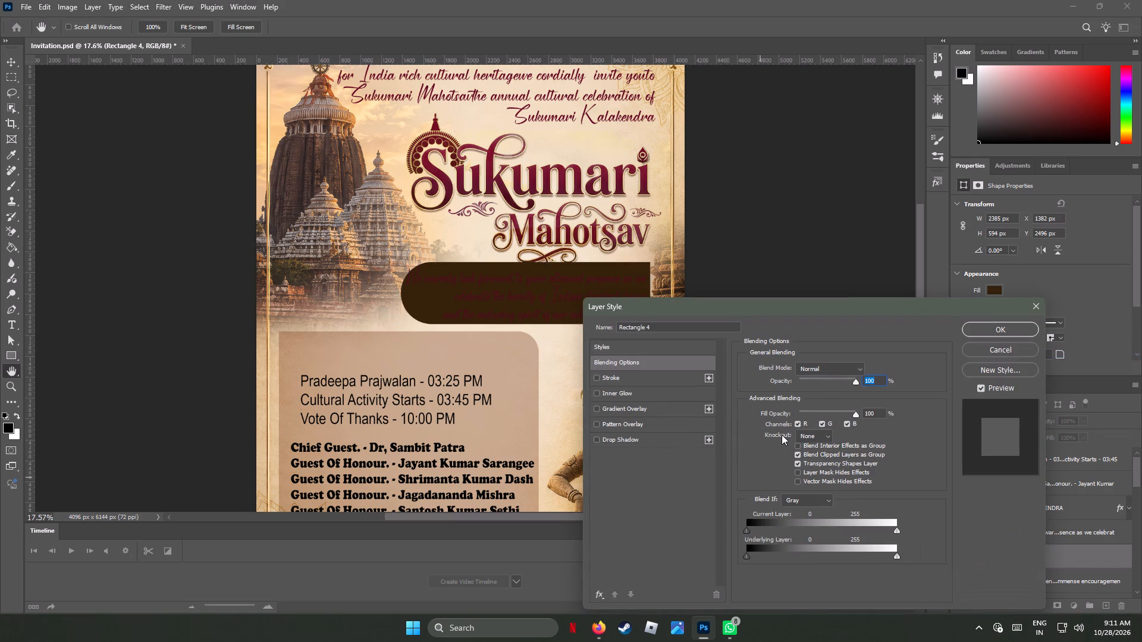
left_click_drag(855, 380, 835, 380)
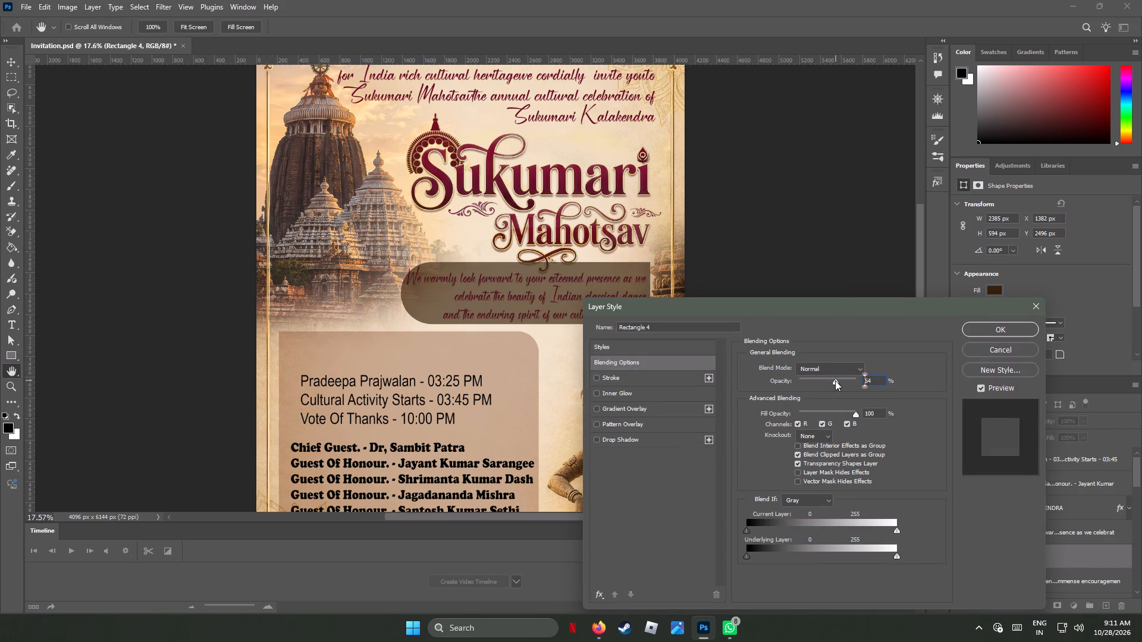
left_click_drag(835, 380, 826, 380)
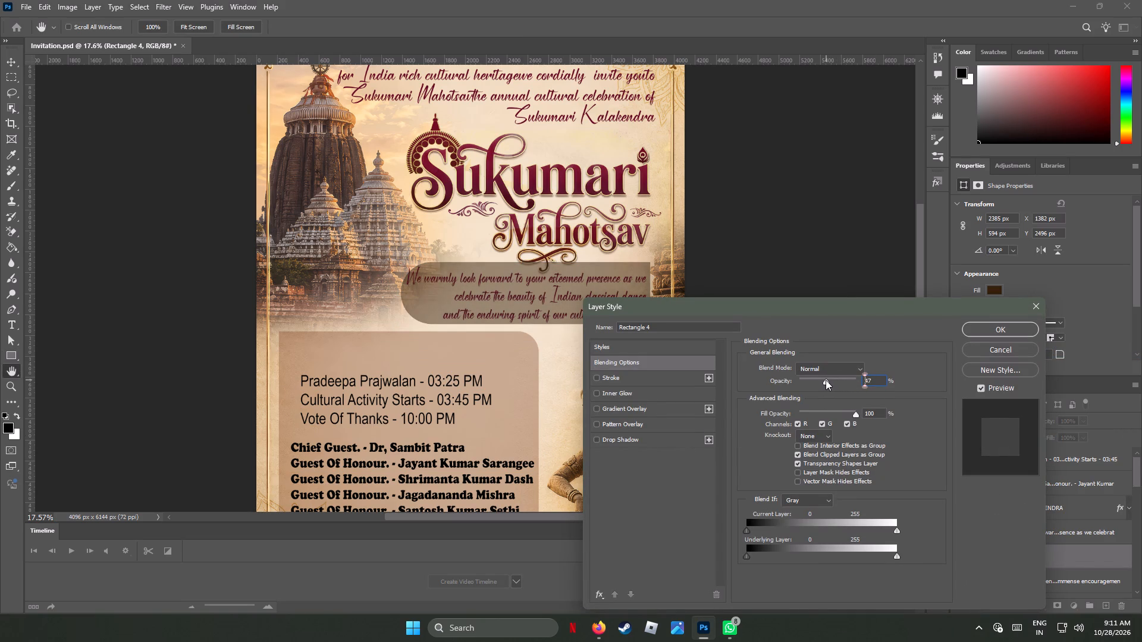
left_click_drag(826, 380, 824, 379)
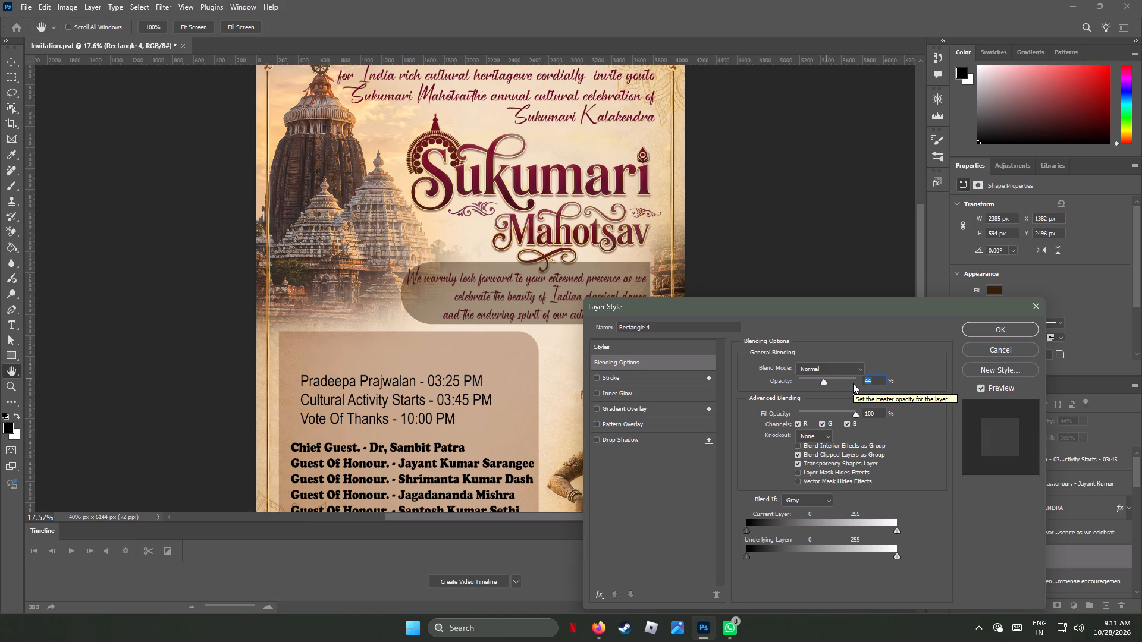
left_click(976, 328)
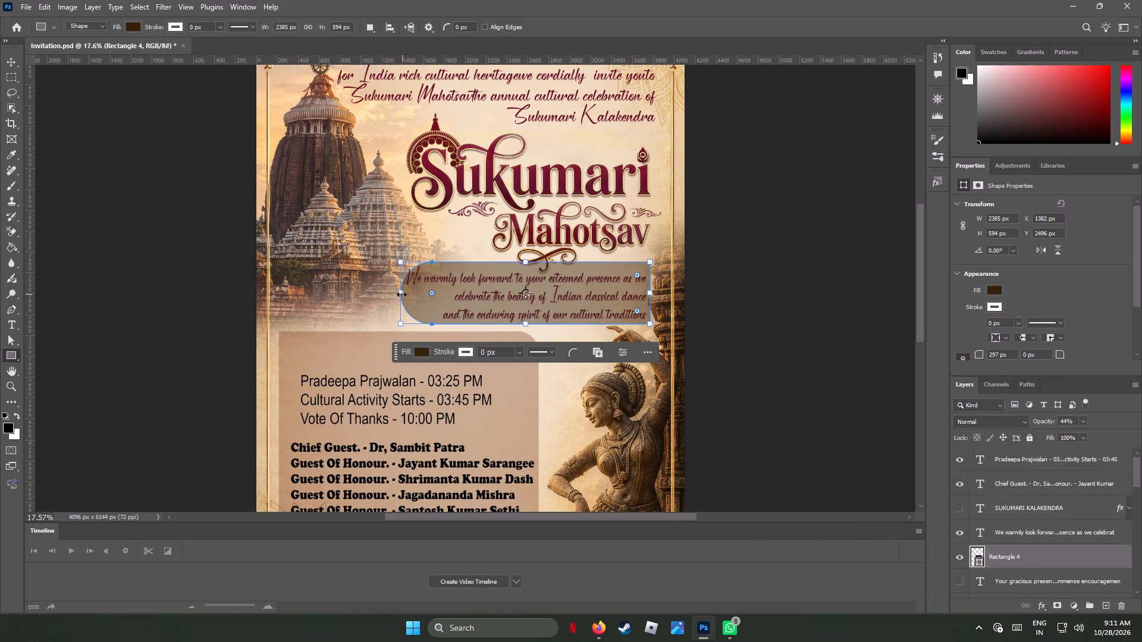
Extend the brown rectangle's left side outward to widen the shape to about 2504 px.
left_click_drag(399, 294, 386, 295)
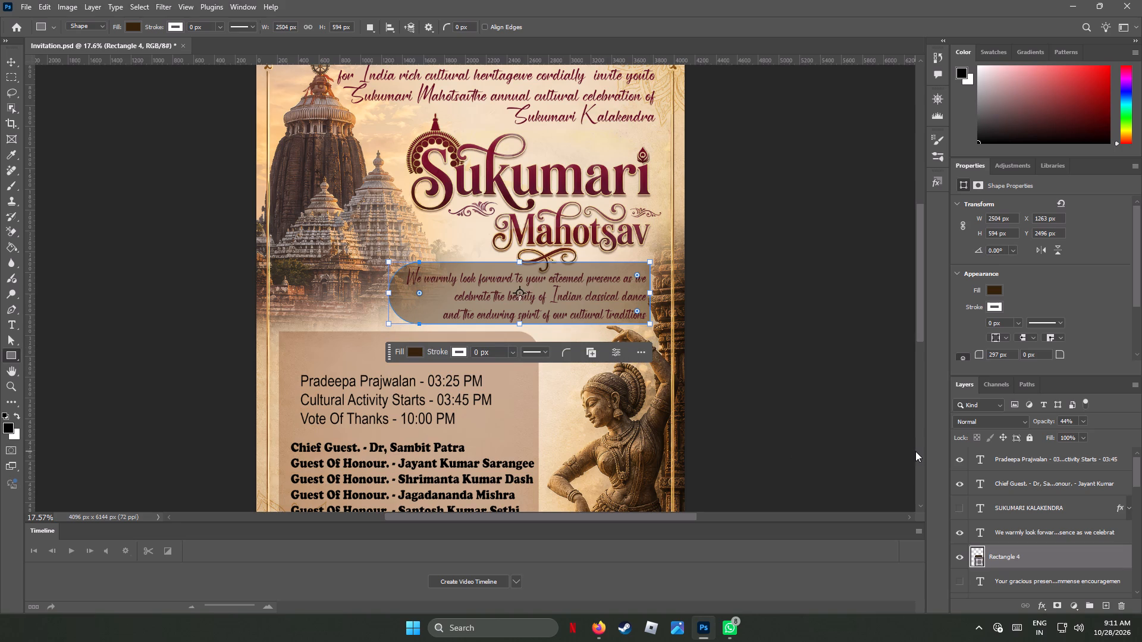
key("Down")
key("Down")
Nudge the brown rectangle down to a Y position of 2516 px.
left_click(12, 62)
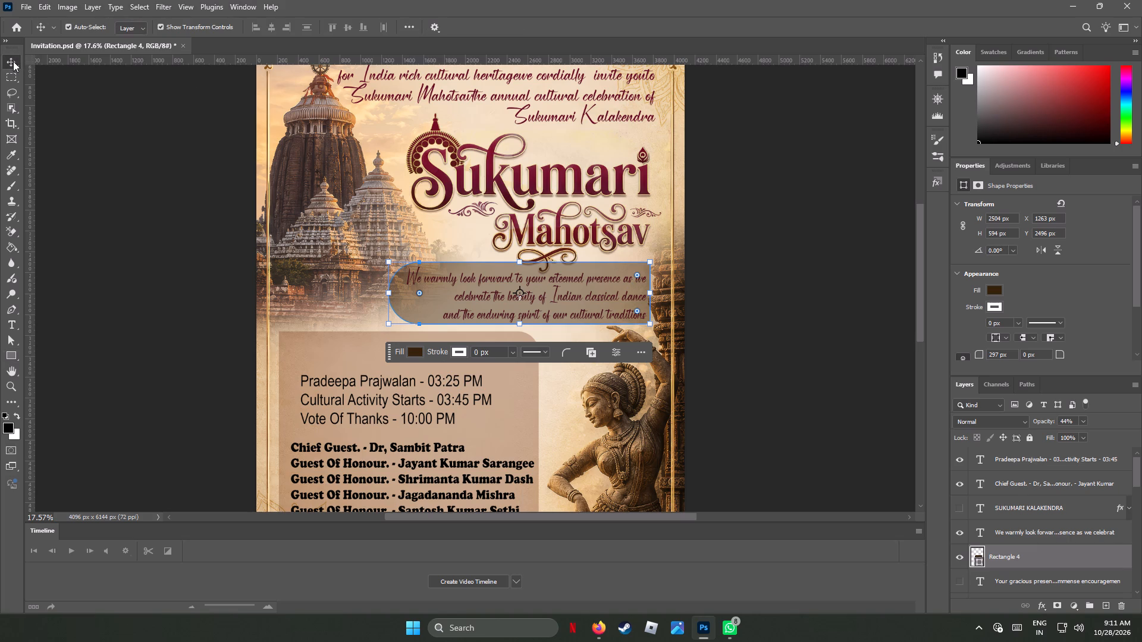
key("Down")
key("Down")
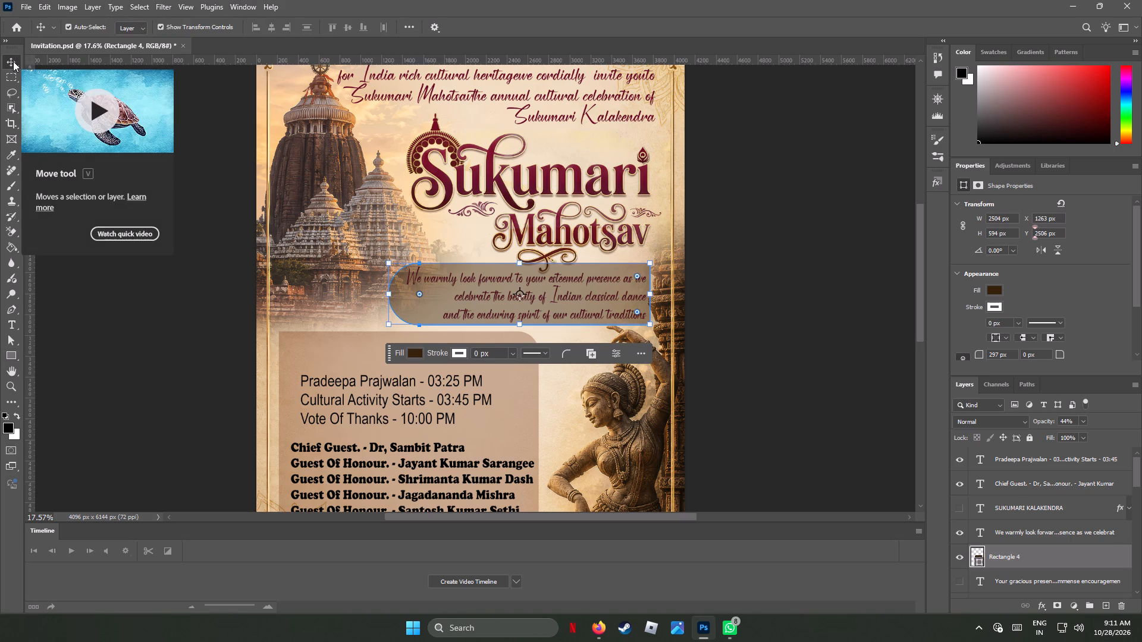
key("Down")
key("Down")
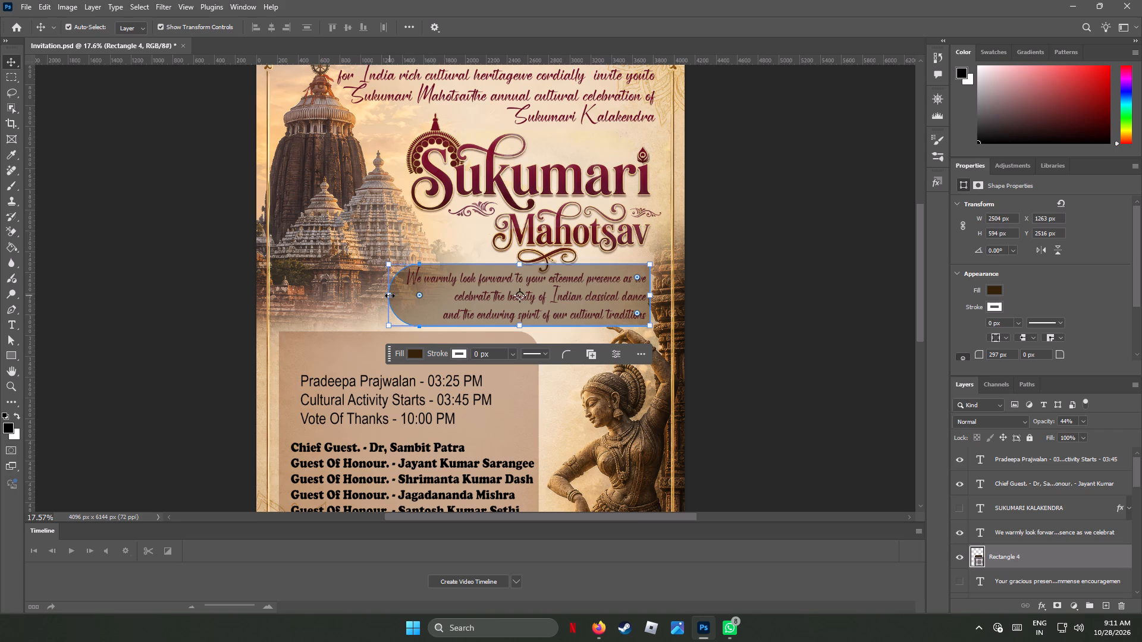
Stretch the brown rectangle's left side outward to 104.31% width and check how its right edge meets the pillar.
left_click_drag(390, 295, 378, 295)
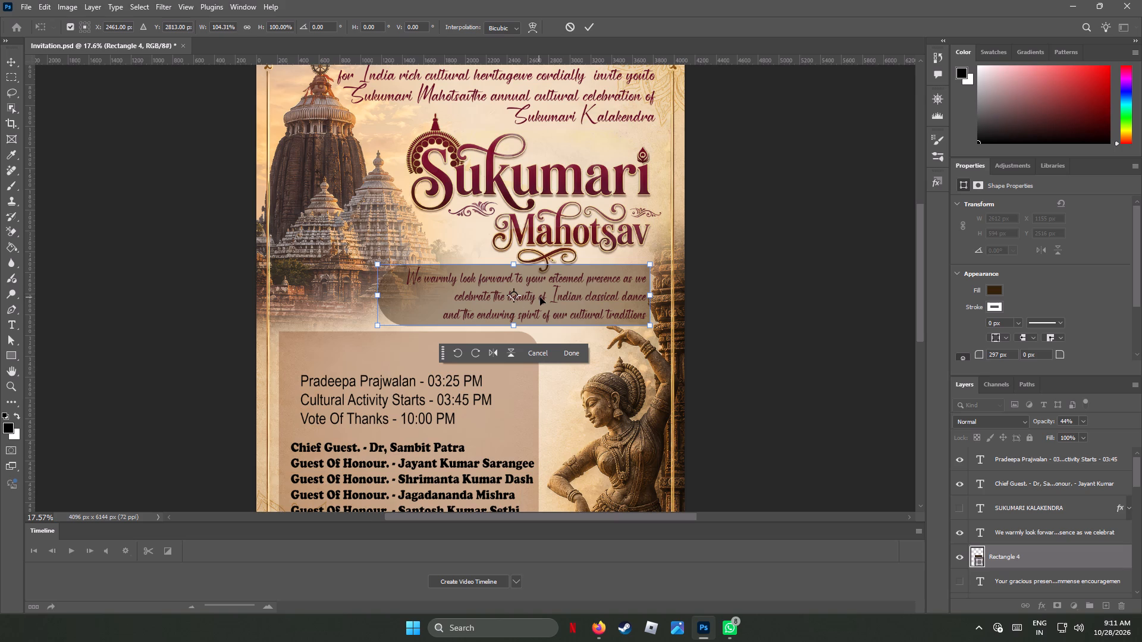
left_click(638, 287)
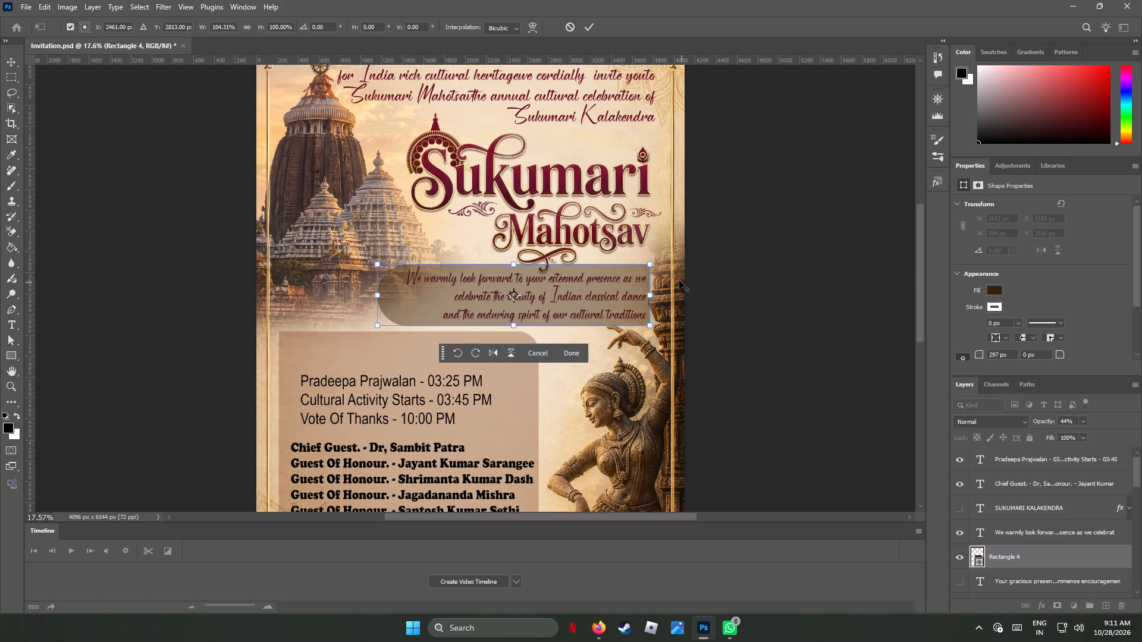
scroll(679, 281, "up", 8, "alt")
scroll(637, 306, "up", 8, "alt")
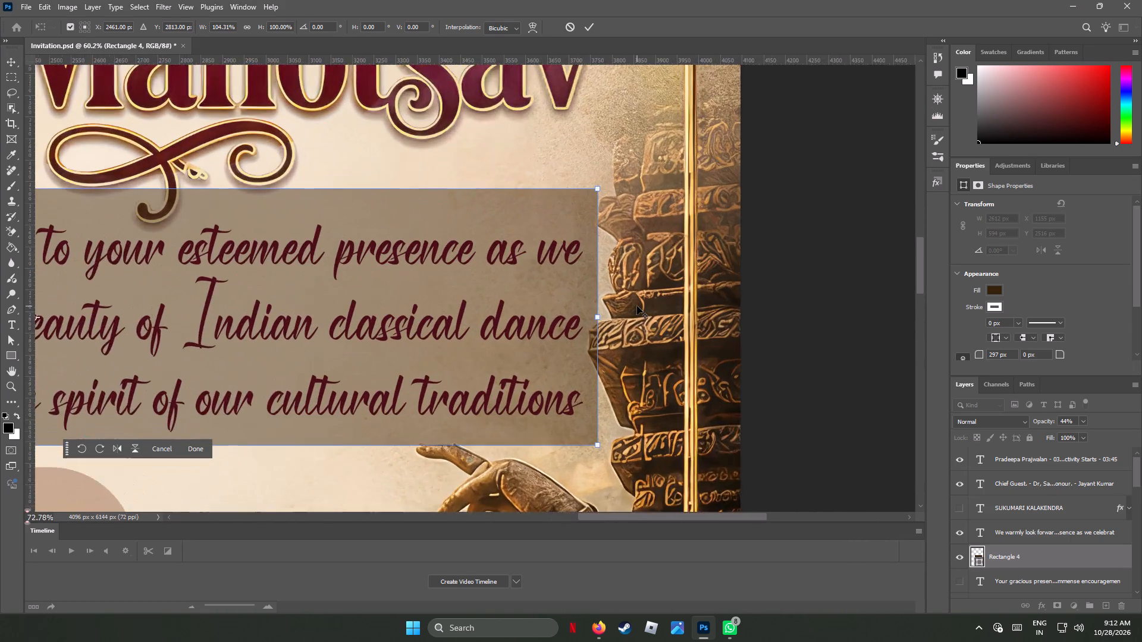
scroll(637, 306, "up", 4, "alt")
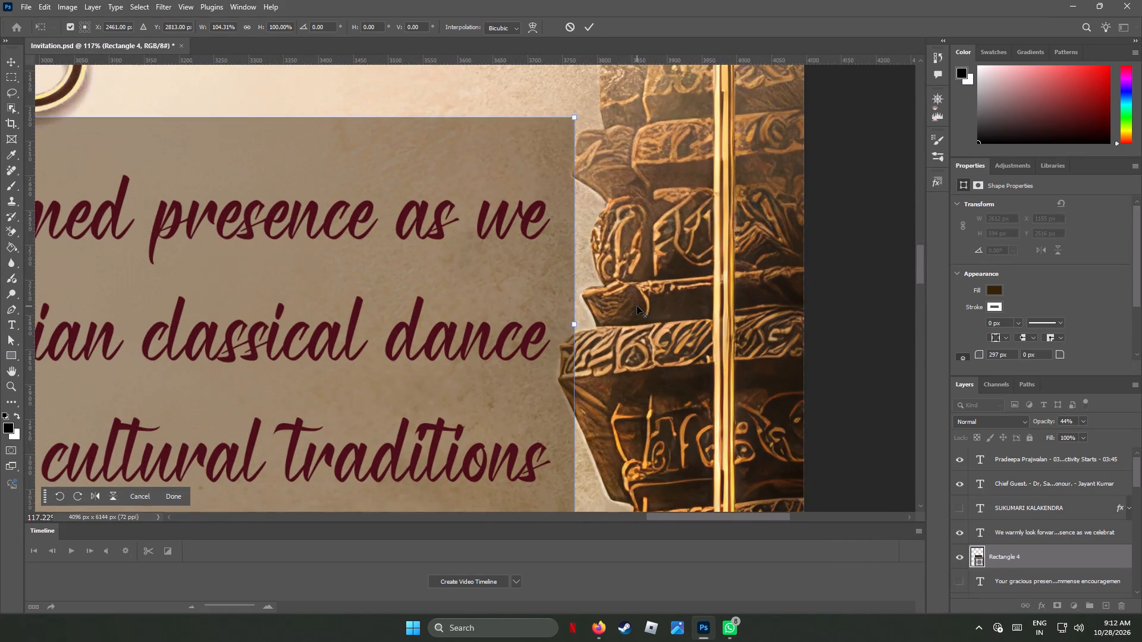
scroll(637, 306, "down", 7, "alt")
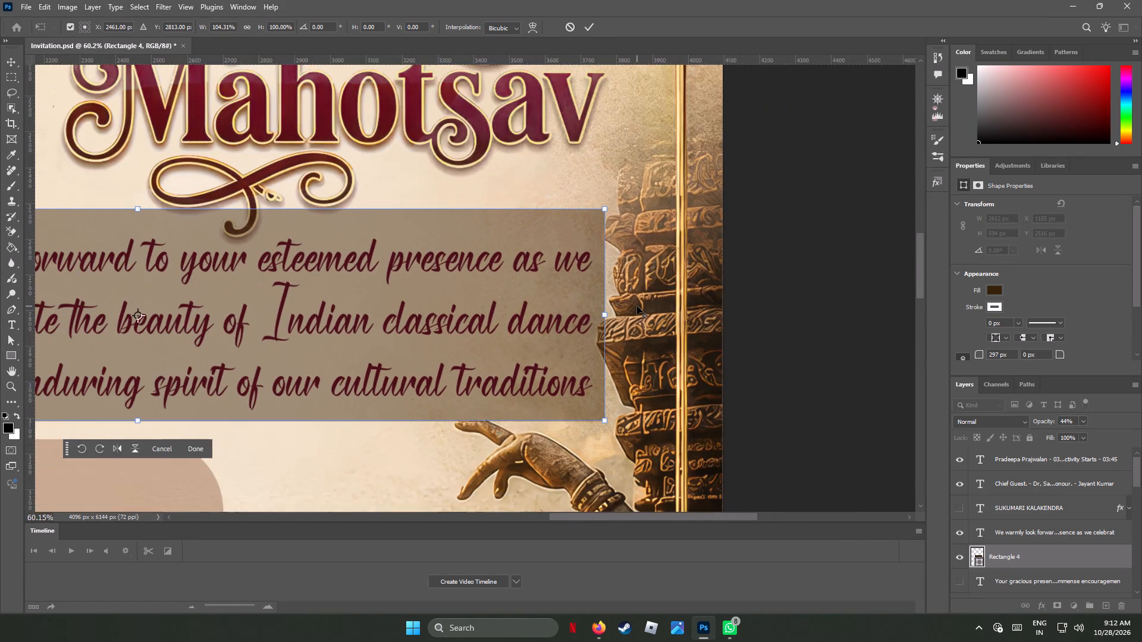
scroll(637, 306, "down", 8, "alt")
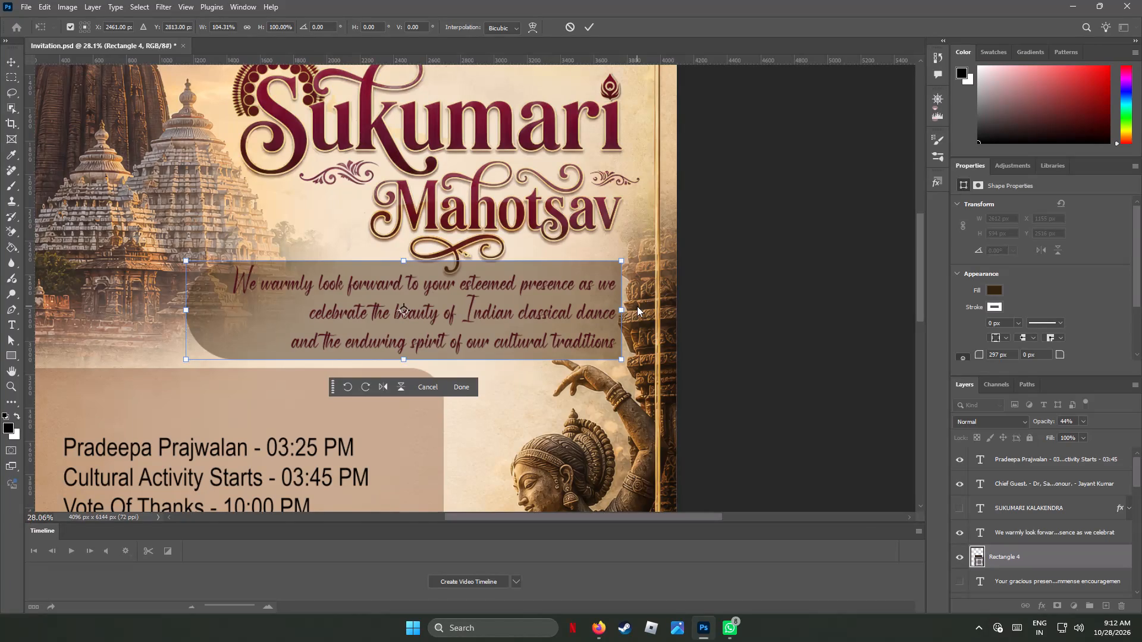
Delete the brown rectangle layer behind the "We warmly look forward" paragraph and clear the layer selection.
left_click(1025, 555)
key("Delete")
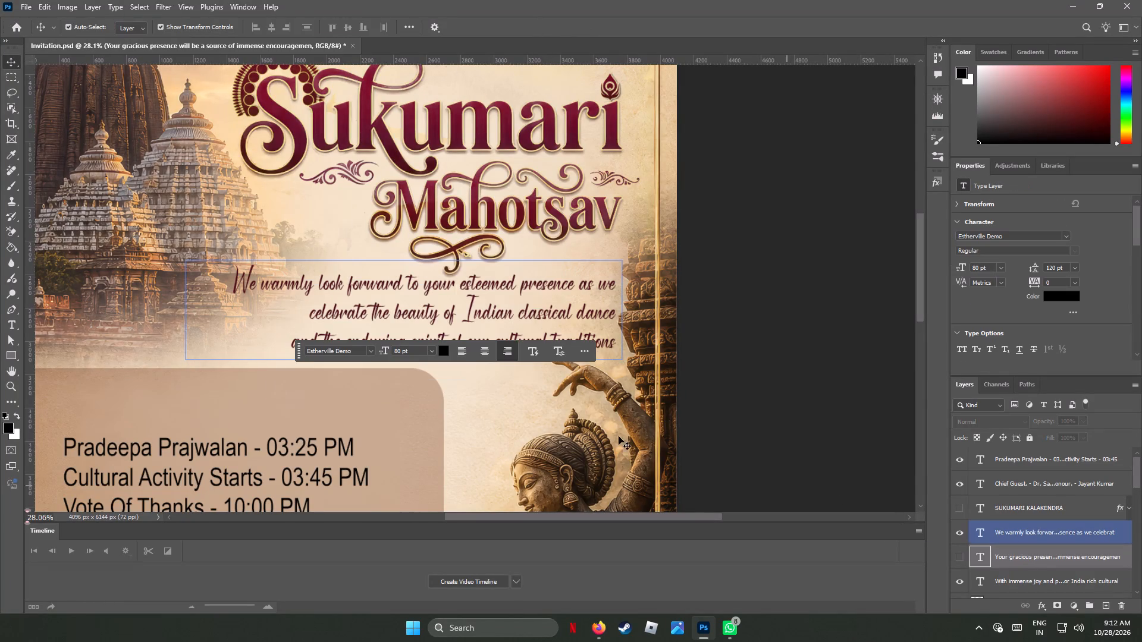
left_click(759, 229)
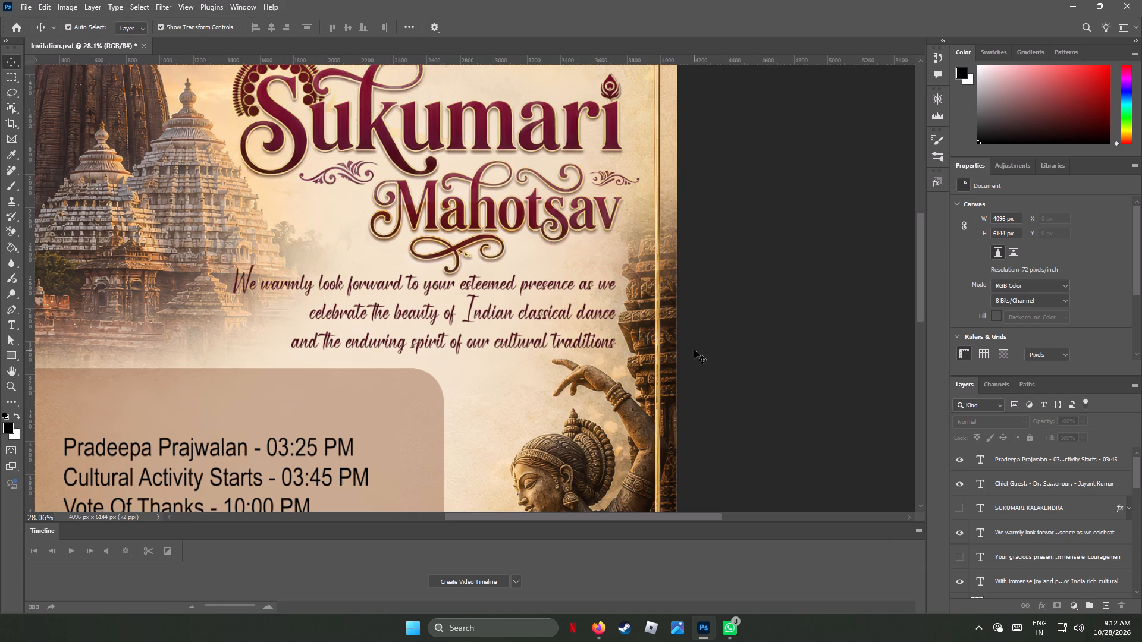
Examine the overall invitation layout from the opening paragraph down to the guest list.
scroll(694, 350, "down", 2, "alt")
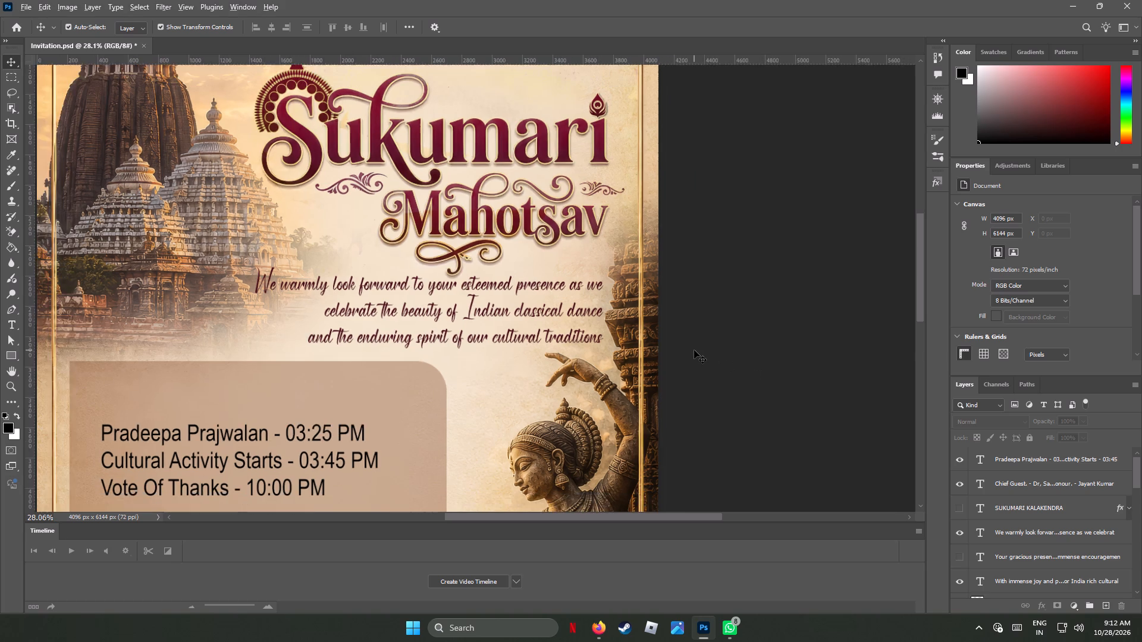
scroll(694, 350, "down", 4, "alt")
scroll(694, 350, "up", 1)
scroll(694, 350, "down", 2)
scroll(694, 350, "up", 4)
scroll(694, 350, "down", 1)
scroll(694, 350, "up", 1)
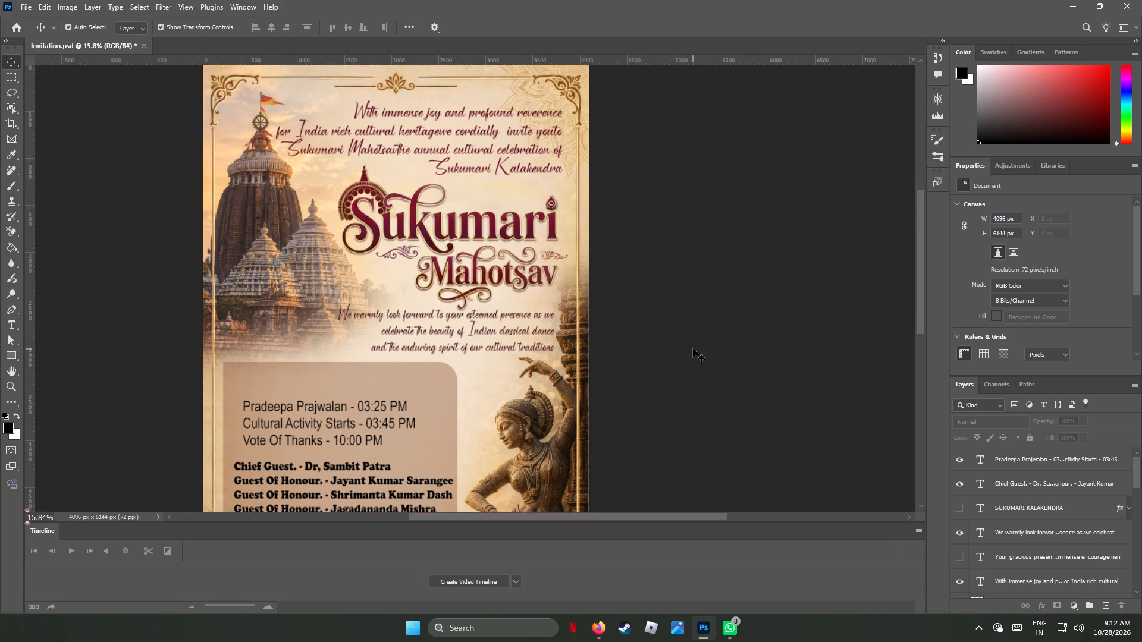
scroll(693, 349, "up", 6)
scroll(693, 349, "down", 13)
scroll(693, 349, "up", 1)
scroll(693, 349, "down", 3)
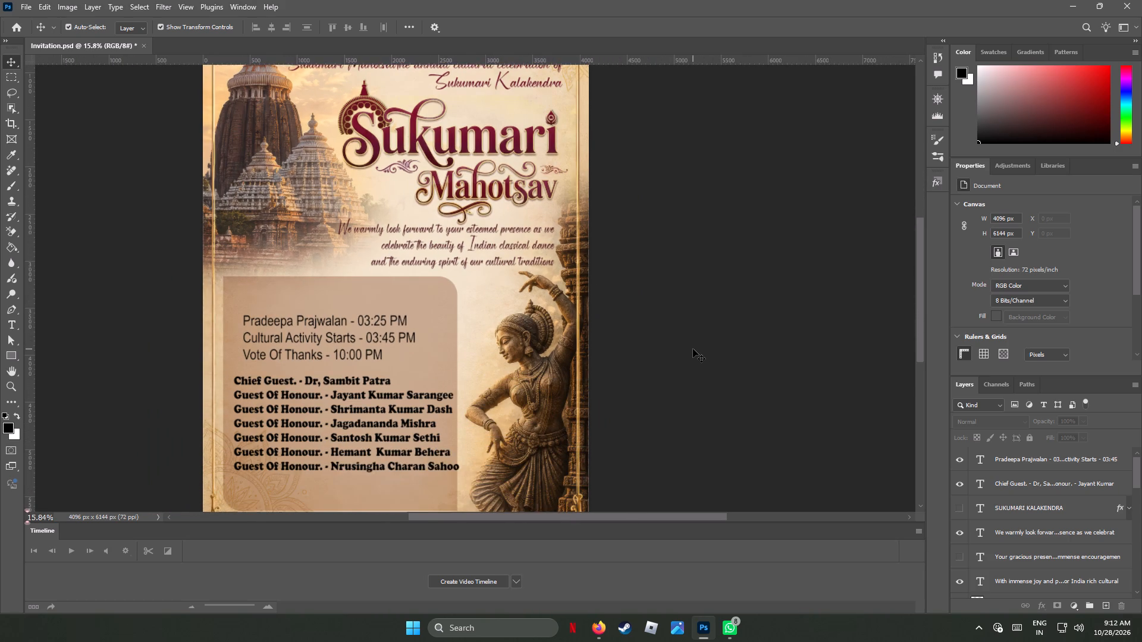
Move the "Pradeepa Prajwalan" schedule text block straight up to near the top edge of its tan panel.
scroll(693, 349, "down", 8)
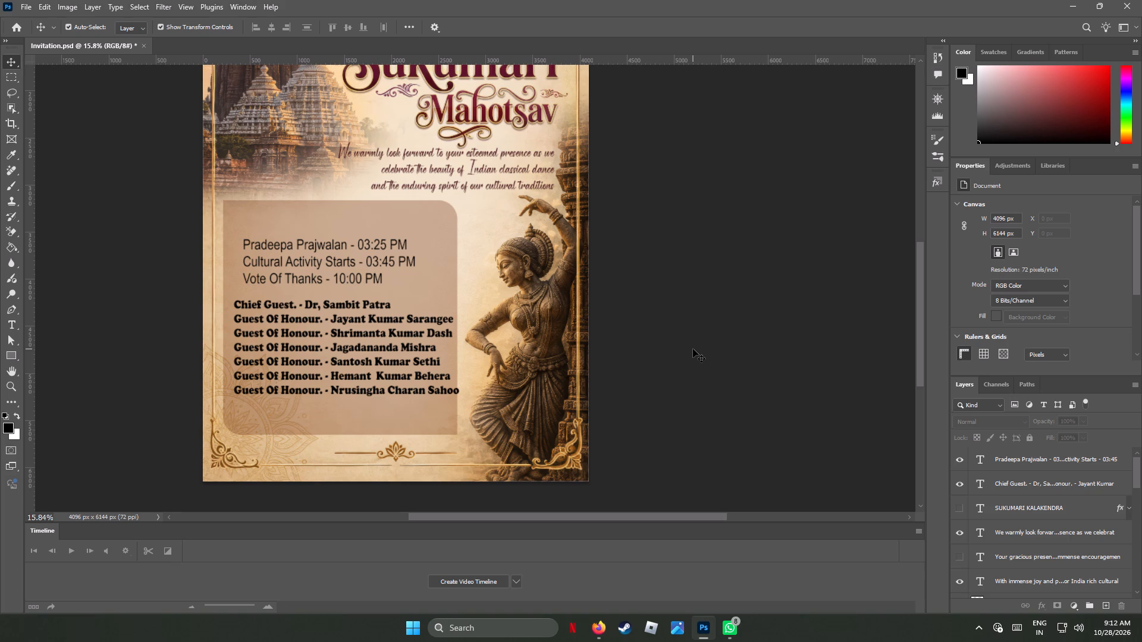
left_click(310, 263)
key("Up")
key("Up")
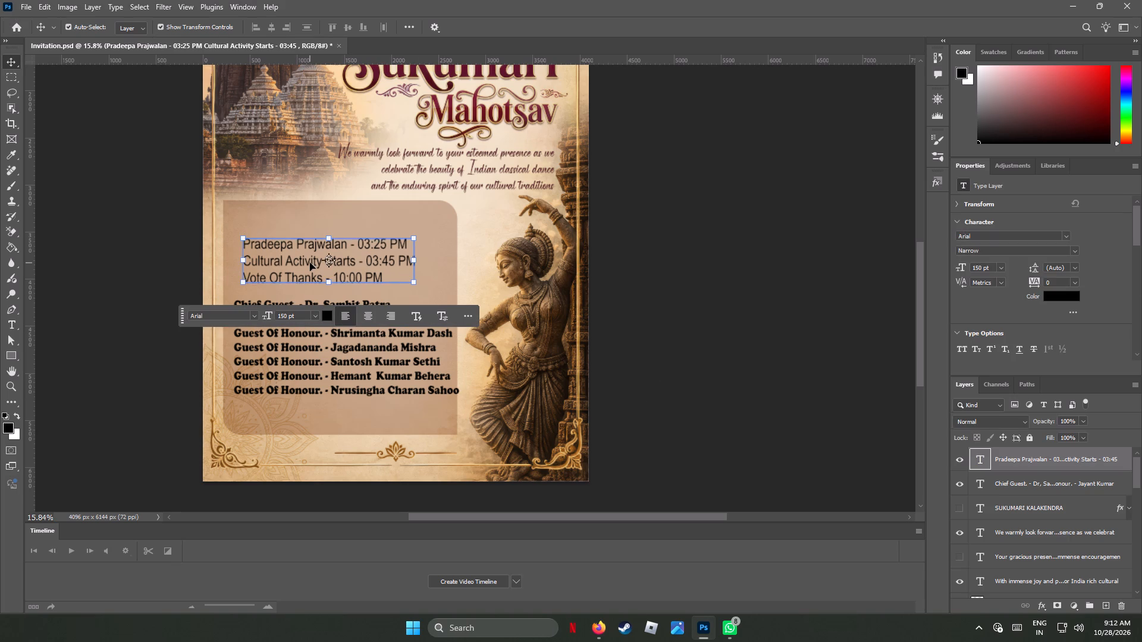
key("Up")
key("Up")
key("Up")
key("Up")
key("Up")
key("Up")
key("Up")
key("Up")
key("Up")
key("Up")
key("Up")
key("Up")
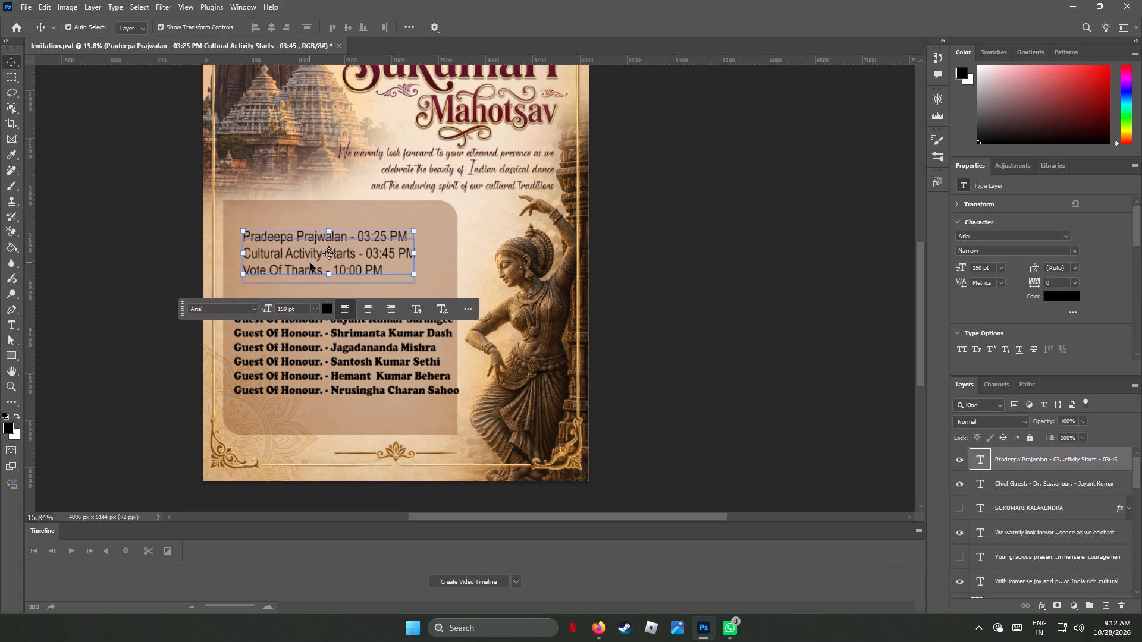
key("Up")
key("Up")
key("Up")
key("Up")
key("Up")
key("Up")
key("Up")
key("Up")
key("Up")
key("Up")
key("Up")
key("Up")
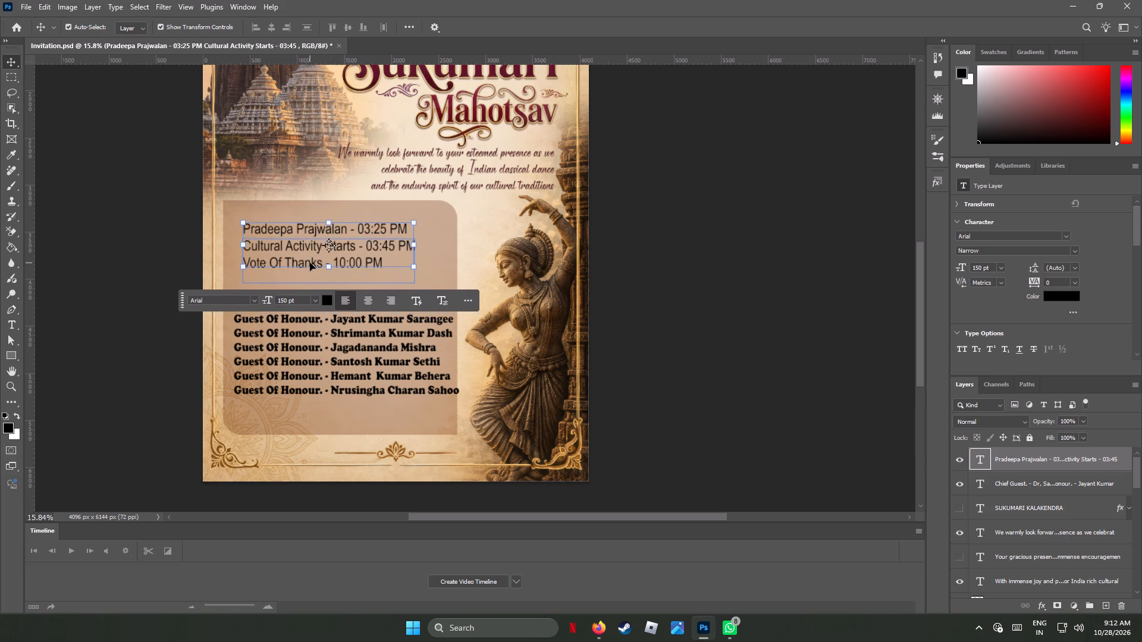
key("Up")
key("Up")
key("Up")
key("Up")
key("Up")
key("Up")
key("Up")
key("Up")
key("Up")
key("Up")
key("Up")
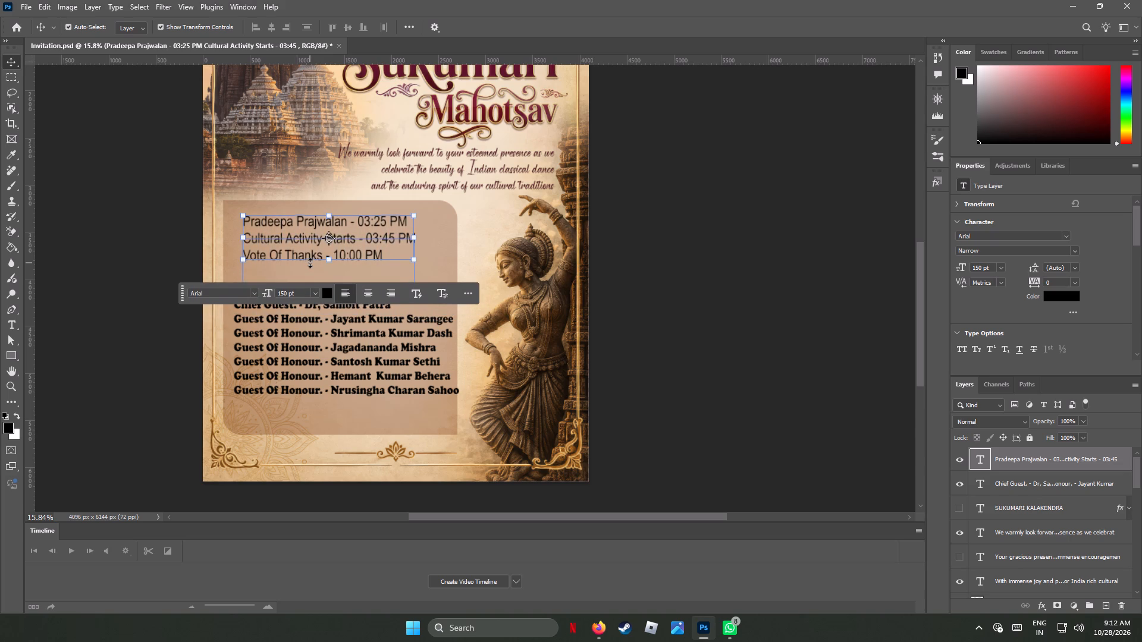
key("Up")
key("Up")
key("Up")
Shift the schedule text block sideways so its left edge lines up with the guest list's left edge.
key("Left")
key("Left")
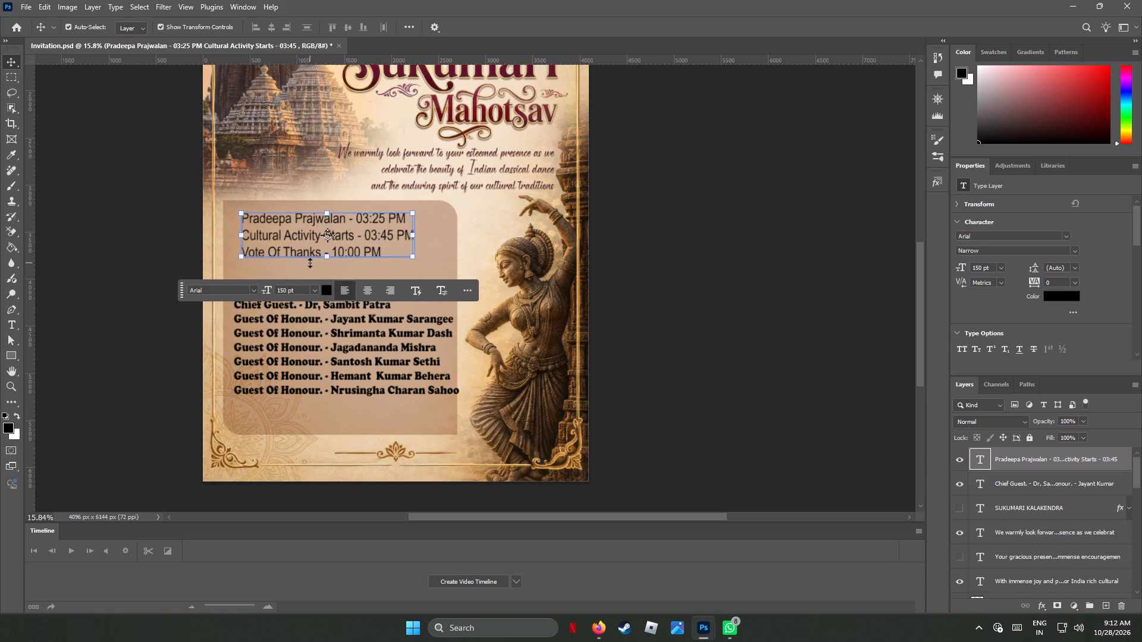
key("Left")
key("Left")
key("Left")
key("Left")
key("Left")
key("Left")
key("Left")
key("Left")
key("Left")
key("Left")
key("Left")
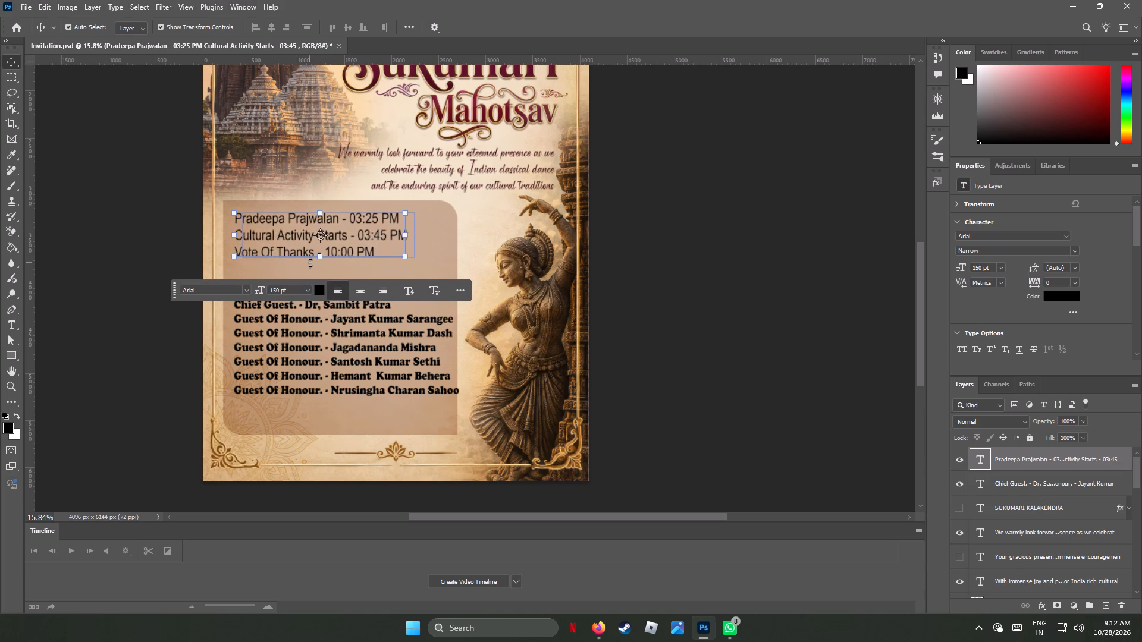
key("Left")
key("Up")
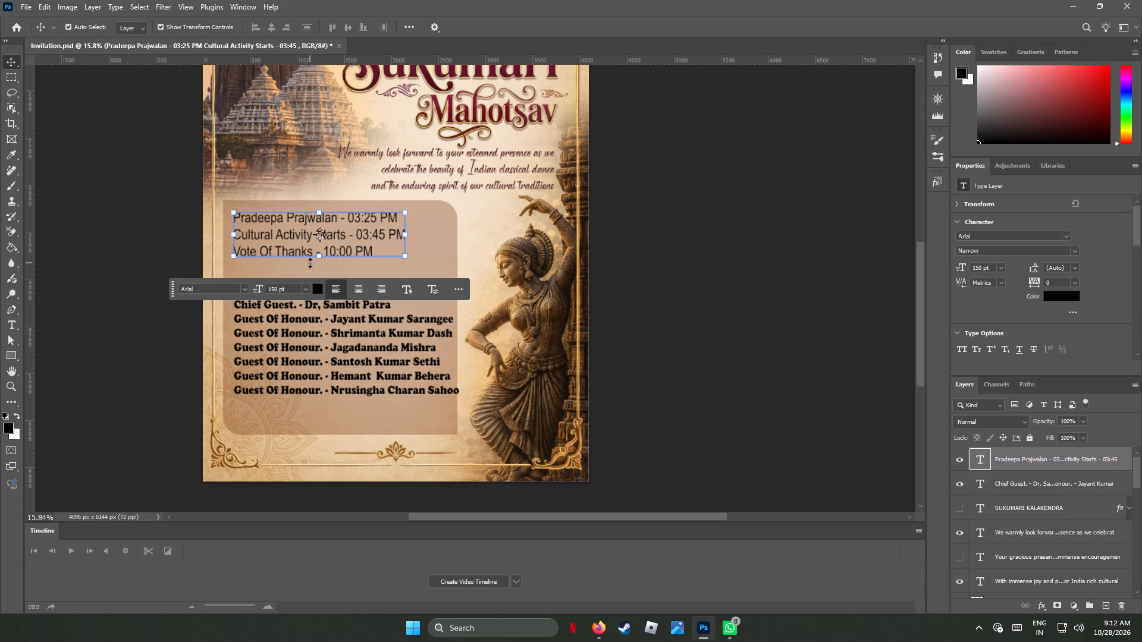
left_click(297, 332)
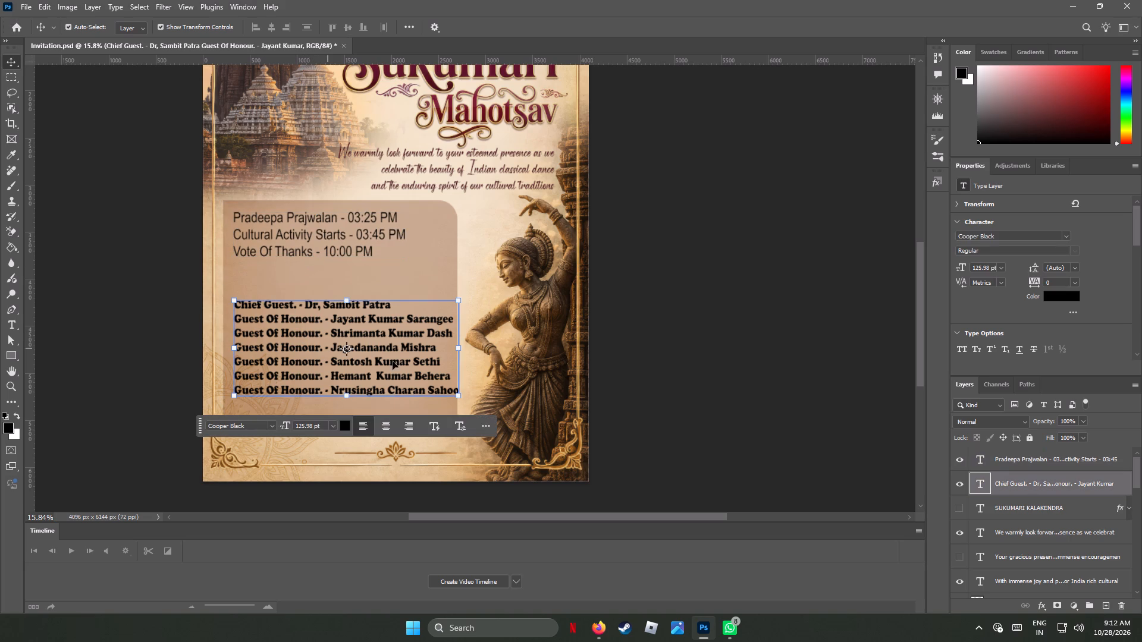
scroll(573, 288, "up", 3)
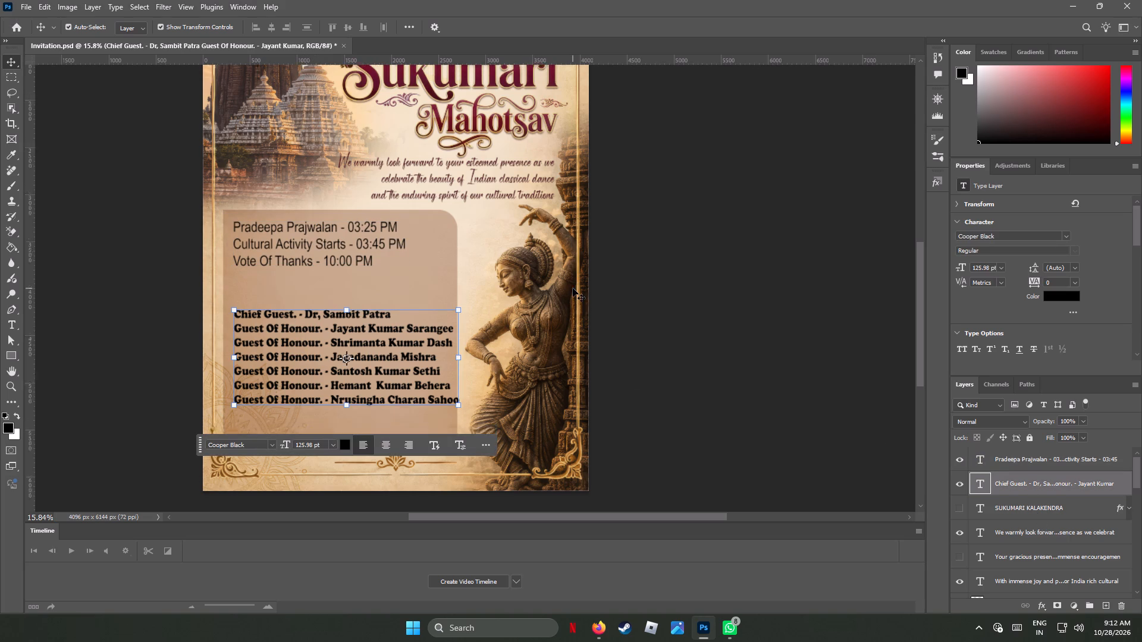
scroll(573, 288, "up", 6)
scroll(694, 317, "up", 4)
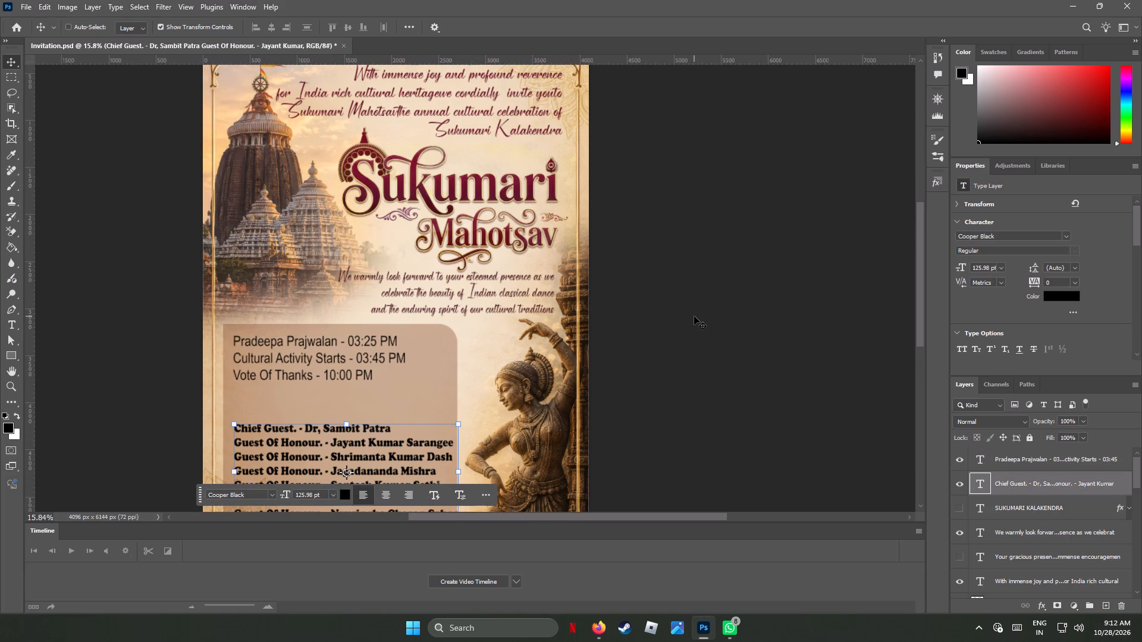
Save the invitation document.
key("ctrl+s")
key("ctrl+s")
key("ctrl+s")
Move the Sukumari Mahotsav title together with its crown and "i" ornaments up to a Y position of 1012 px.
scroll(695, 316, "up", 5)
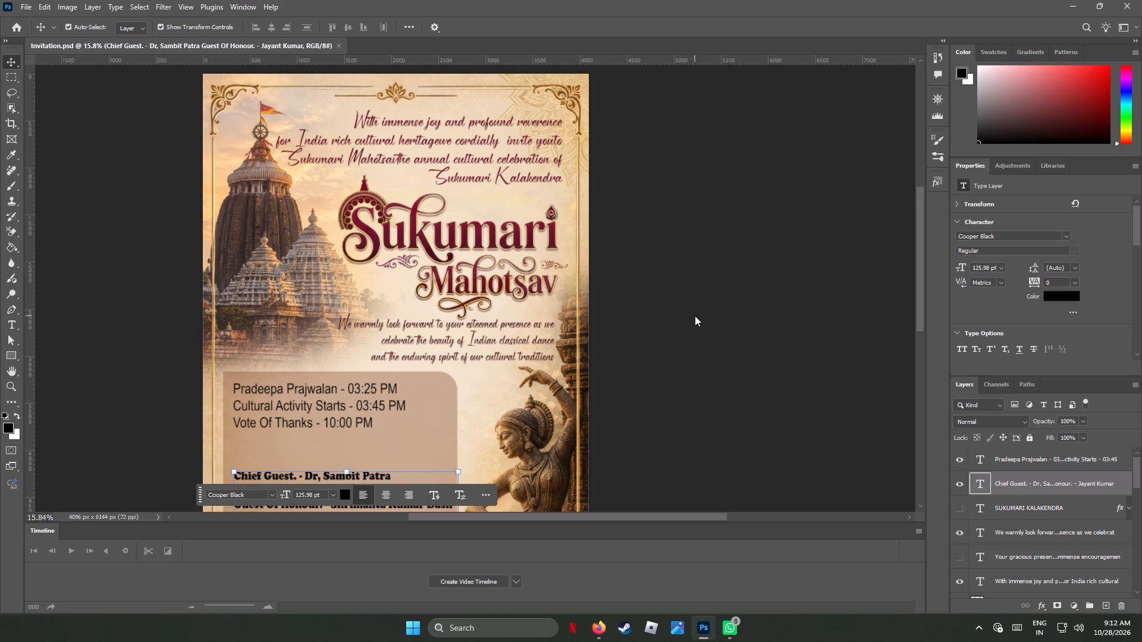
left_click(367, 199)
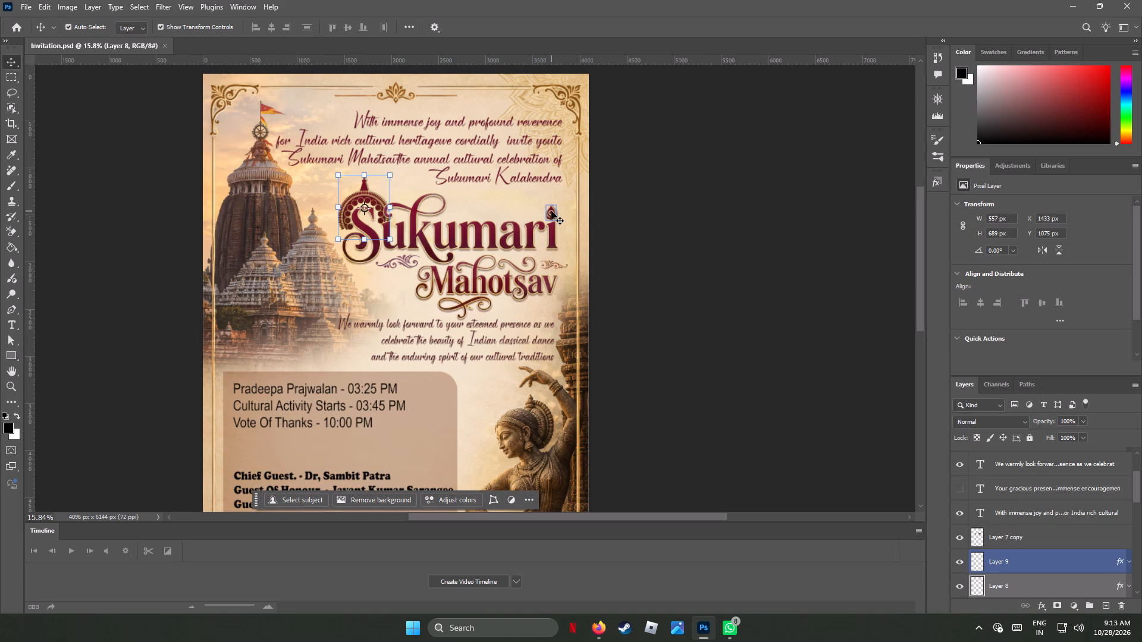
left_click(551, 211, "shift")
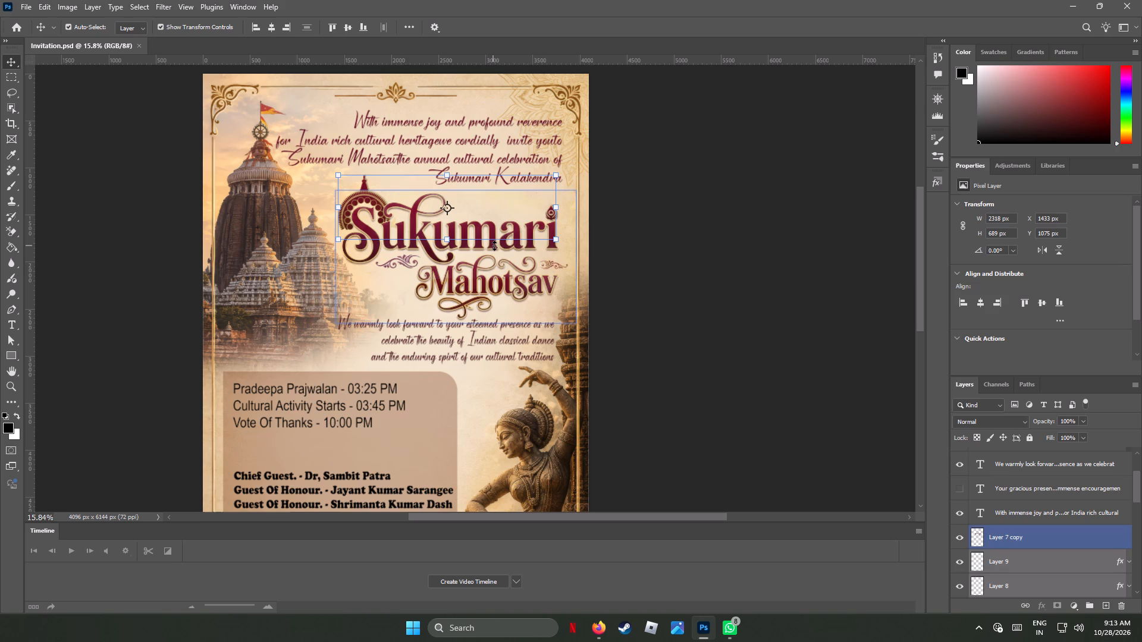
left_click(507, 283, "shift")
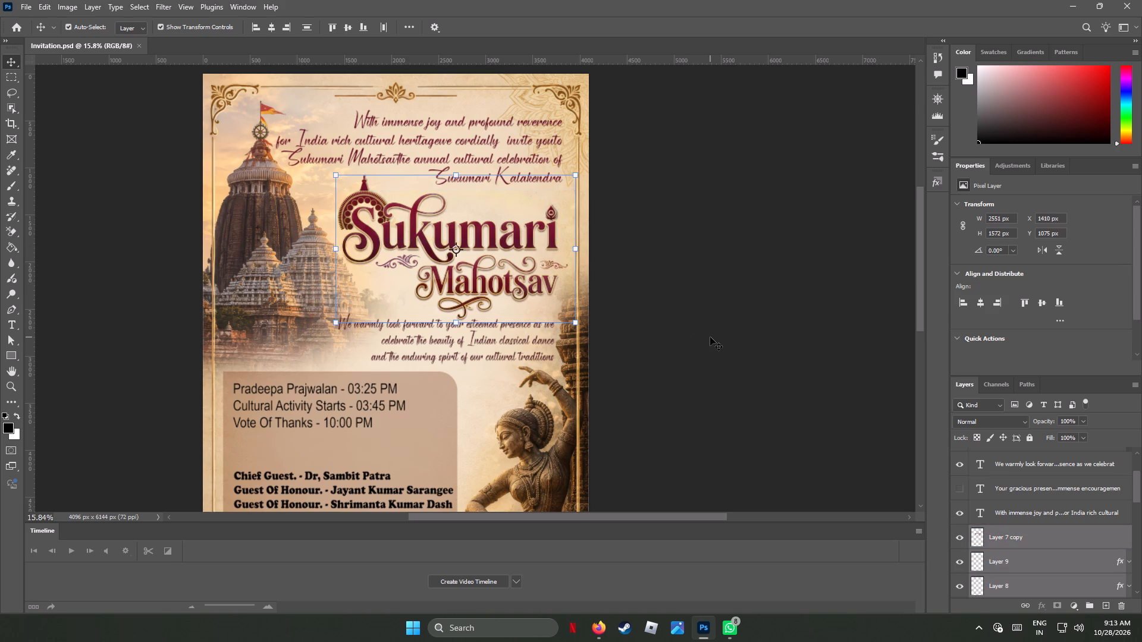
key("Up")
key("Up")
key("Up")
key("Up")
key("Up")
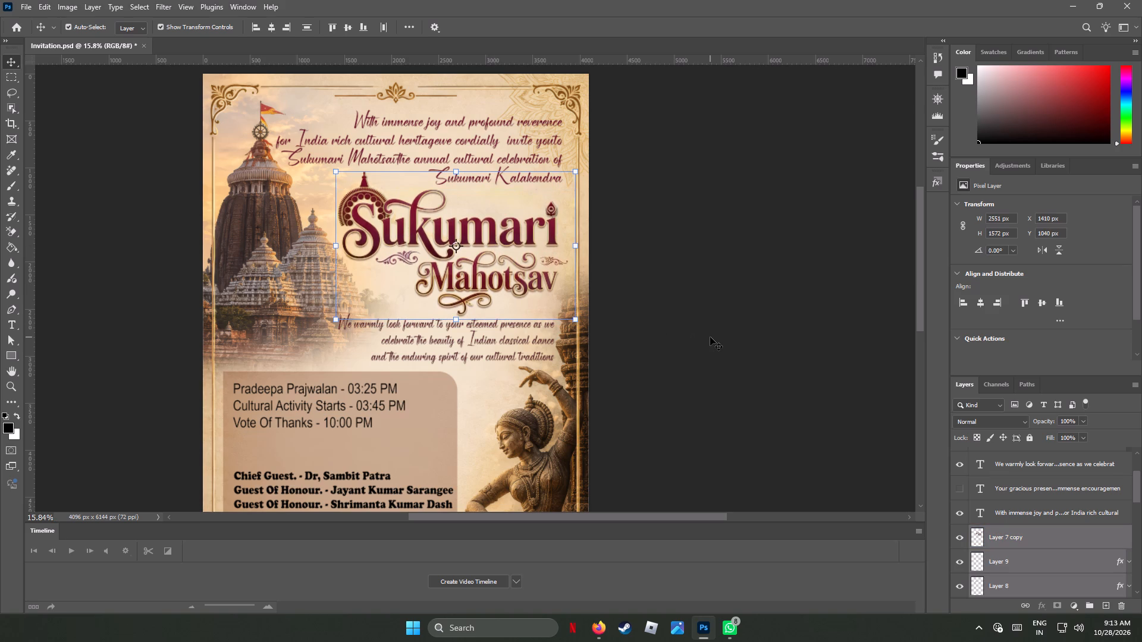
key("Up")
key("Up")
key("Up")
key("Up")
key("Up")
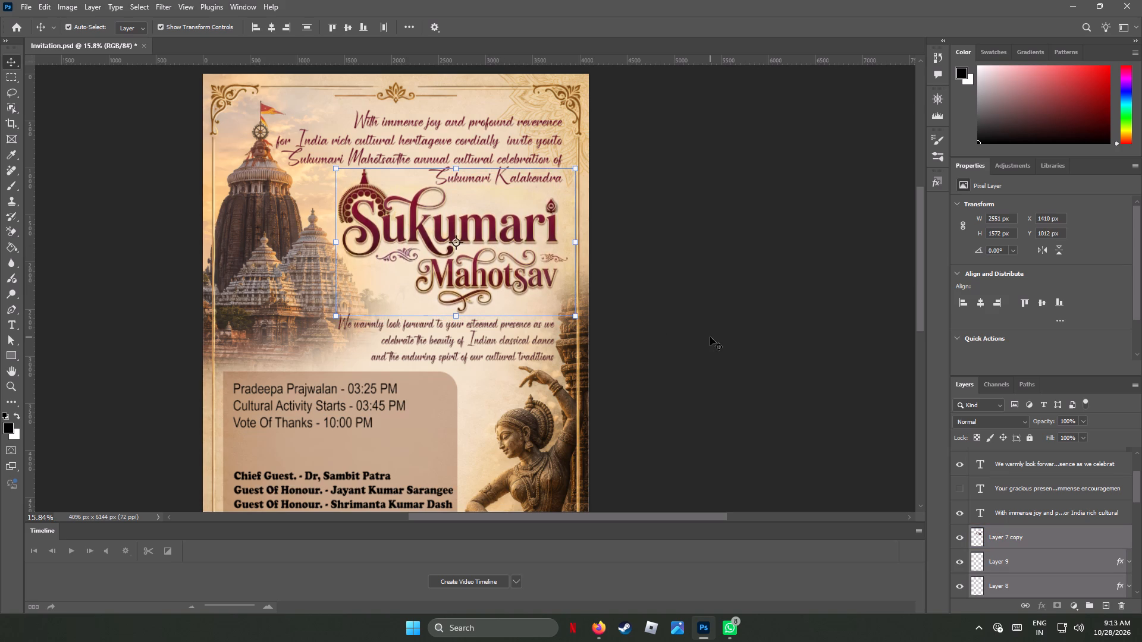
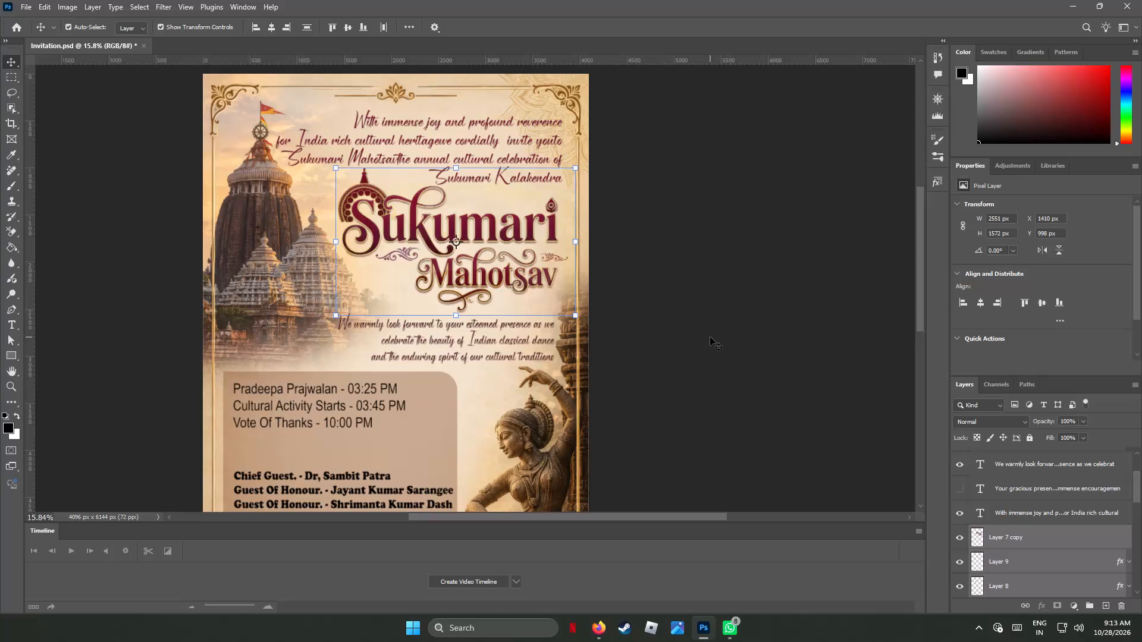
Nudge the "We warmly look forward" paragraph slightly upward, closer to the Mahotsav title artwork.
left_click(466, 347)
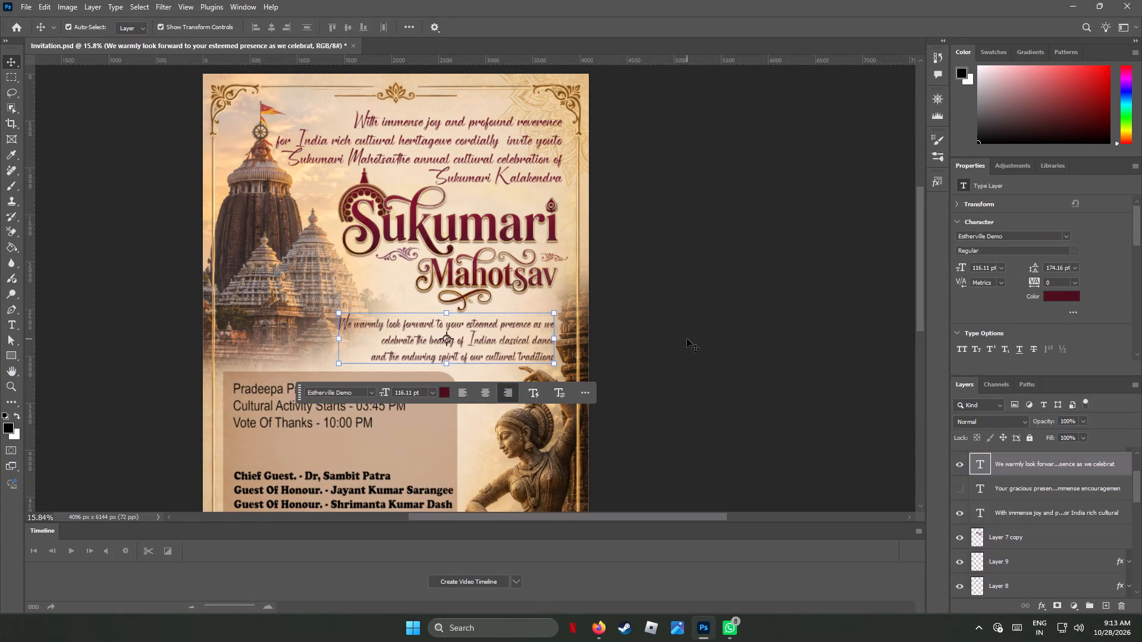
key("Up")
key("Up")
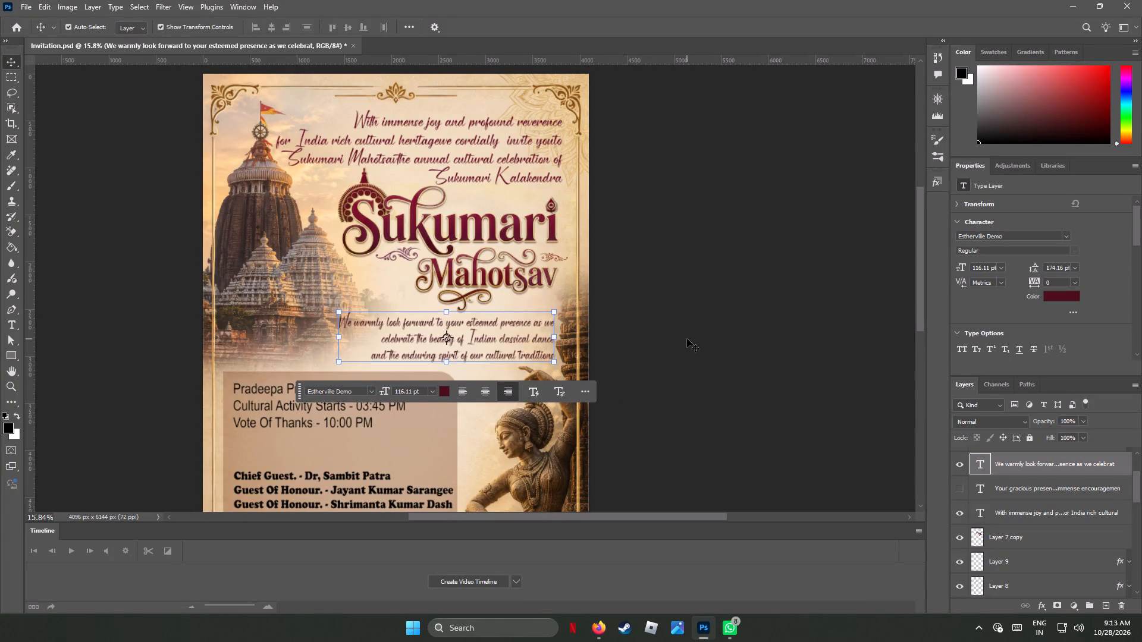
key("Up")
key("Up")
key("Up")
key("Up")
key("Up")
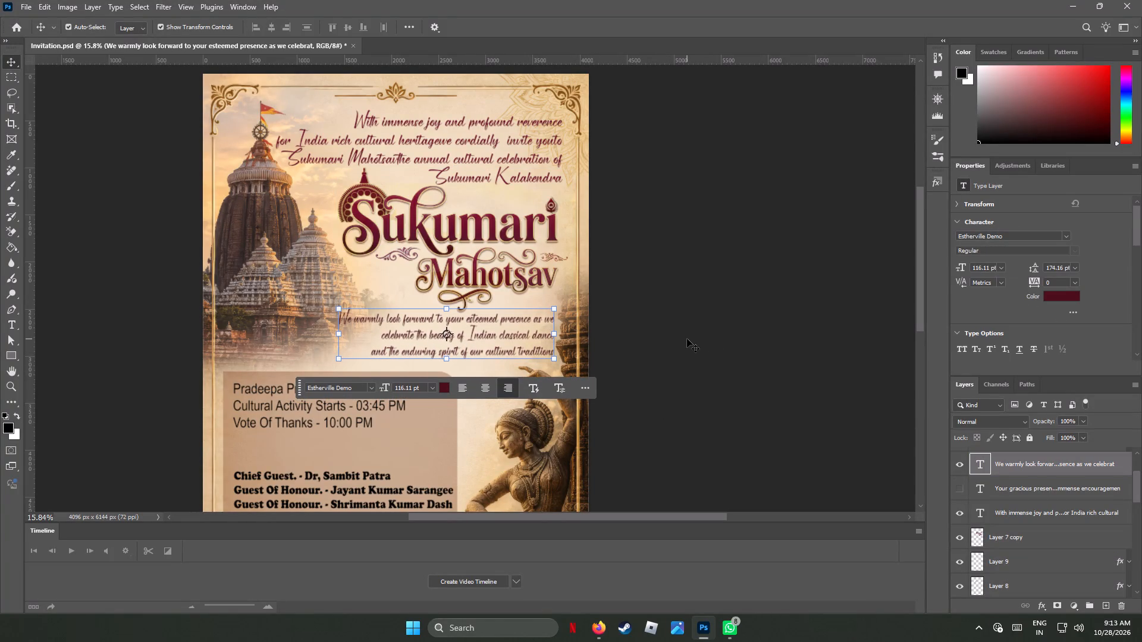
key("Up")
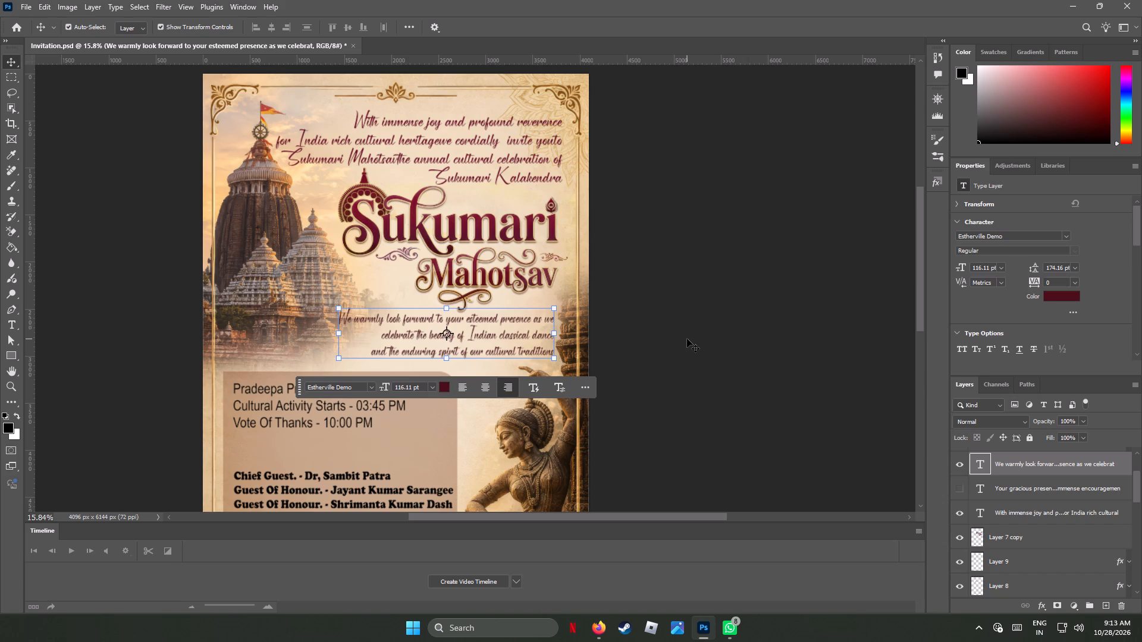
Enlarge the "We warmly look forward" paragraph proportionally to about 106.6%, keeping its top-right corner fixed.
left_click(340, 358, "ctrl")
left_click(339, 357, "ctrl")
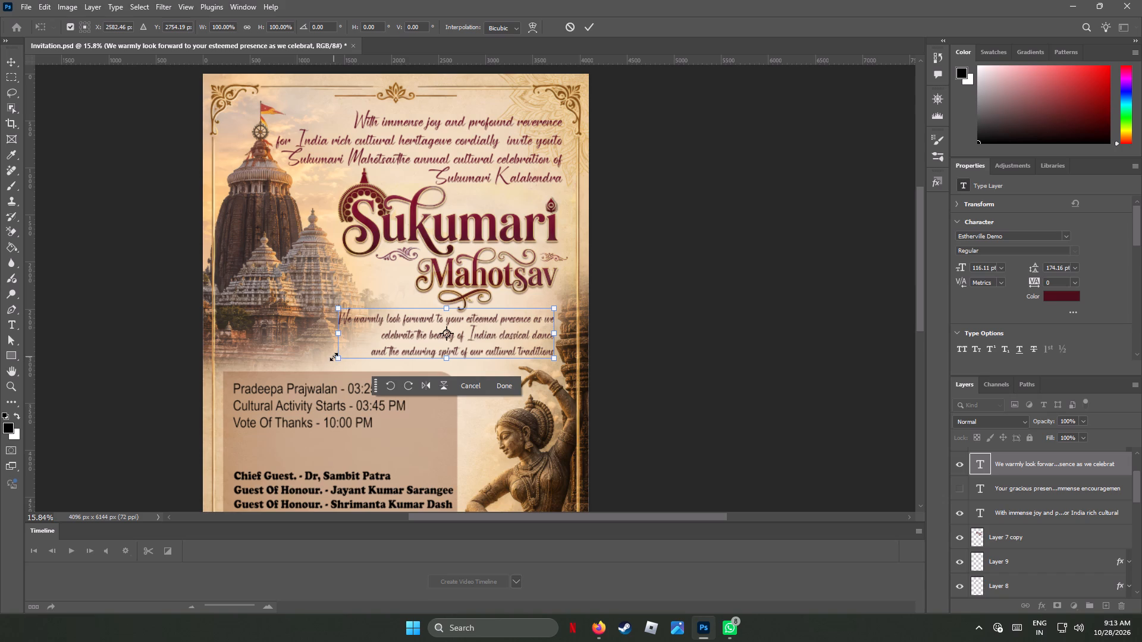
left_click_drag(337, 356, 337, 355, "shift")
left_click_drag(337, 355, 325, 359, "shift")
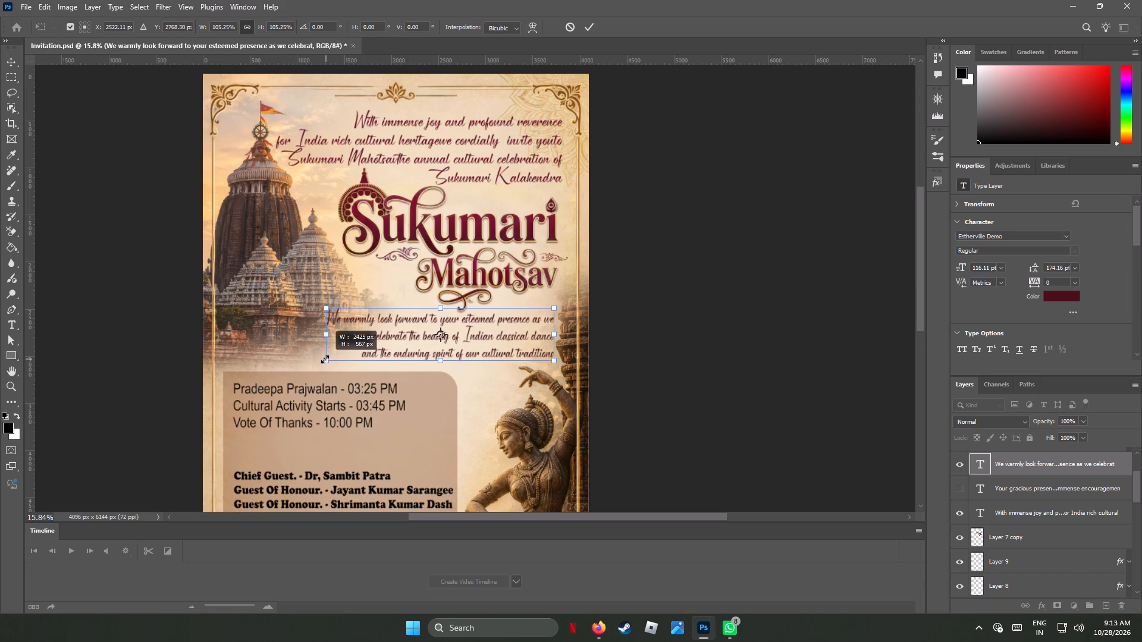
left_click_drag(325, 359, 323, 360, "shift")
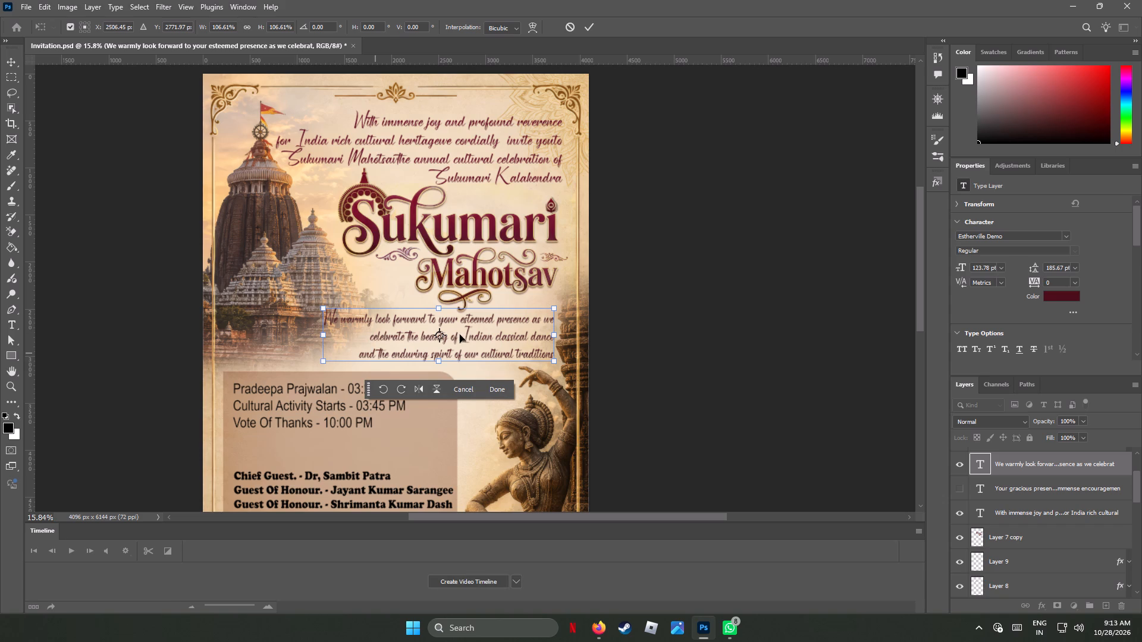
left_click(11, 64)
left_click(694, 308)
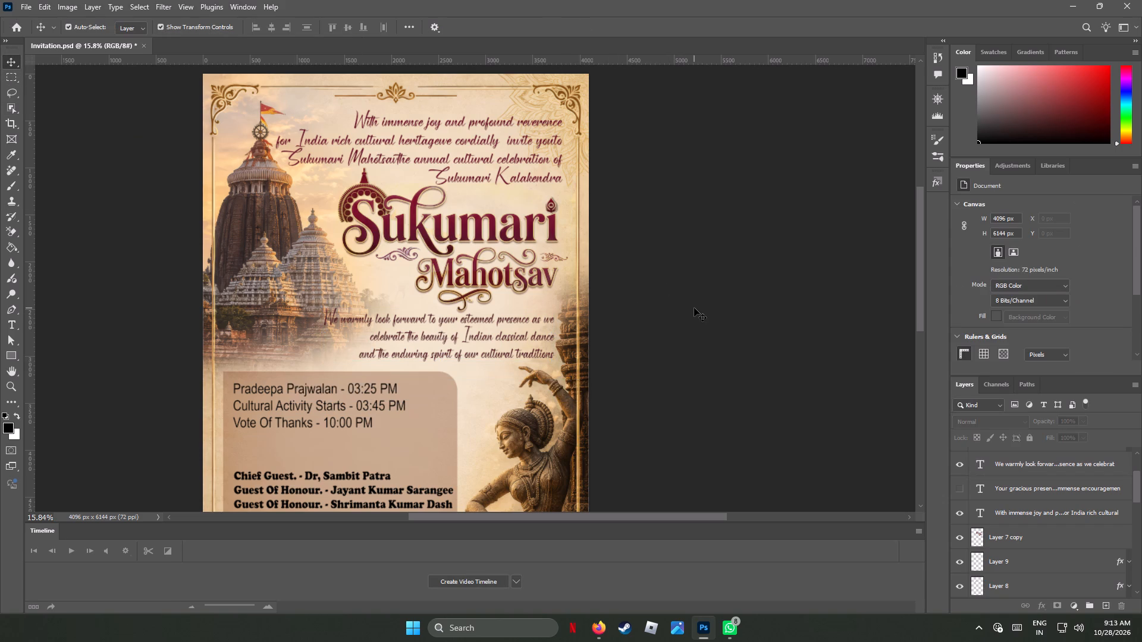
left_click(821, 312)
Open the layer style blending options for the "We warmly look forward" text layer.
left_click(520, 337)
right_click(997, 460)
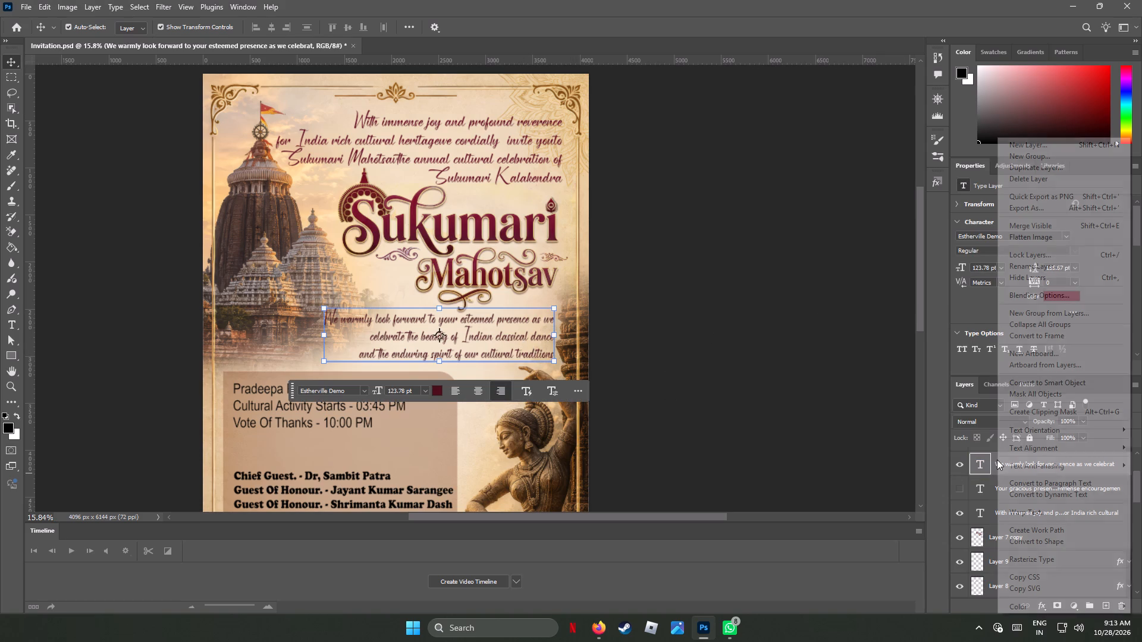
left_click(1075, 295)
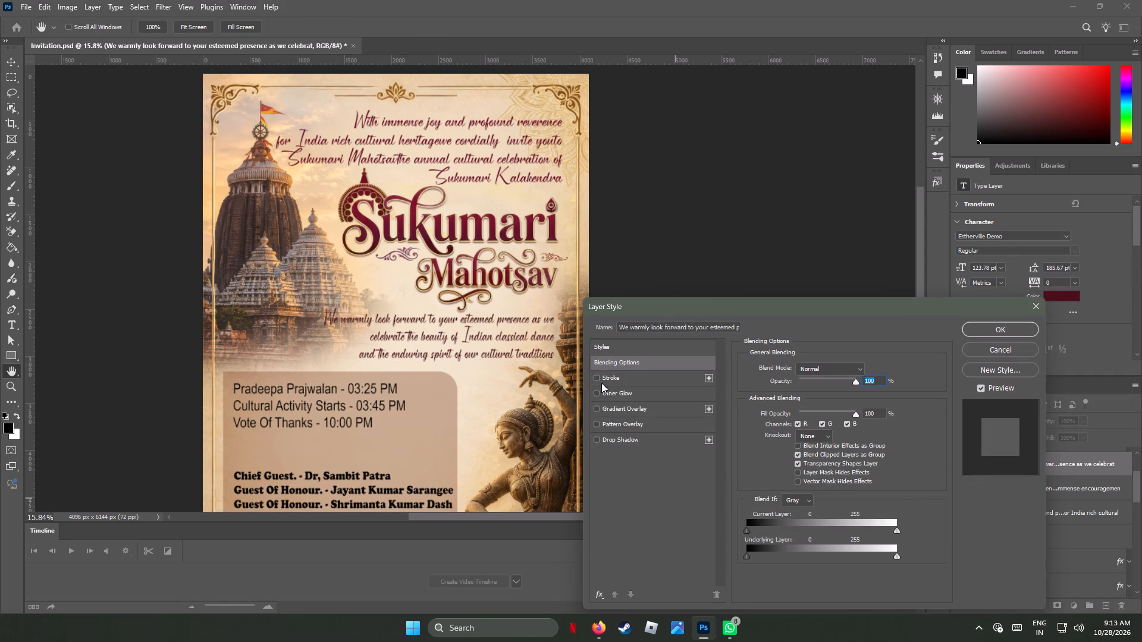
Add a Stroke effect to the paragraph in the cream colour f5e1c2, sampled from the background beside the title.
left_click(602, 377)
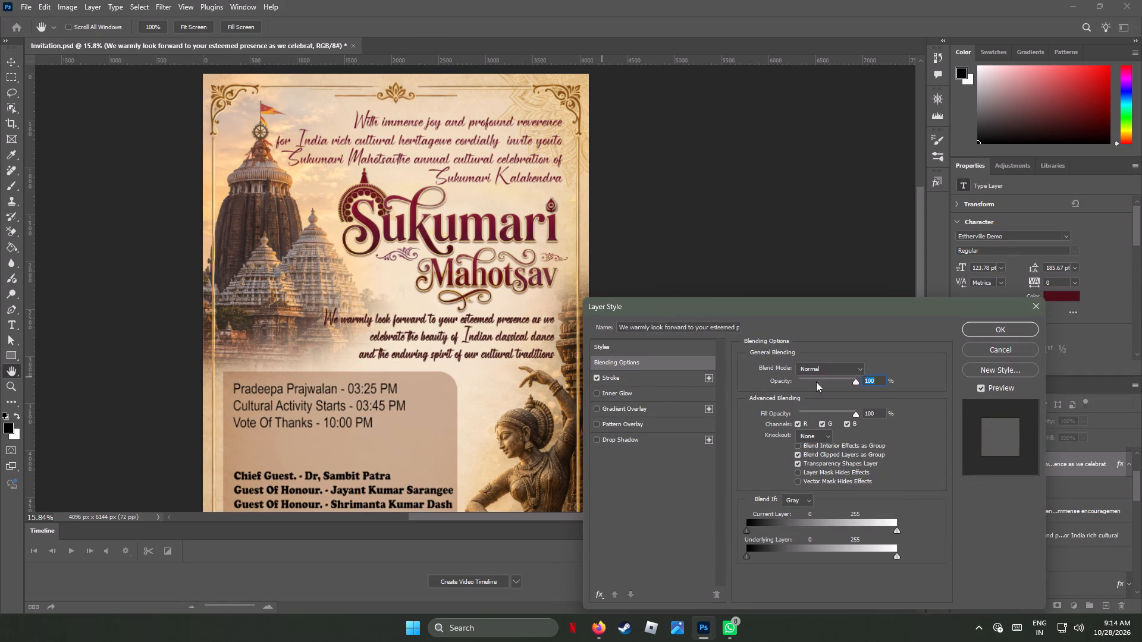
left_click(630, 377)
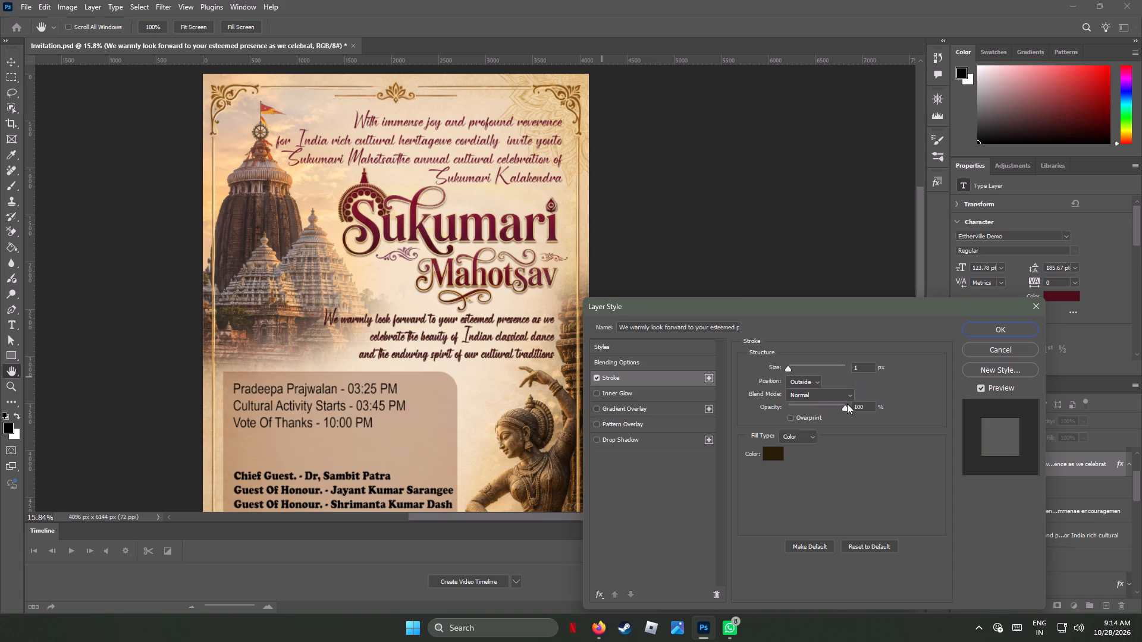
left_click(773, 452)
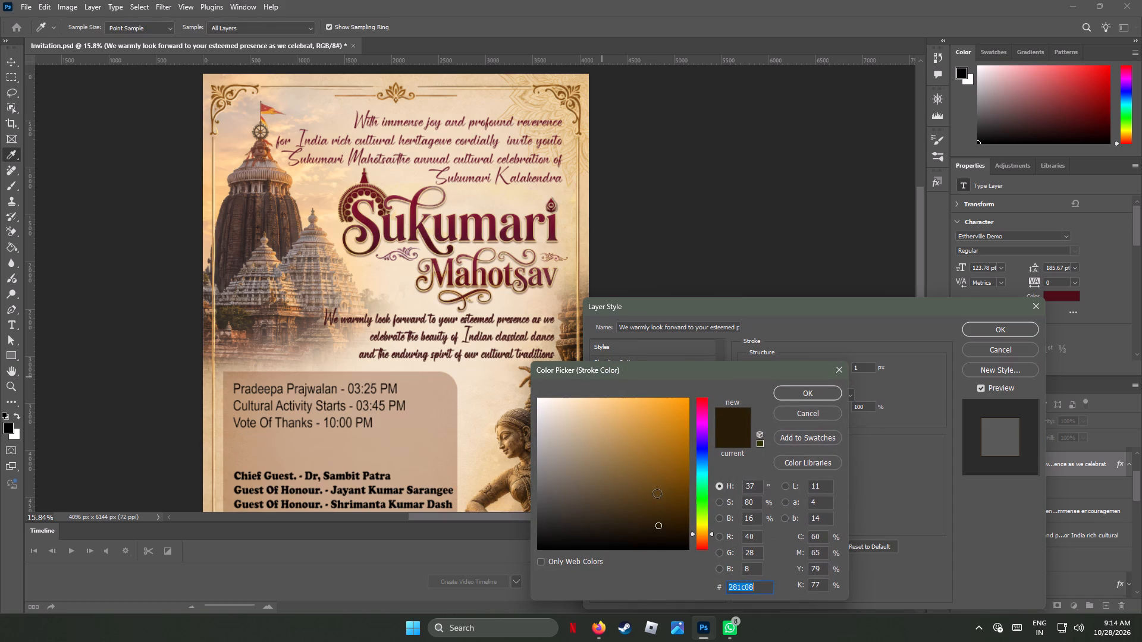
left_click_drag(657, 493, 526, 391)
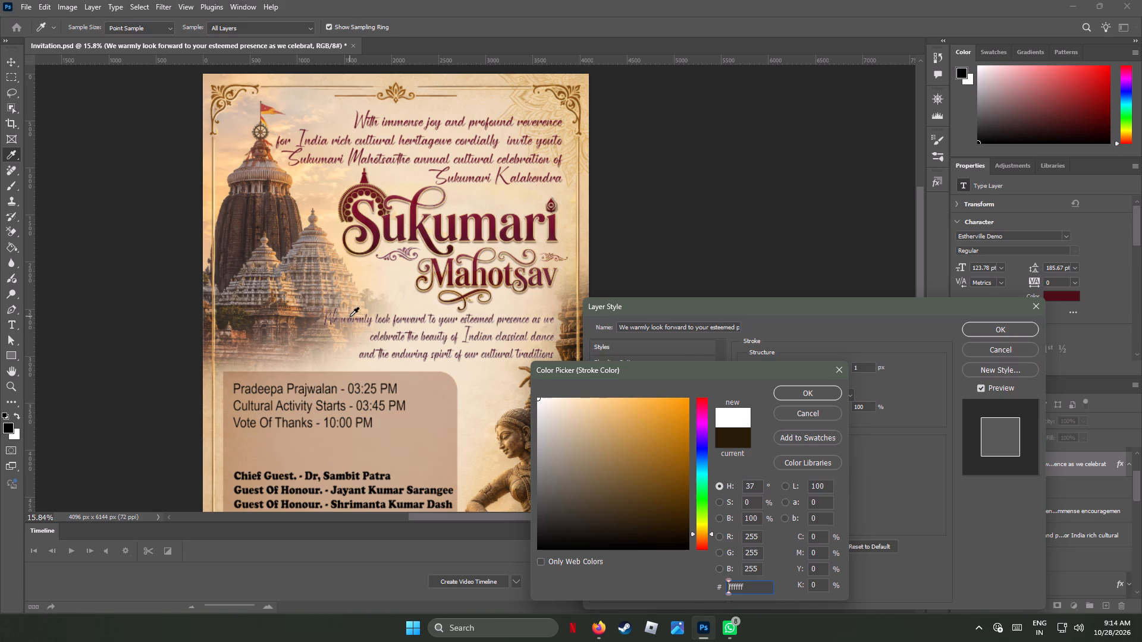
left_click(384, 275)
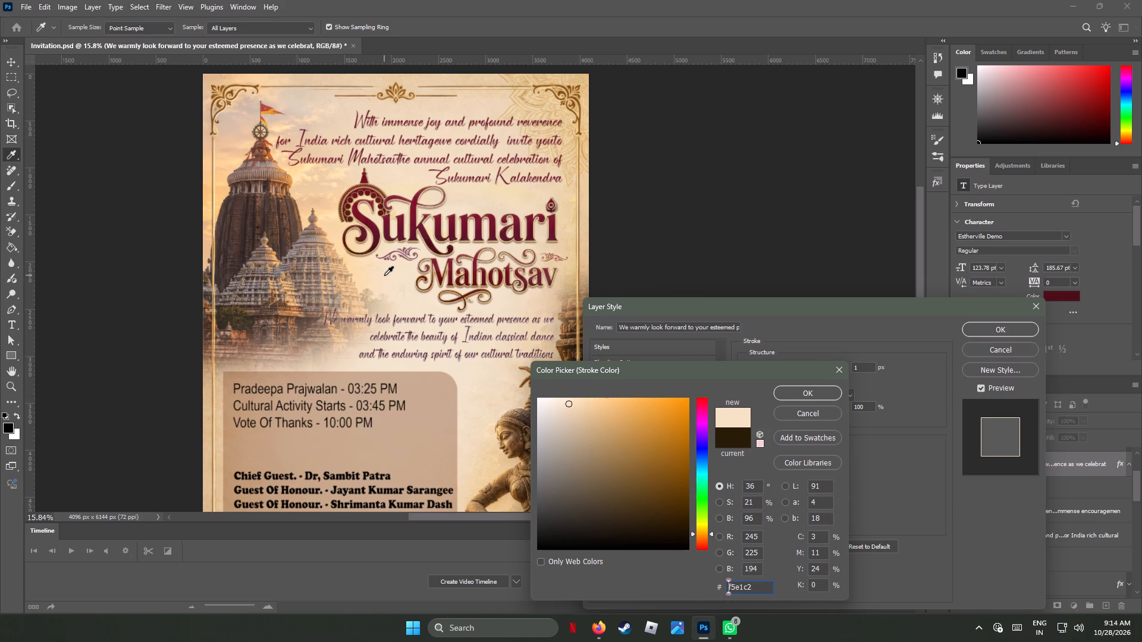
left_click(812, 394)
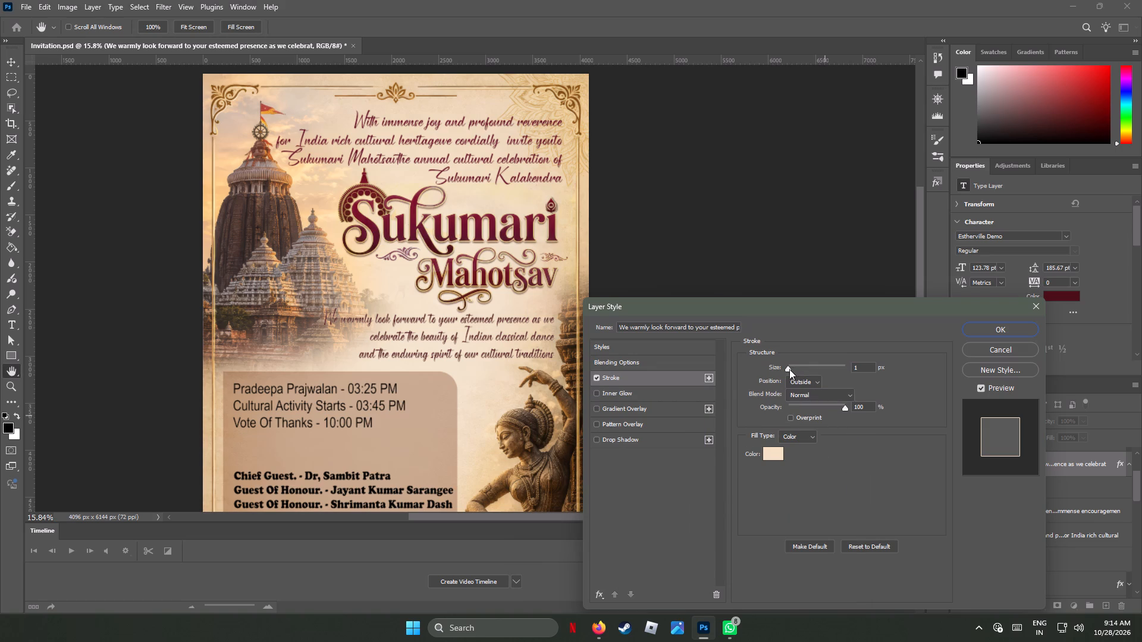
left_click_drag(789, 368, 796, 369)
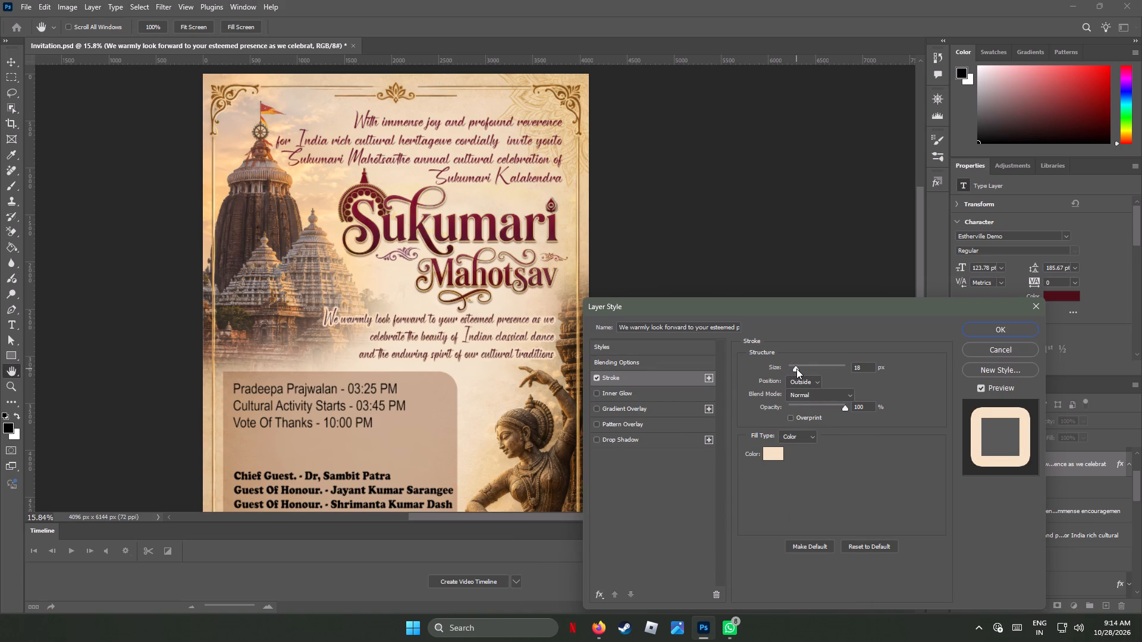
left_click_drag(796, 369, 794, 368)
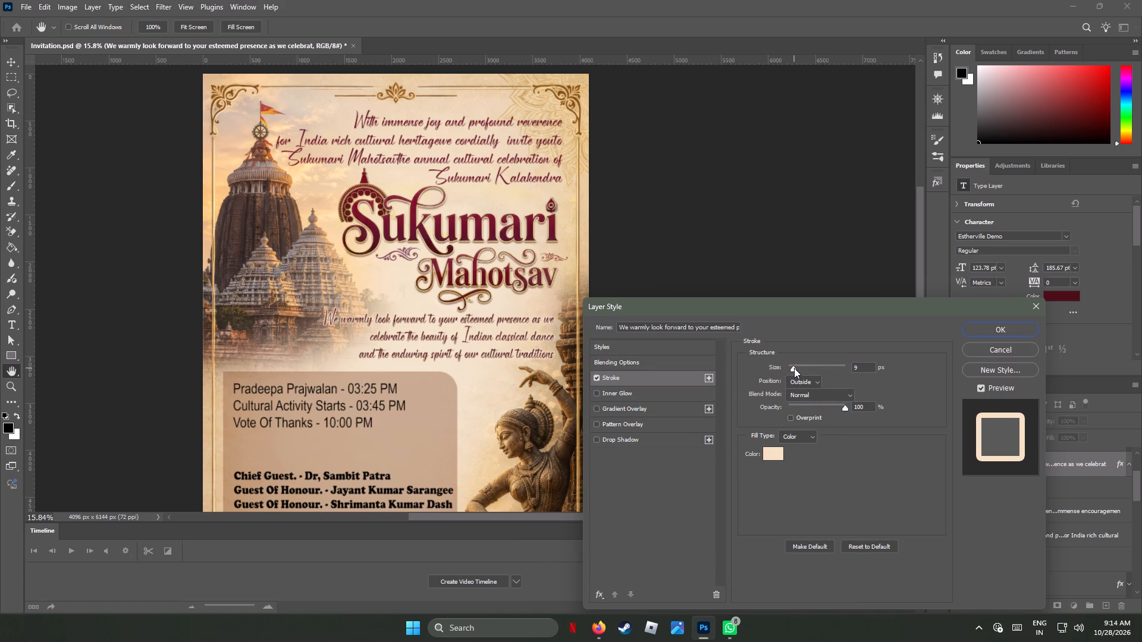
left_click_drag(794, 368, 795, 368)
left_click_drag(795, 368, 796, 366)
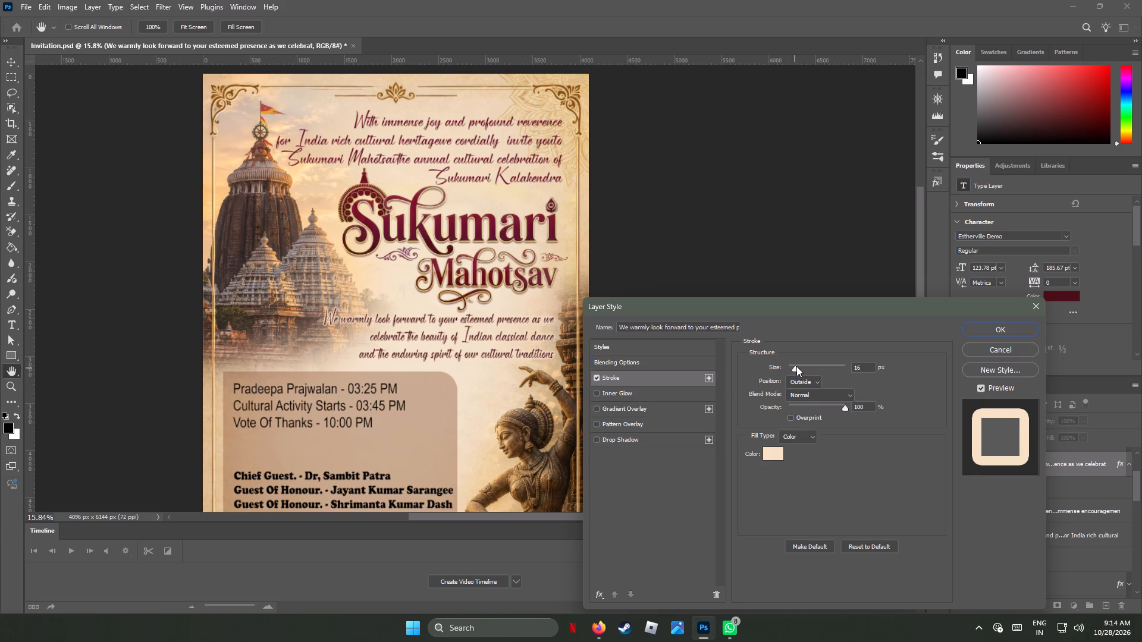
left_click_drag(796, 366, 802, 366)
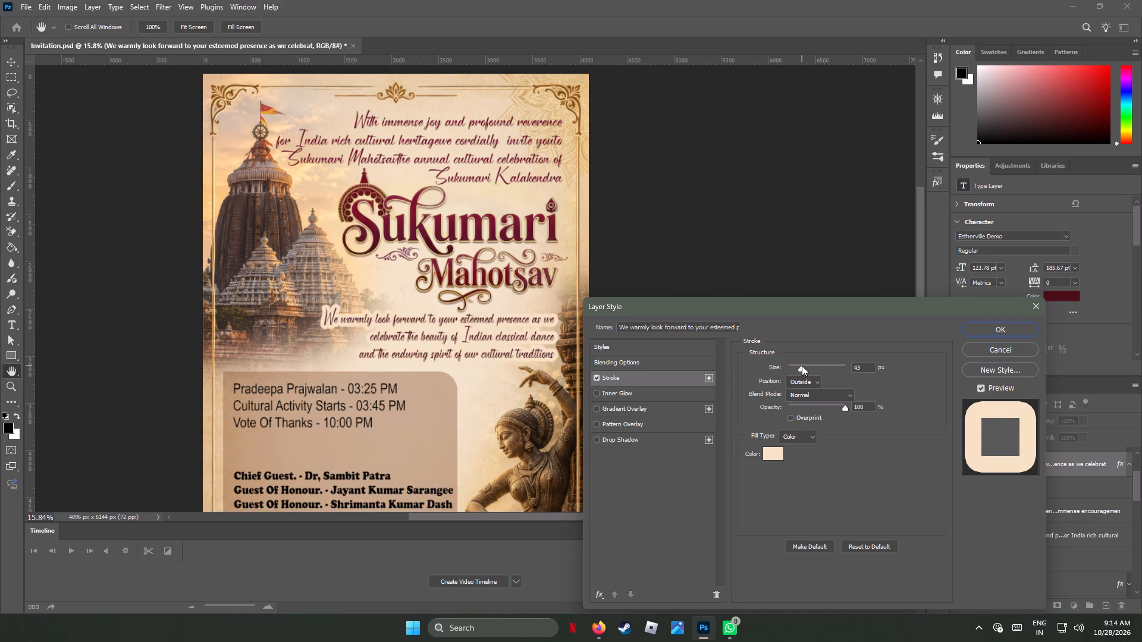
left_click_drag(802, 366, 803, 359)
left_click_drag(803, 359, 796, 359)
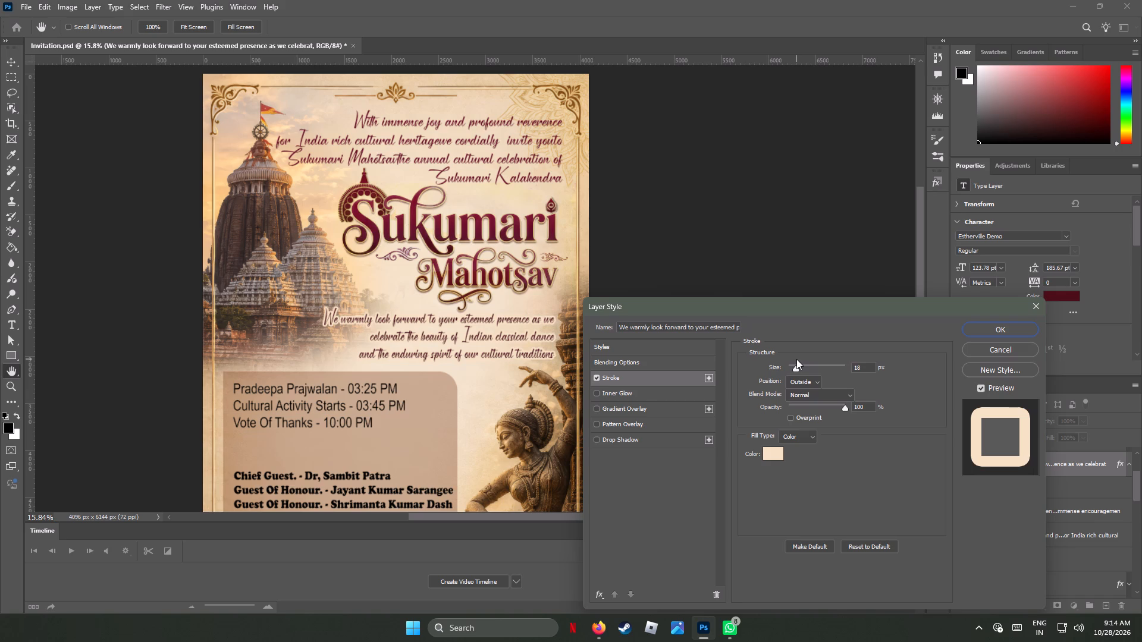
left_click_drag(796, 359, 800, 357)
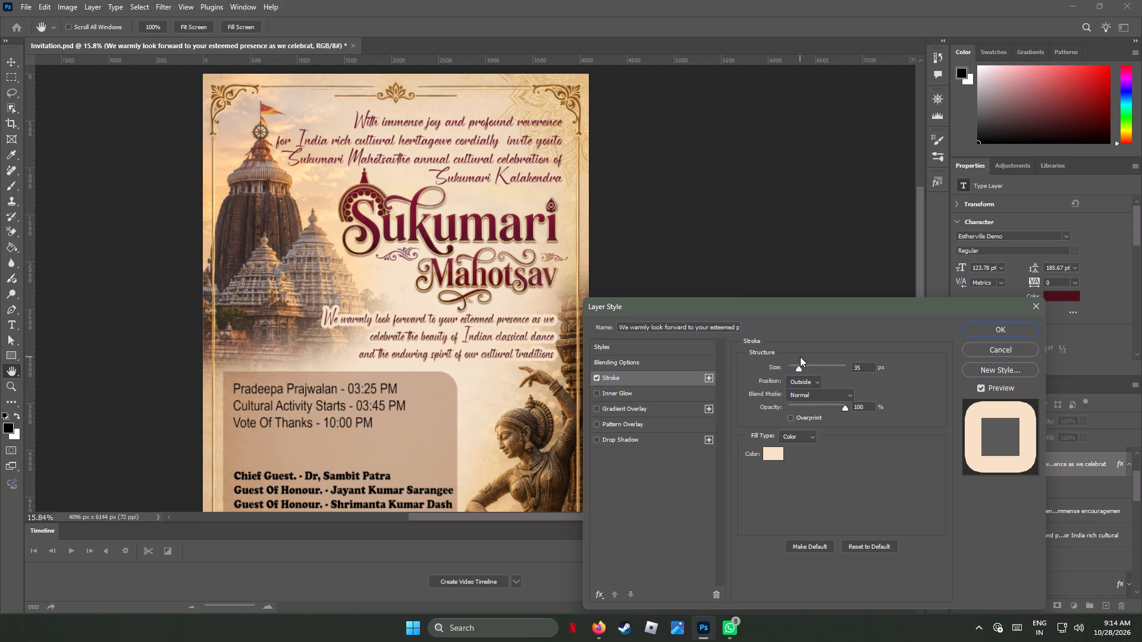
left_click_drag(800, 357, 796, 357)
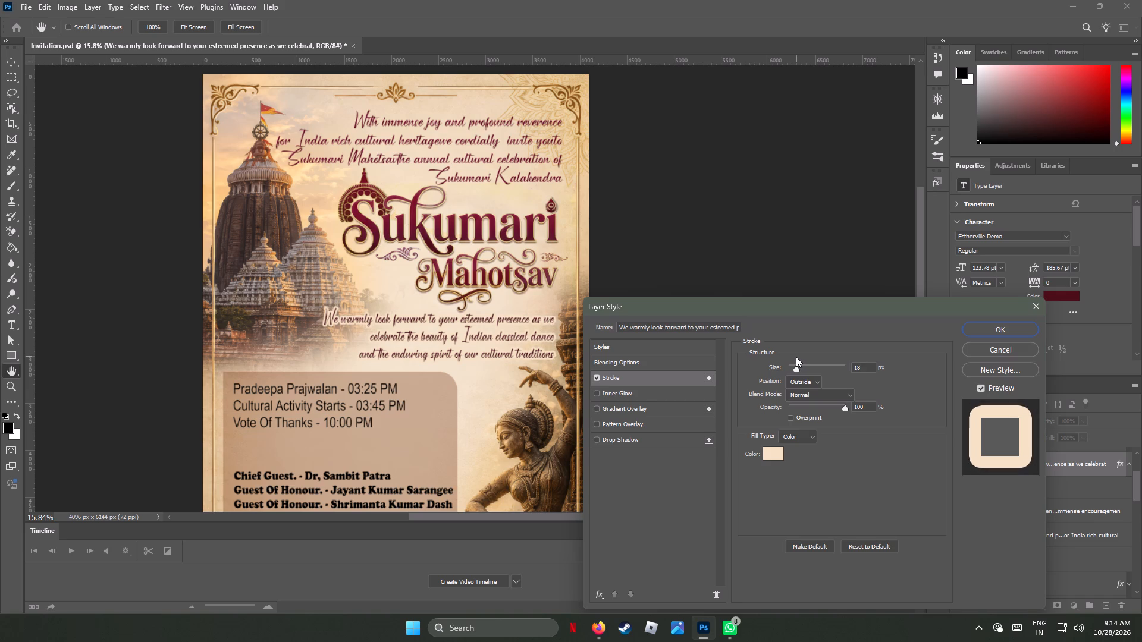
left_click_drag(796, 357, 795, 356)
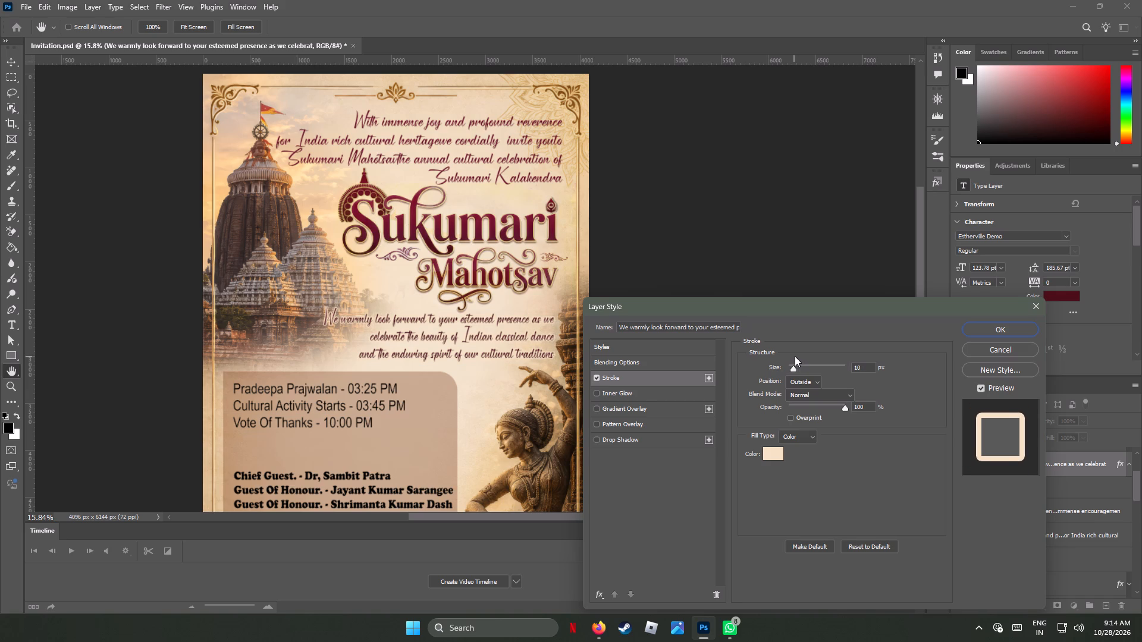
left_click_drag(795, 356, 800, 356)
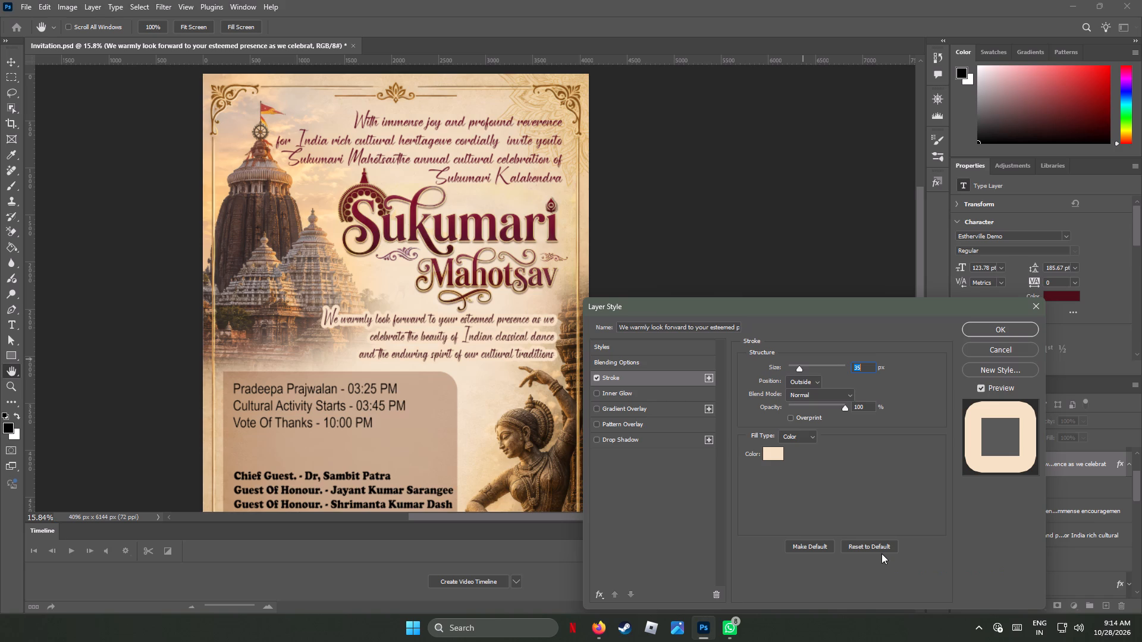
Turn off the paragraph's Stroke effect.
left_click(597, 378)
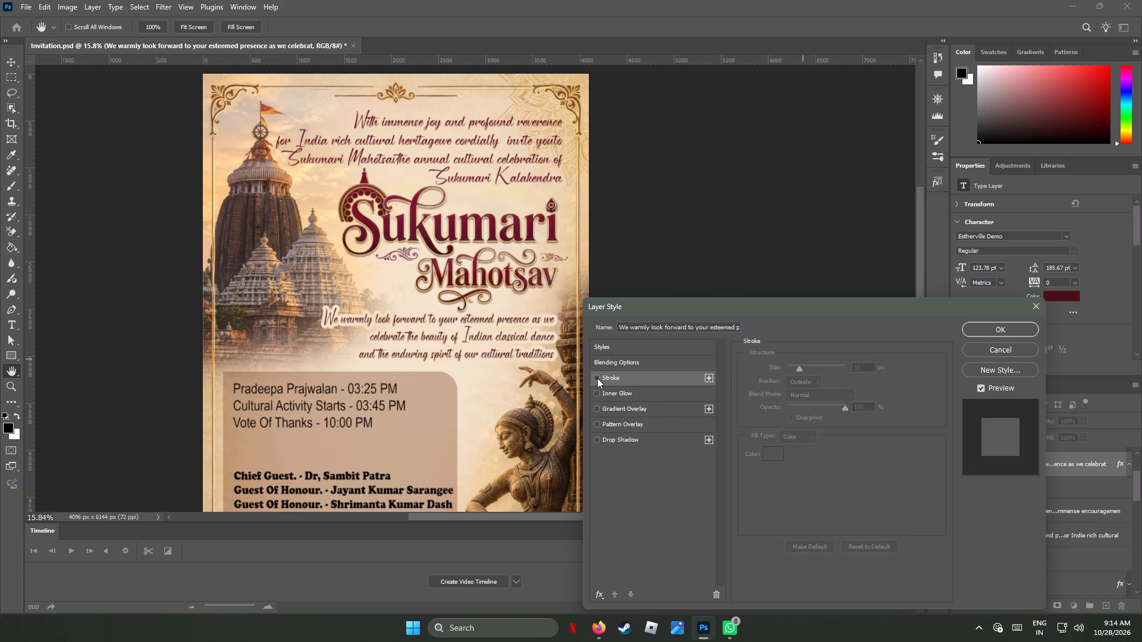
Add an Outer Glow to the paragraph in the cream colour f2dfc2, sampled from the background beside the title.
left_click(604, 594)
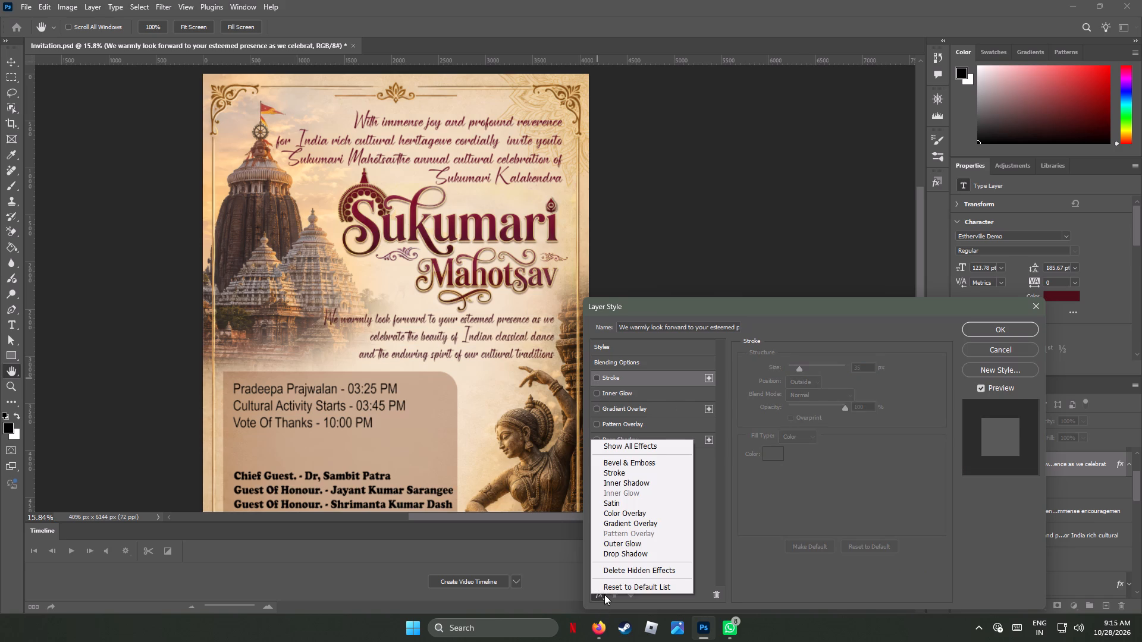
left_click(638, 547)
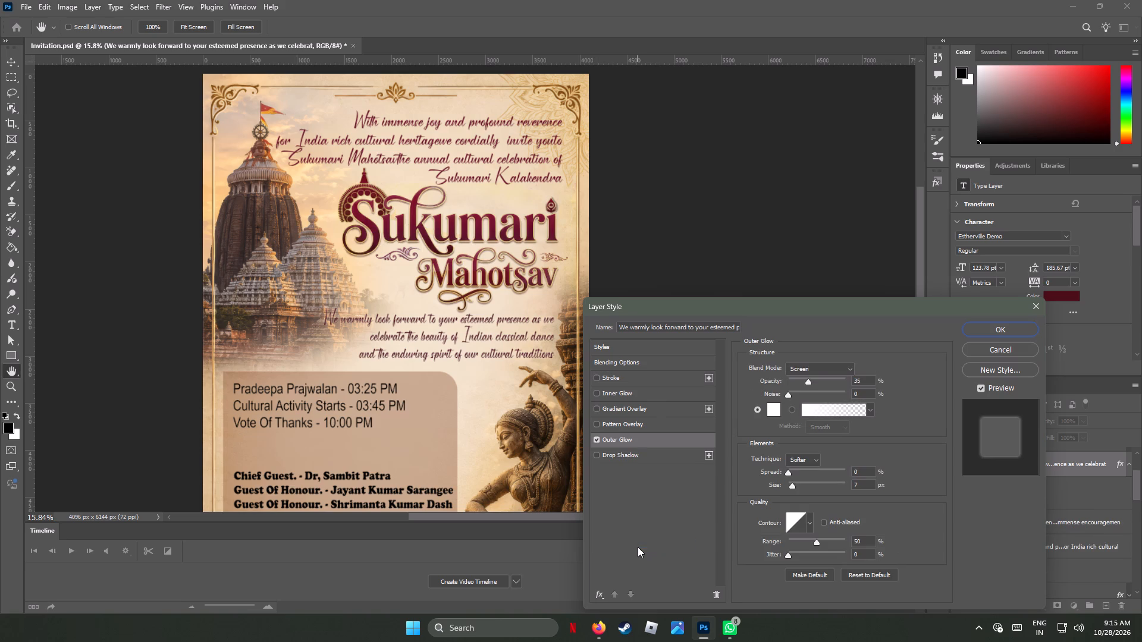
left_click(772, 409)
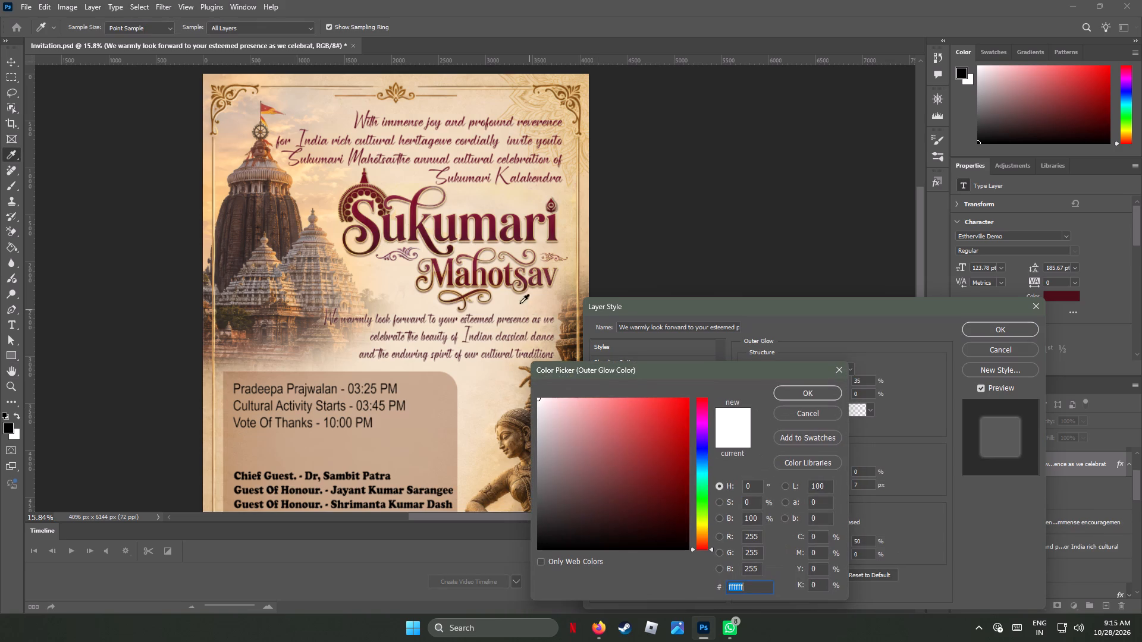
left_click(388, 270)
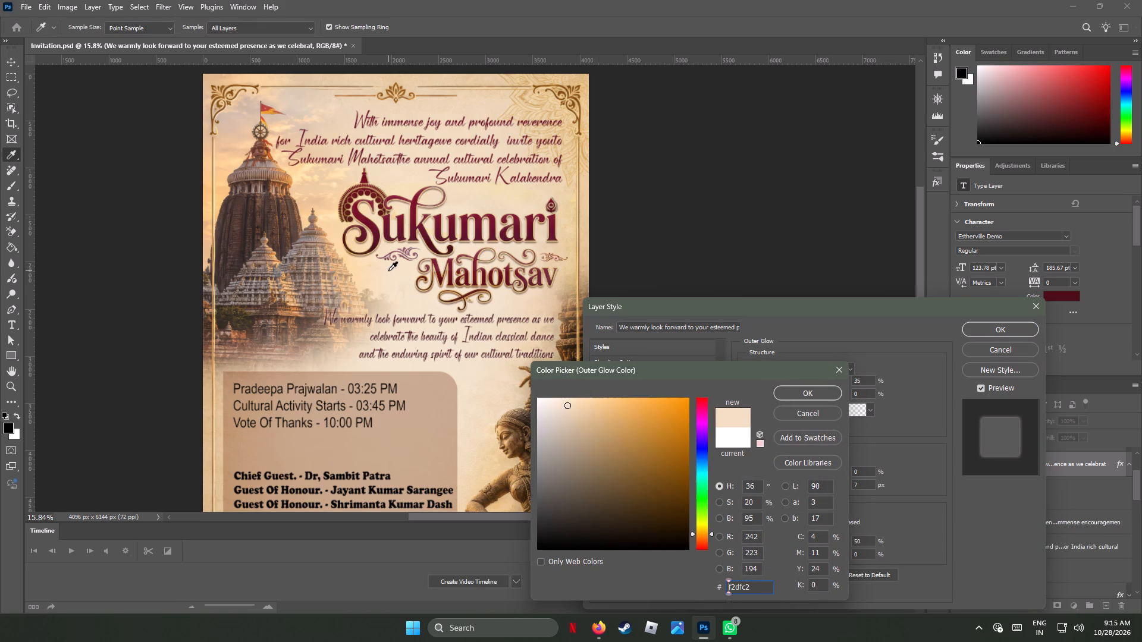
left_click(807, 396)
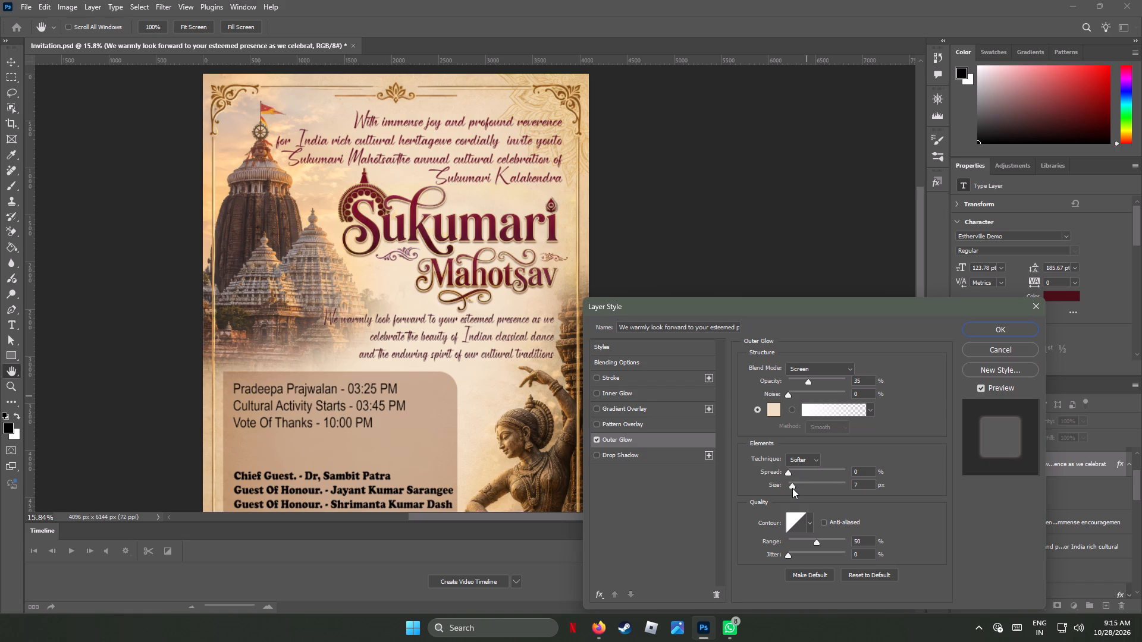
Adjust the closing paragraph's Outer Glow to 24% spread and a size of 57 px, and apply the layer style.
left_click_drag(792, 486, 801, 486)
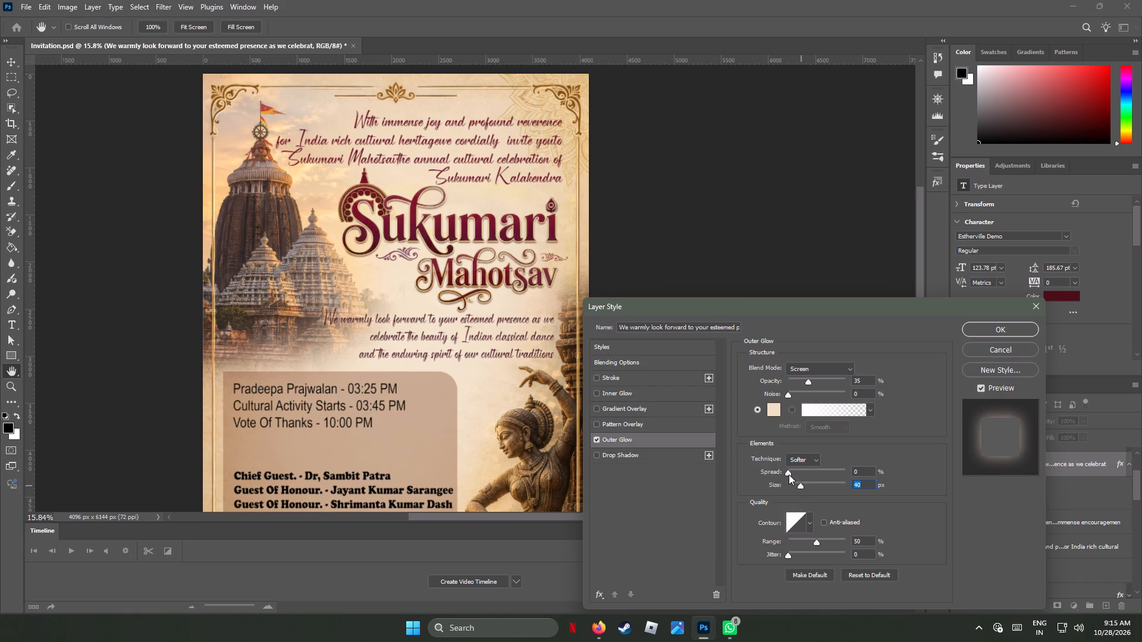
left_click_drag(789, 474, 813, 470)
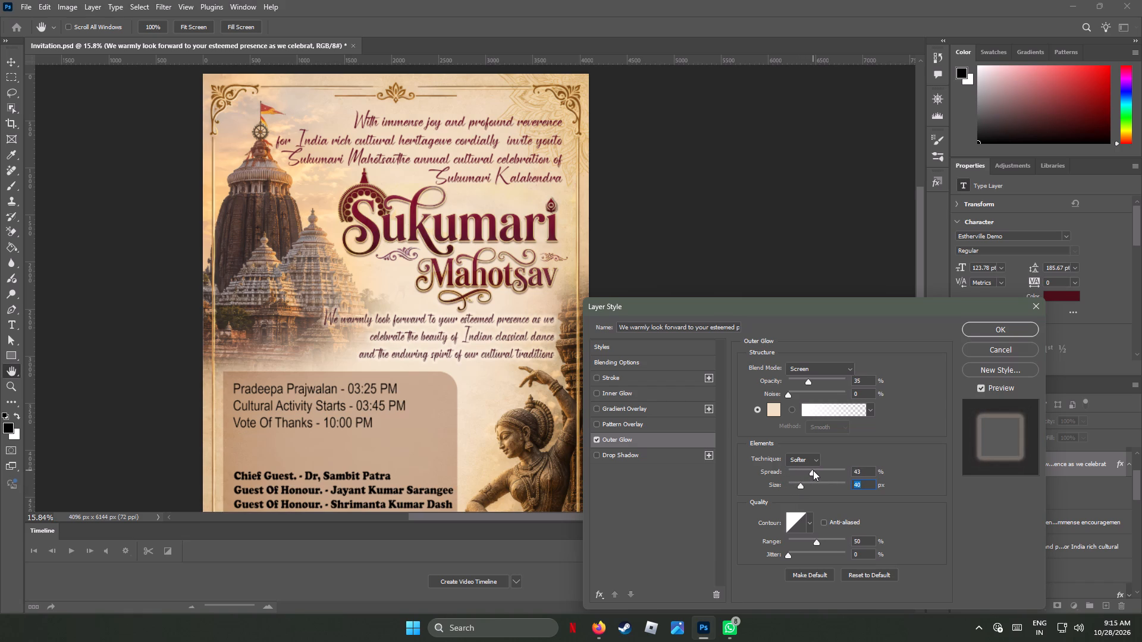
left_click_drag(813, 470, 797, 465)
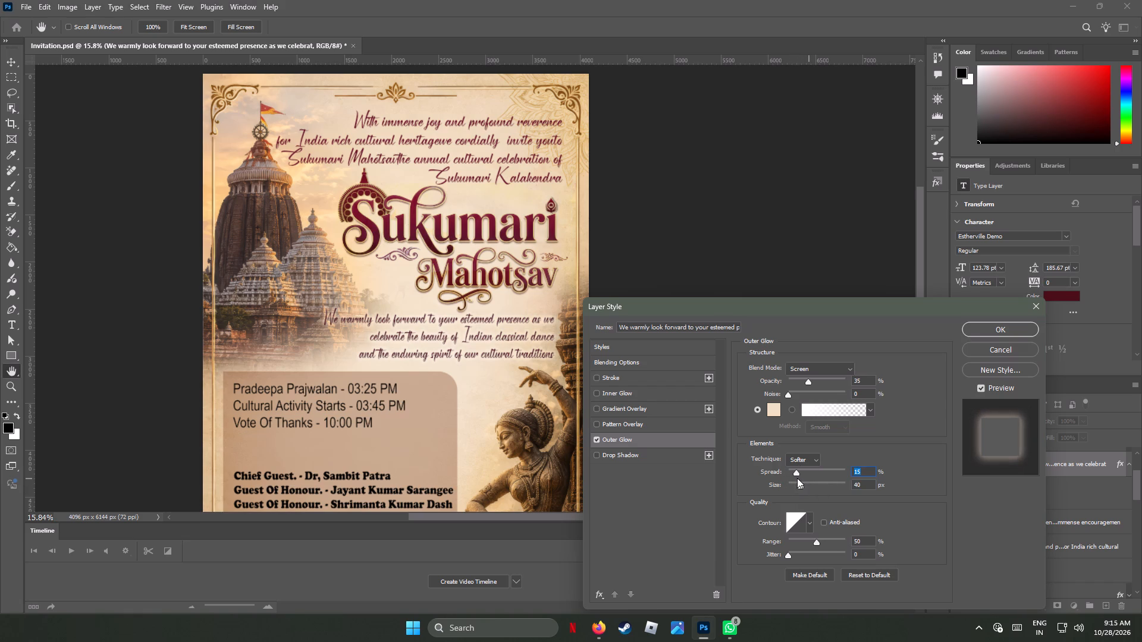
left_click_drag(800, 484, 835, 490)
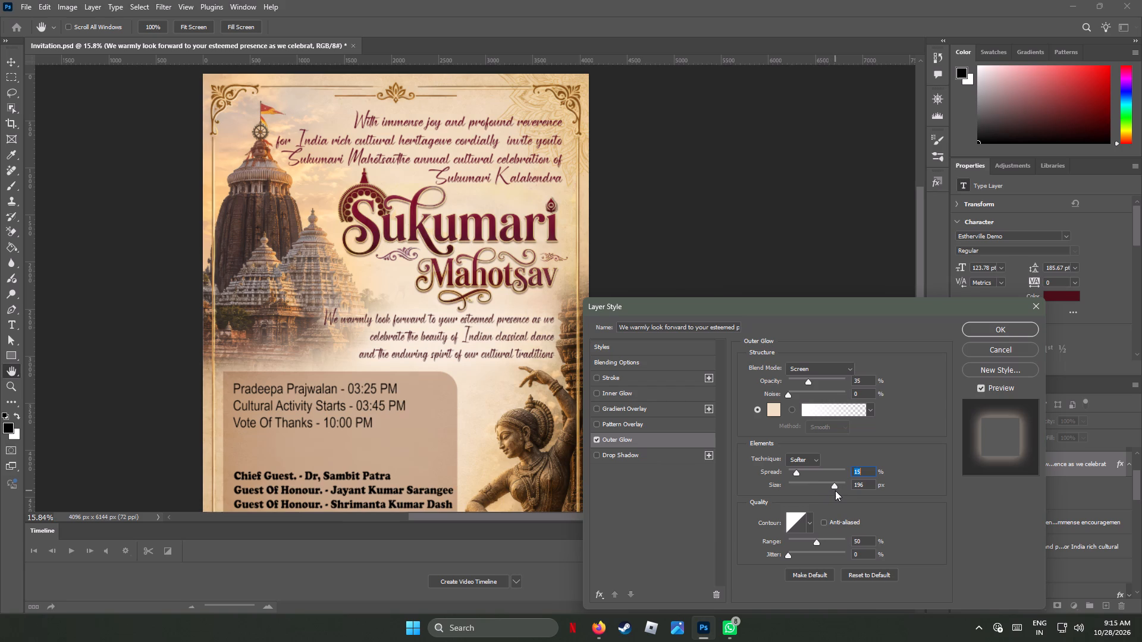
left_click_drag(835, 490, 811, 486)
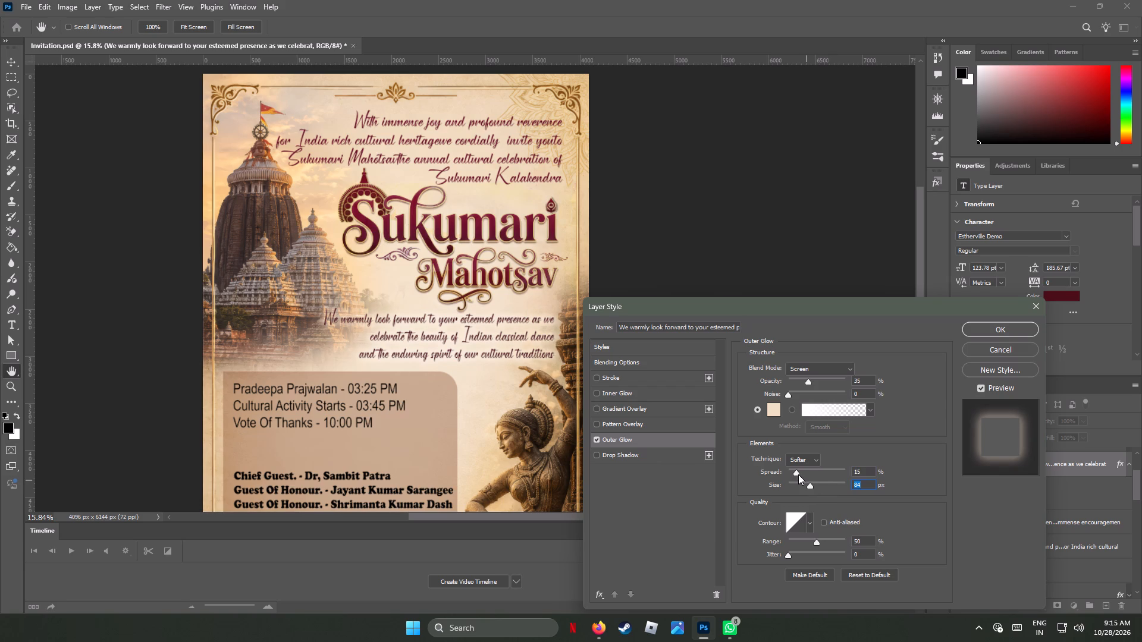
left_click_drag(798, 474, 816, 479)
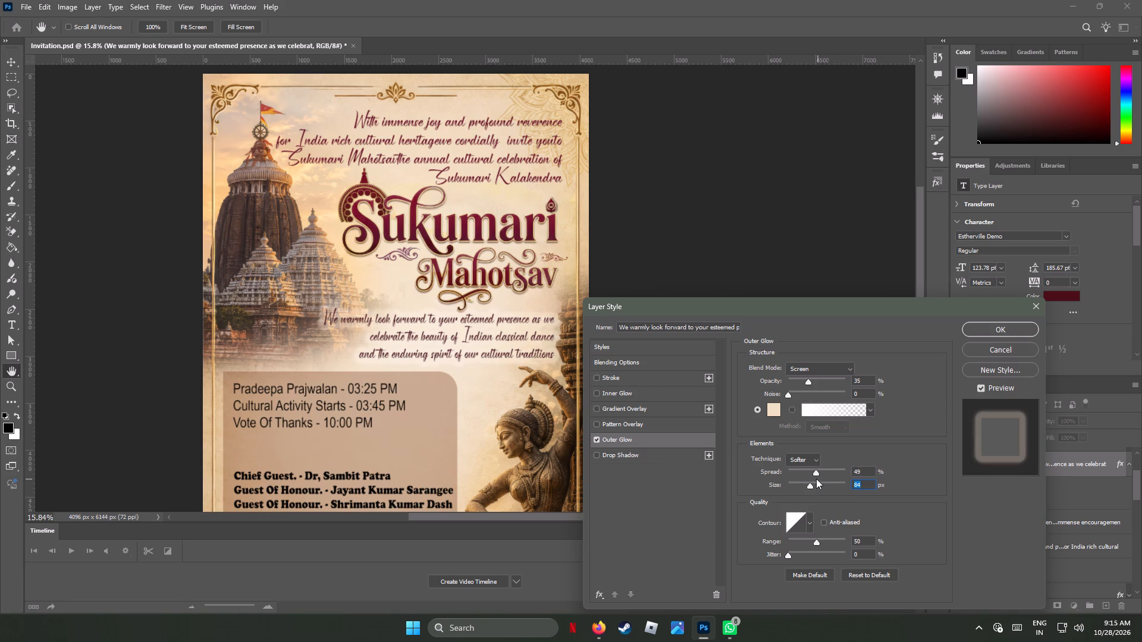
left_click_drag(816, 479, 806, 476)
left_click_drag(810, 486, 809, 486)
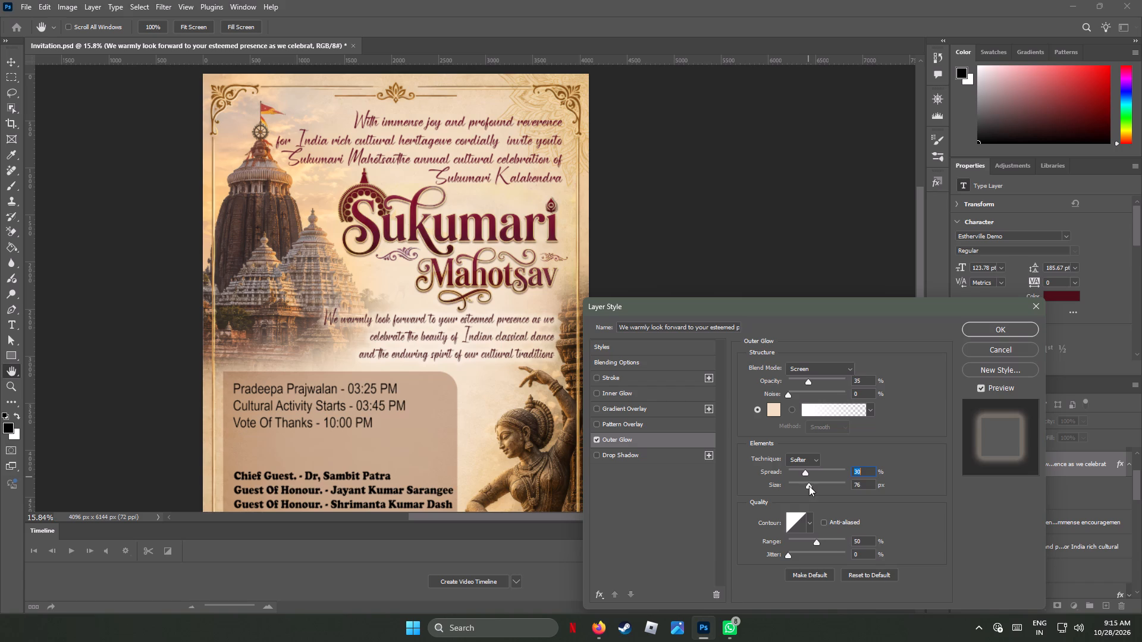
left_click_drag(809, 486, 801, 485)
left_click(805, 470)
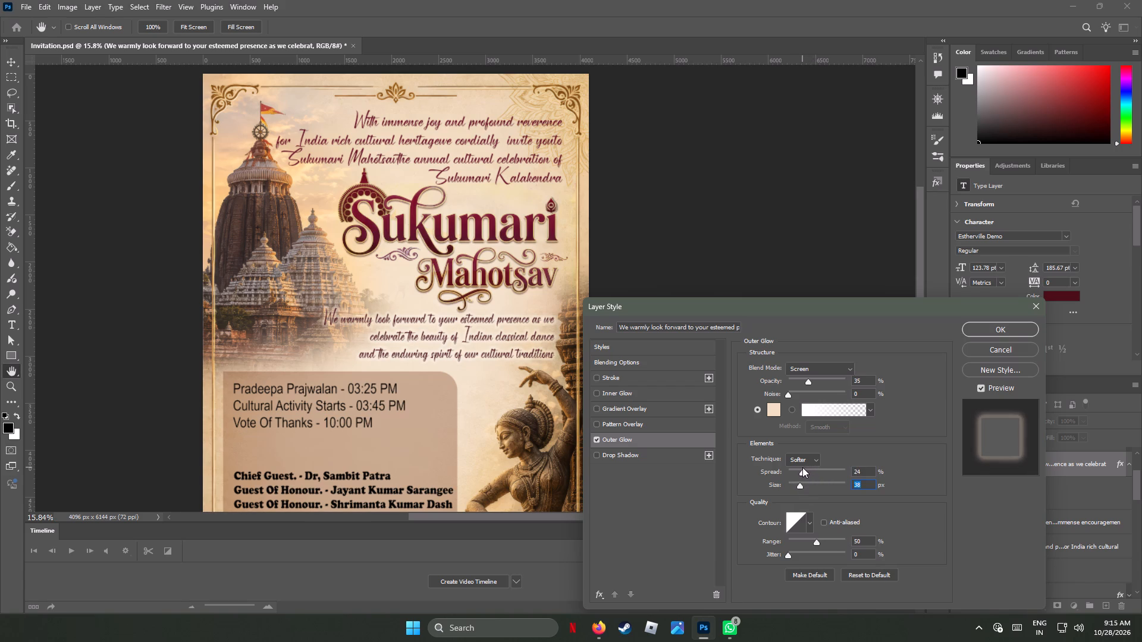
left_click_drag(799, 487, 811, 481)
left_click_drag(811, 481, 804, 474)
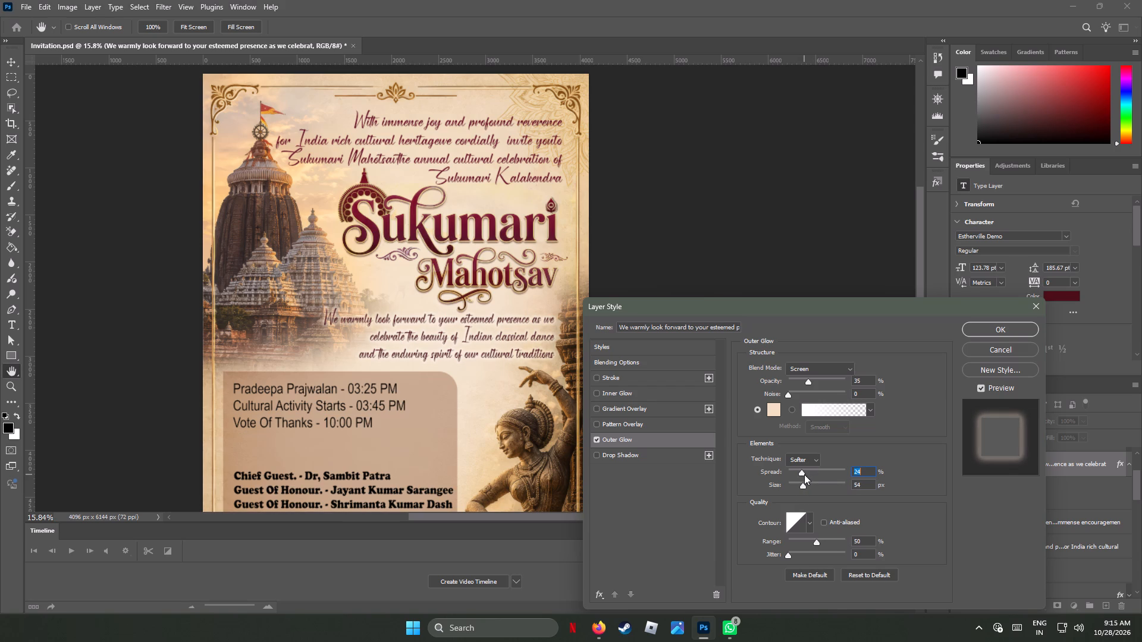
left_click_drag(804, 474, 804, 476)
left_click_drag(804, 476, 805, 476)
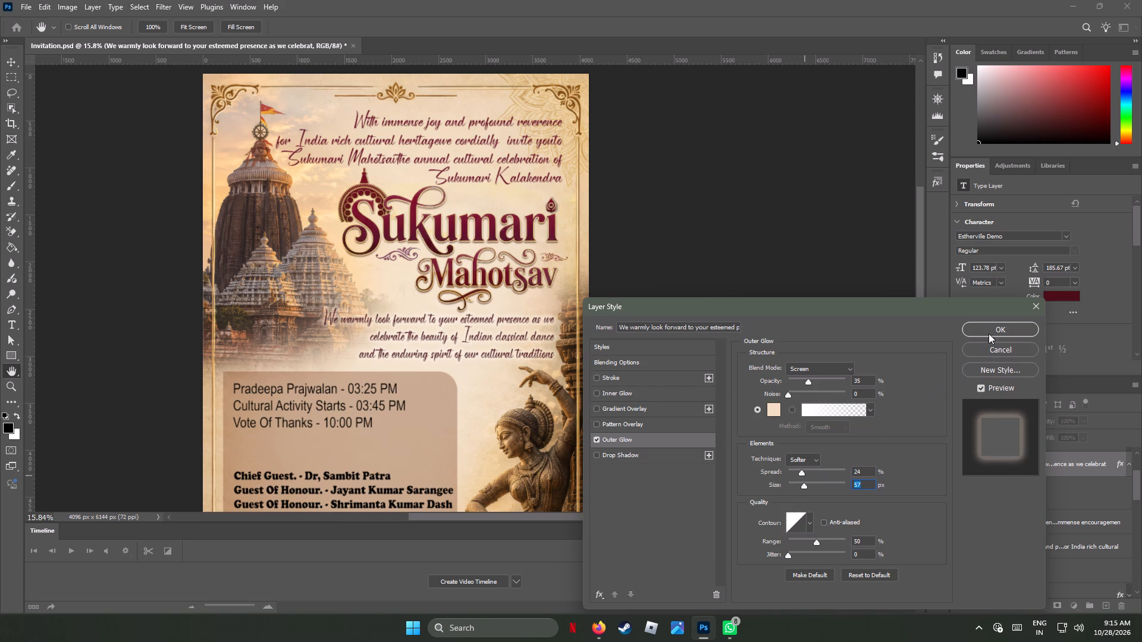
left_click(994, 326)
left_click(683, 321)
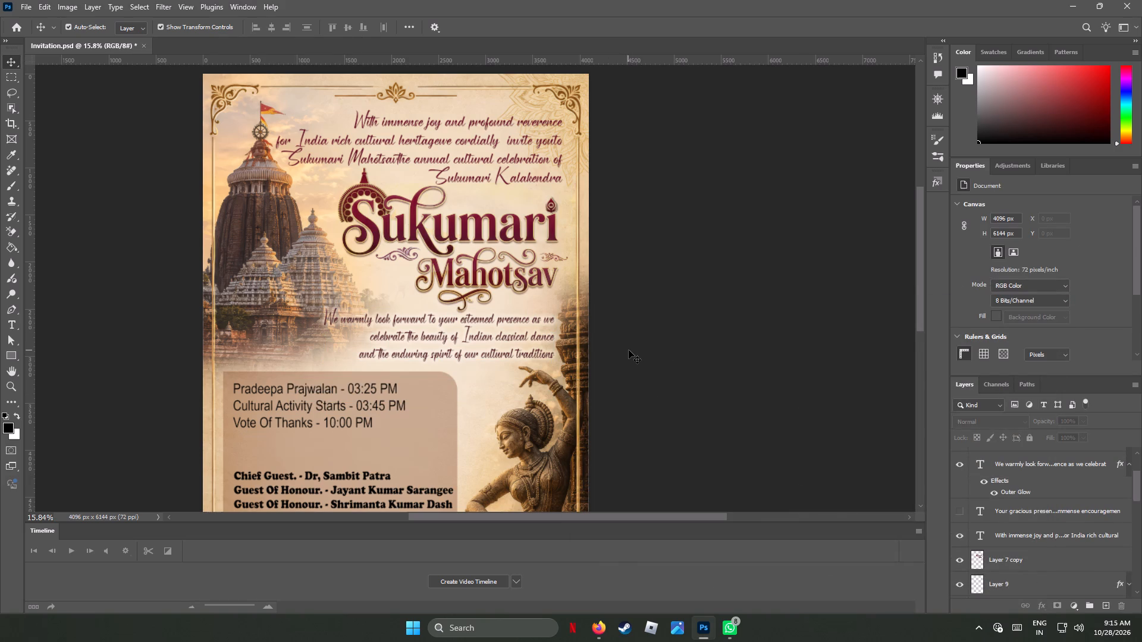
Hide the translucent rounded rectangle (Rectangle 3) behind the schedule and guest list.
scroll(646, 385, "down", 3)
scroll(646, 385, "up", 1)
scroll(646, 385, "down", 2)
scroll(646, 385, "up", 1)
scroll(646, 385, "down", 6)
scroll(646, 385, "up", 2)
scroll(646, 385, "down", 4)
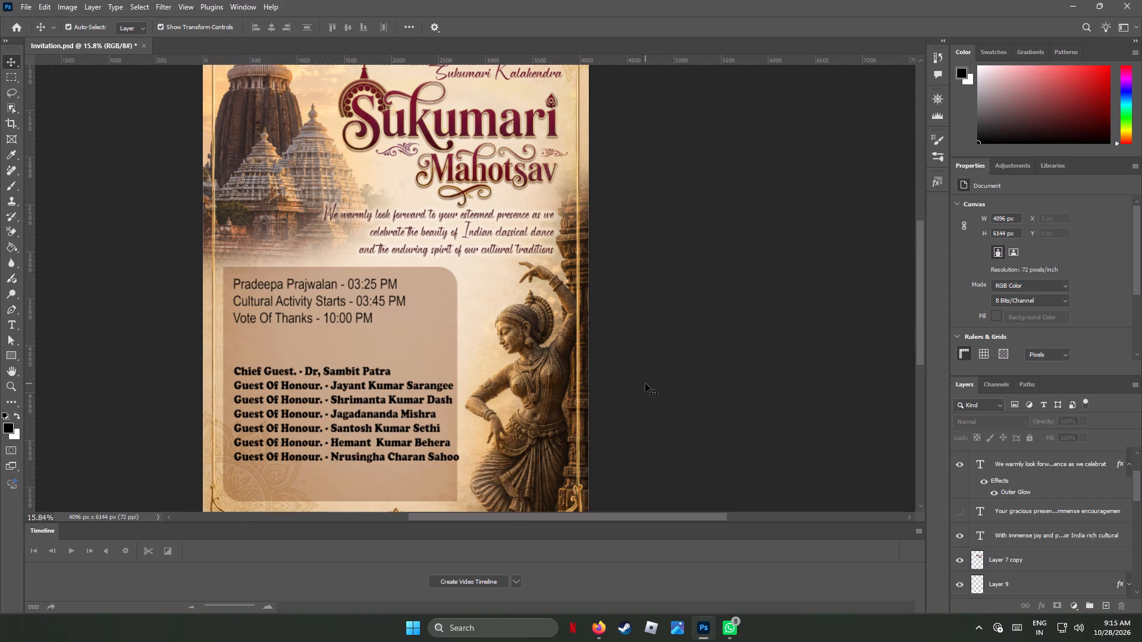
scroll(645, 383, "down", 5)
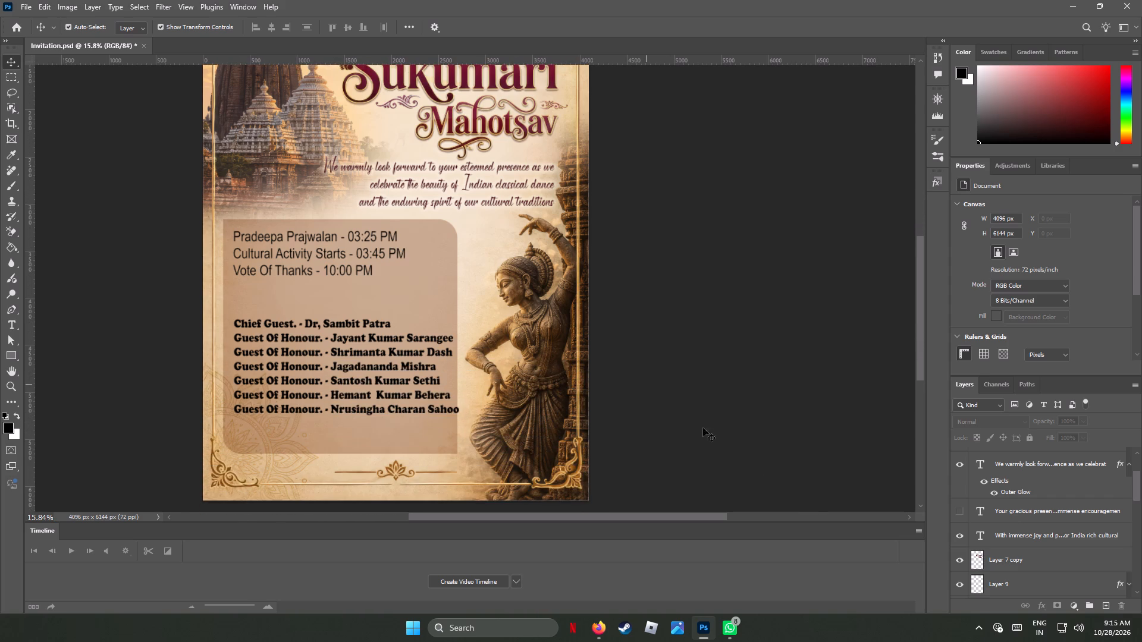
left_click(430, 232)
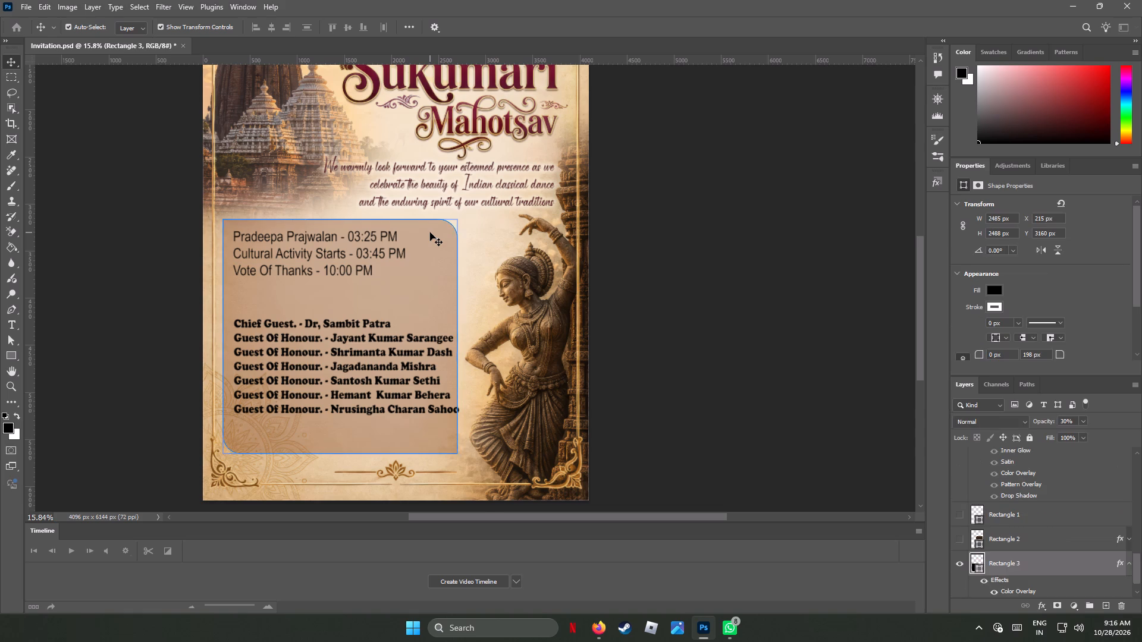
left_click(959, 564)
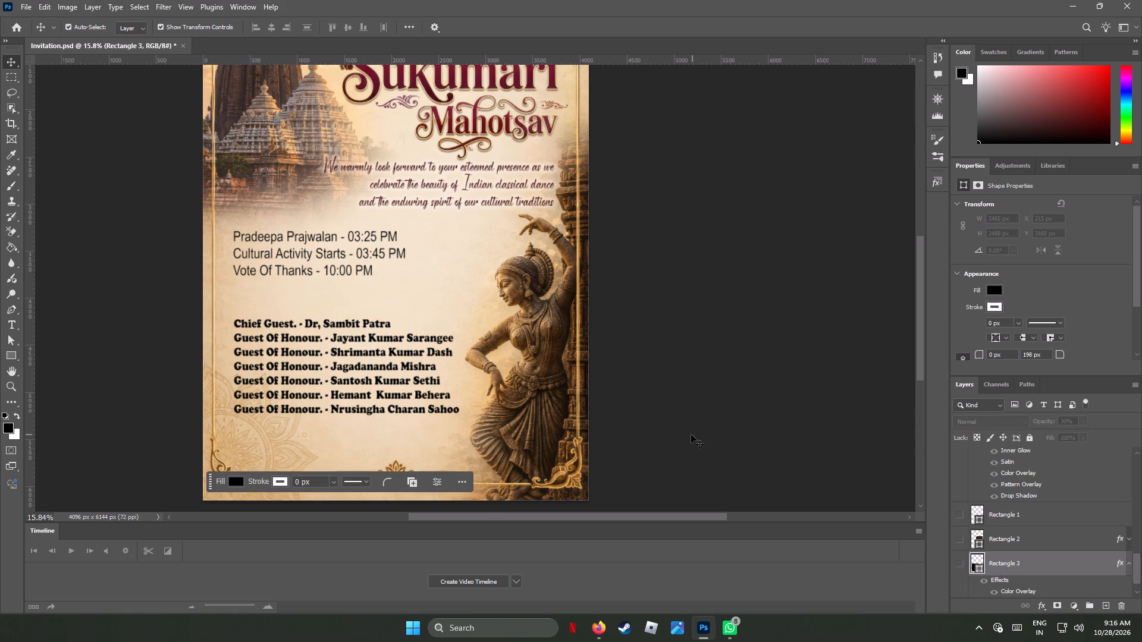
Save the invitation document.
scroll(673, 419, "up", 7)
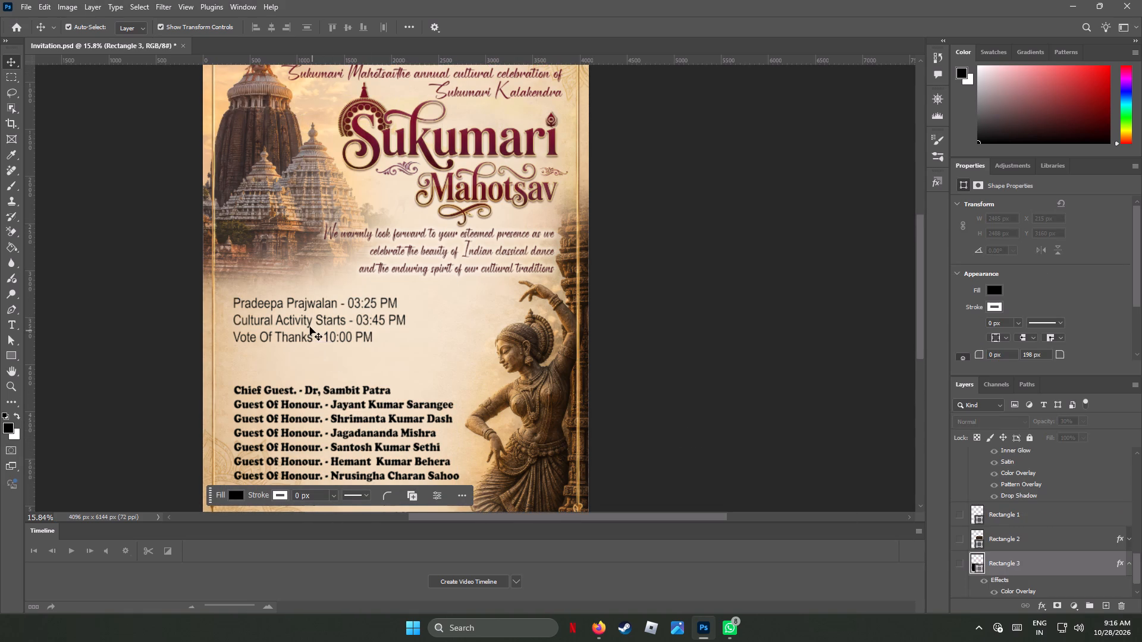
scroll(492, 436, "down", 7)
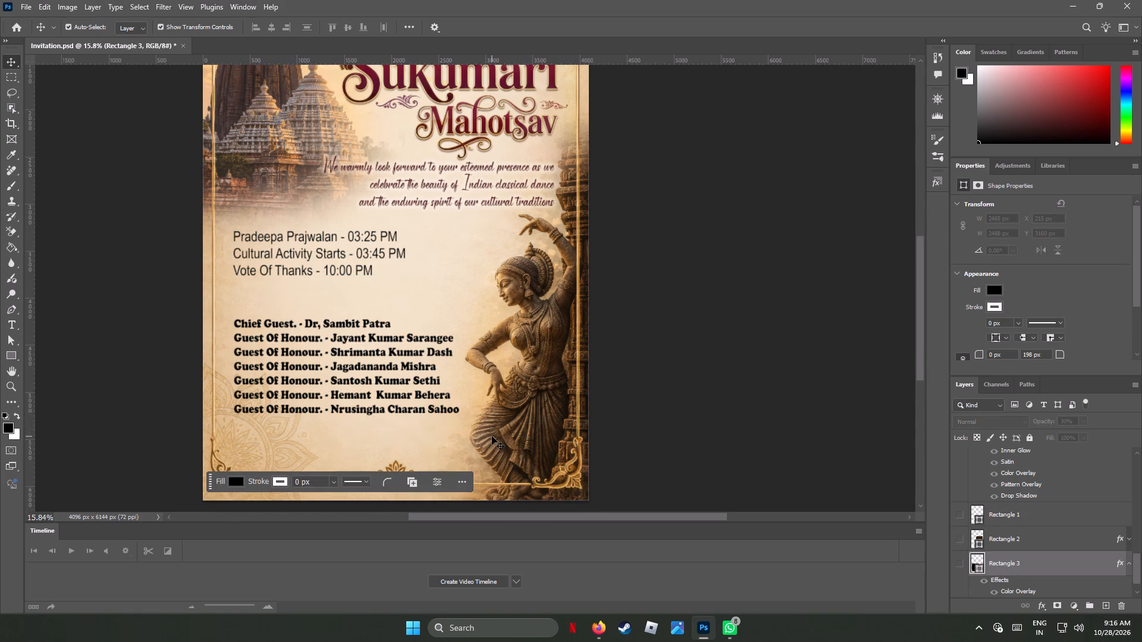
scroll(492, 436, "down", 4)
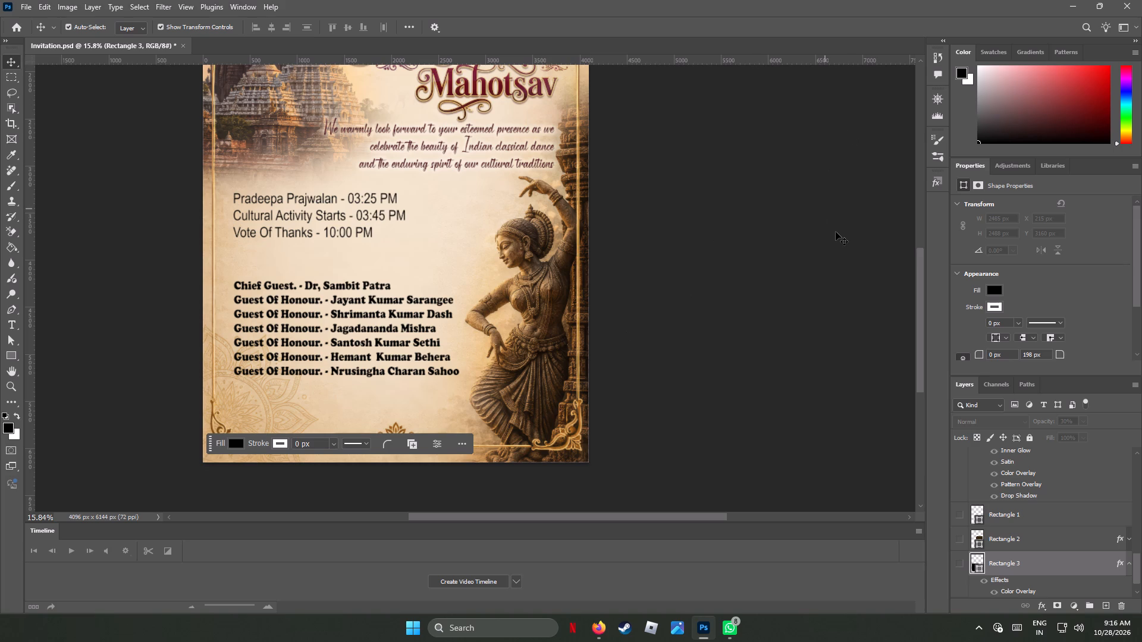
key("ctrl+s")
key("ctrl+s")
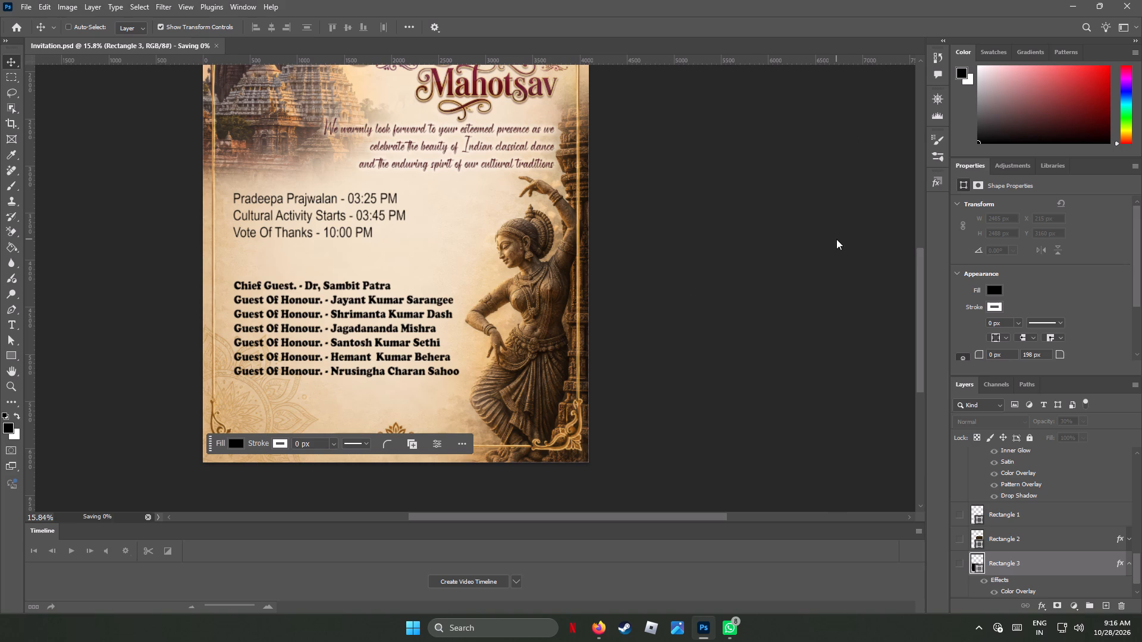
Enlarge the closing paragraph under the title proportionally to about 121%, extending it towards the temple, and apply the transform.
scroll(755, 325, "up", 2)
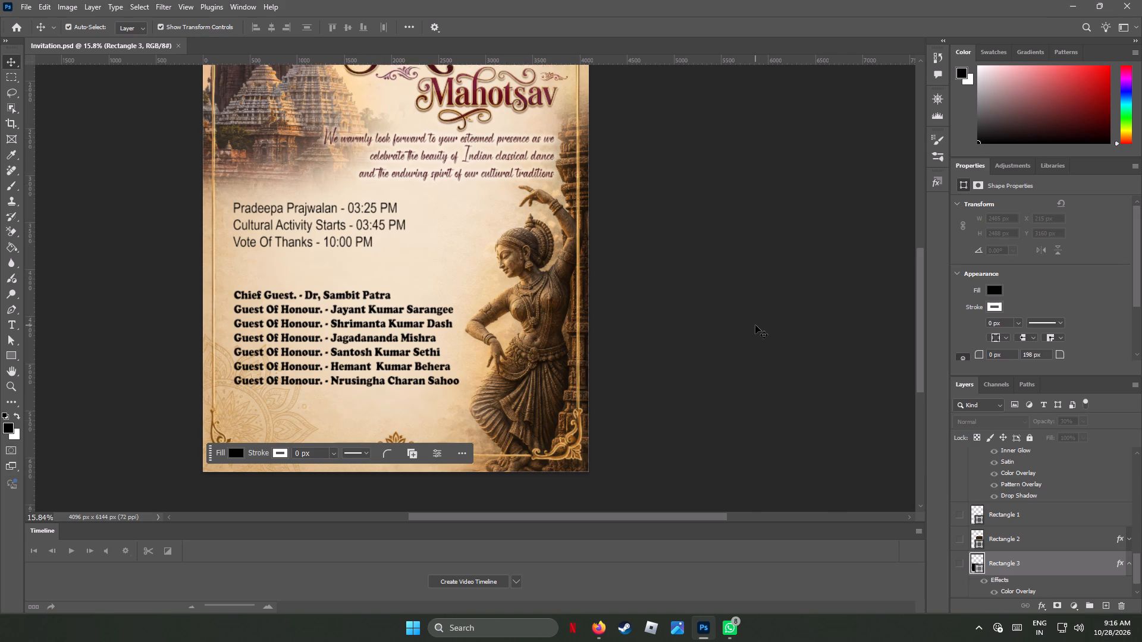
scroll(755, 325, "up", 18)
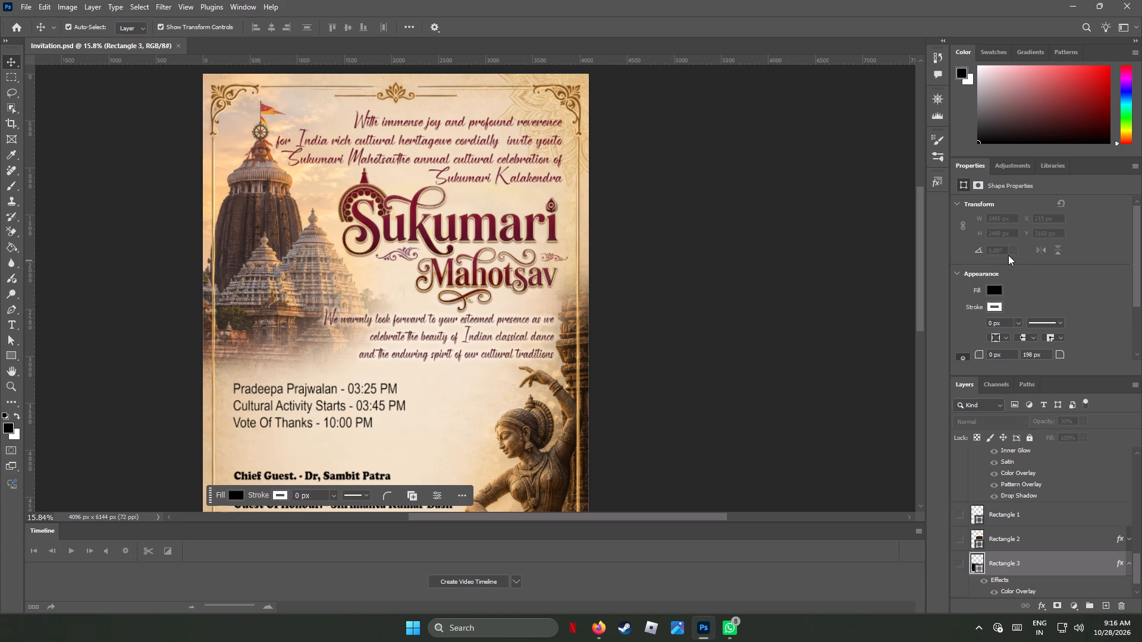
left_click(434, 338)
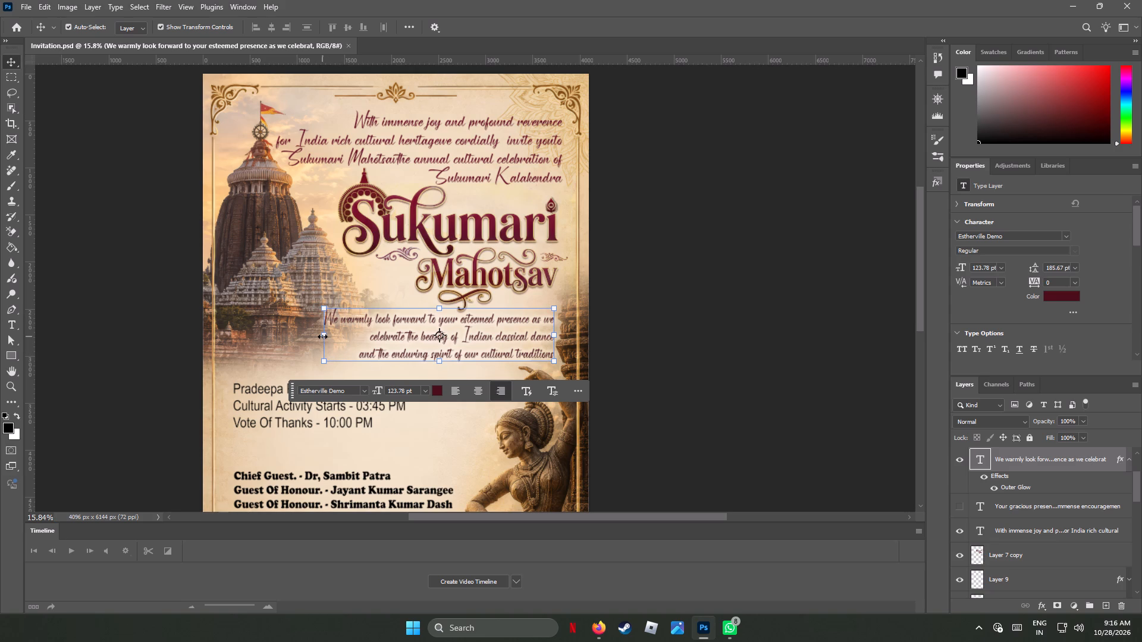
left_click_drag(322, 336, 290, 337, "shift")
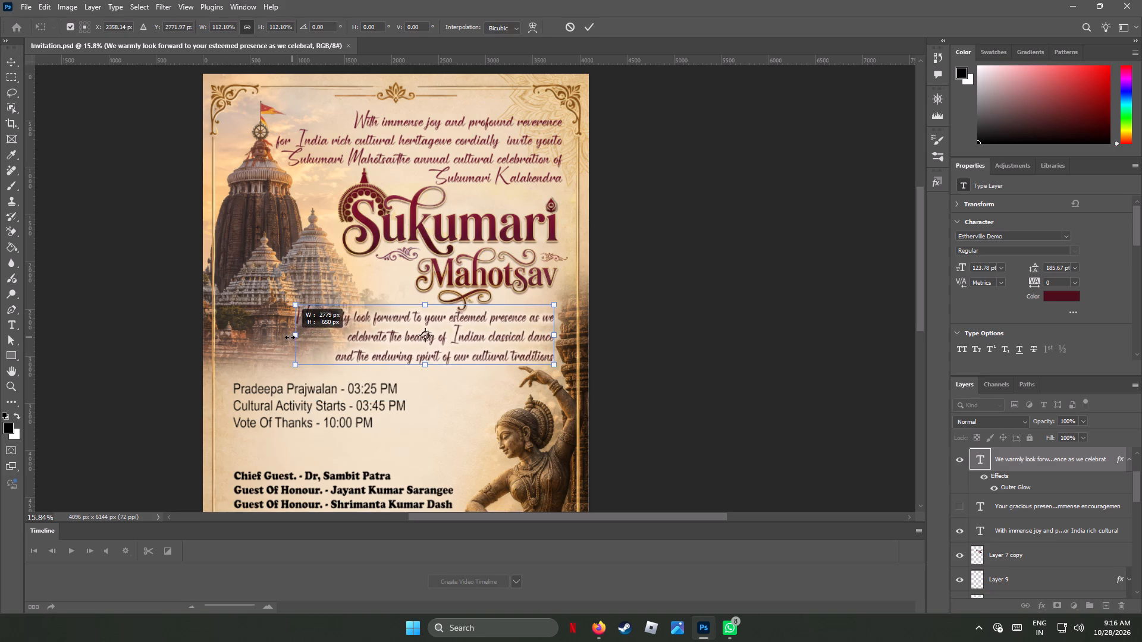
left_click_drag(290, 337, 274, 337, "shift")
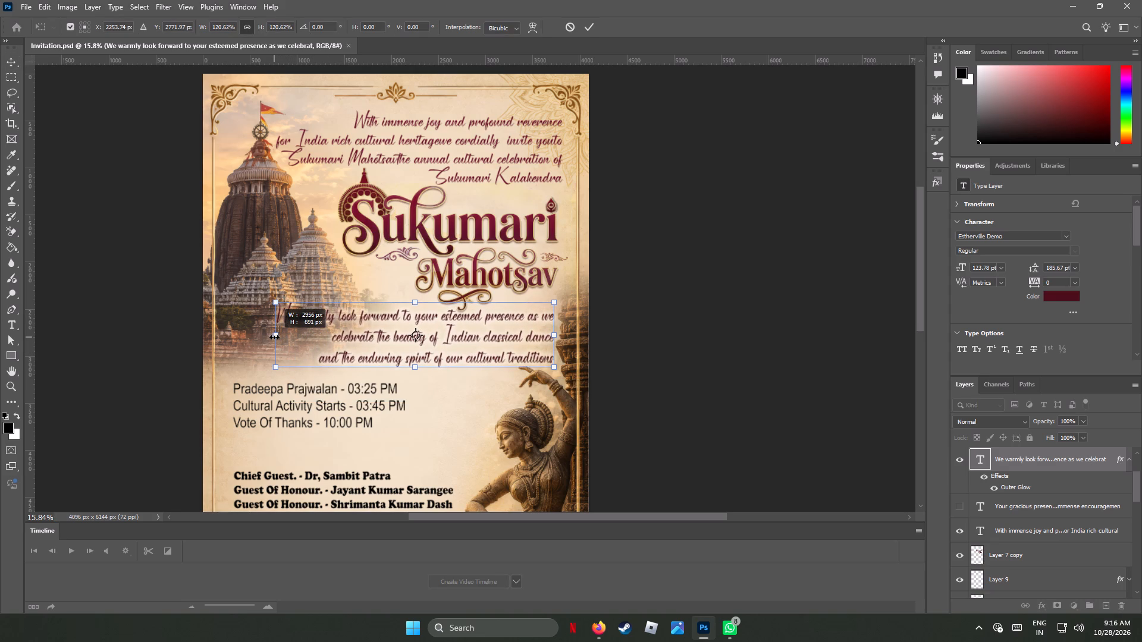
left_click_drag(274, 337, 273, 337, "shift")
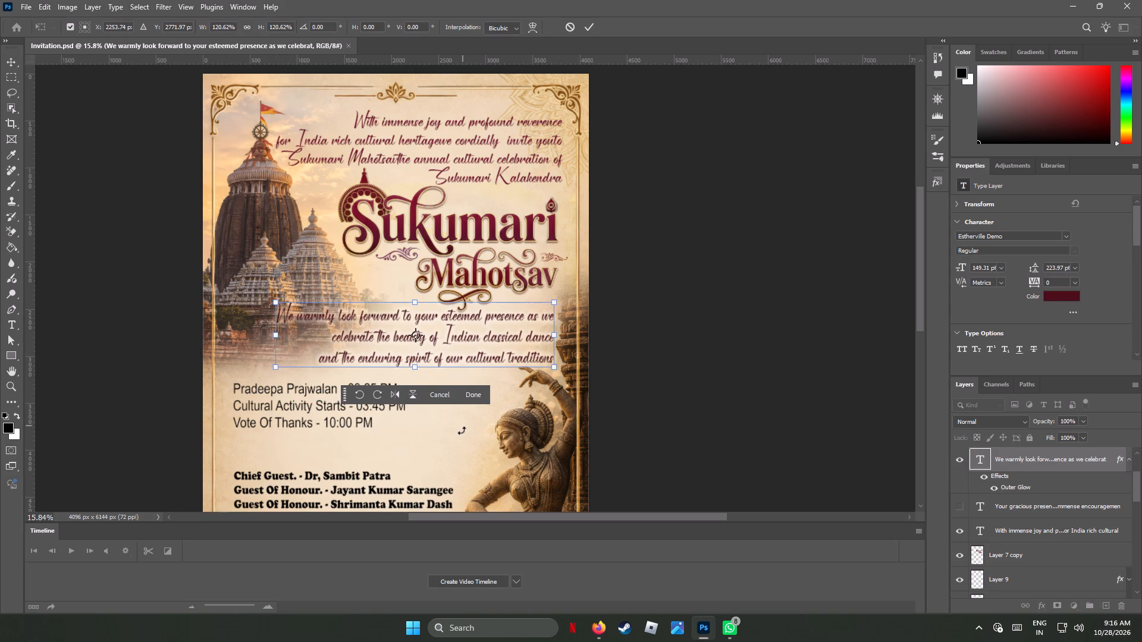
left_click(10, 61)
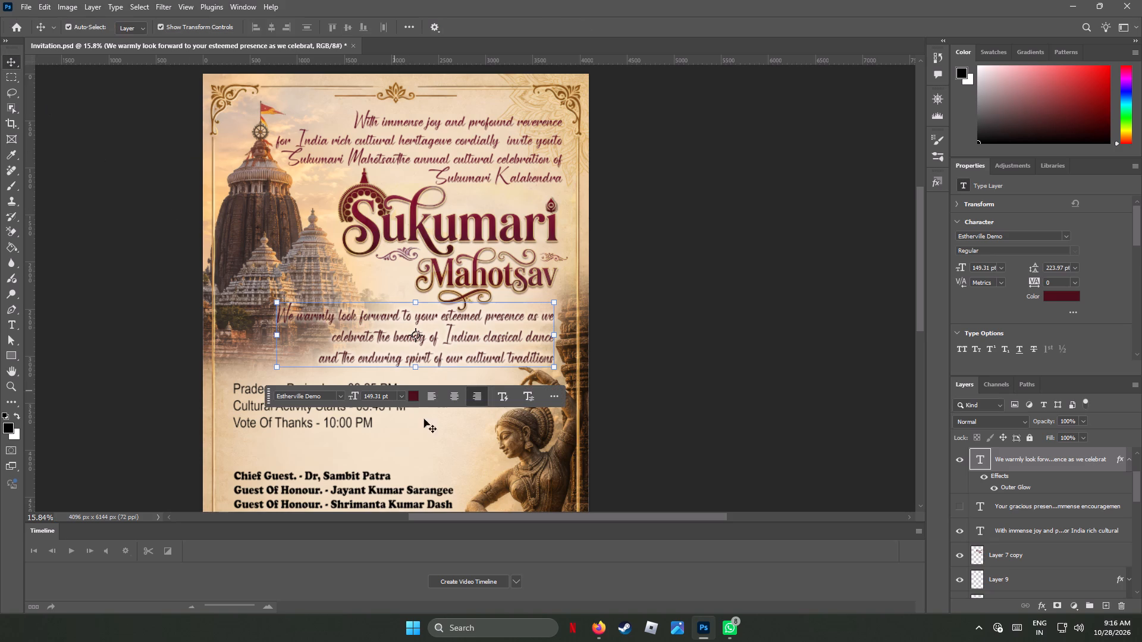
left_click(451, 423)
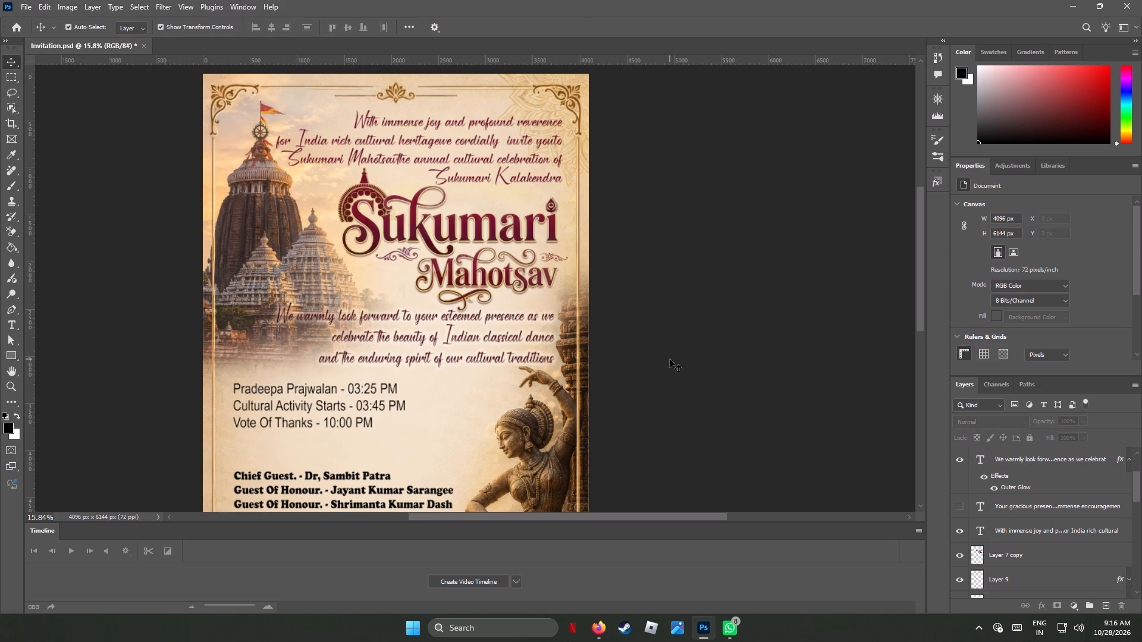
Review the invitation from the opening paragraph down to the schedule and guest list.
scroll(670, 359, "down", 4)
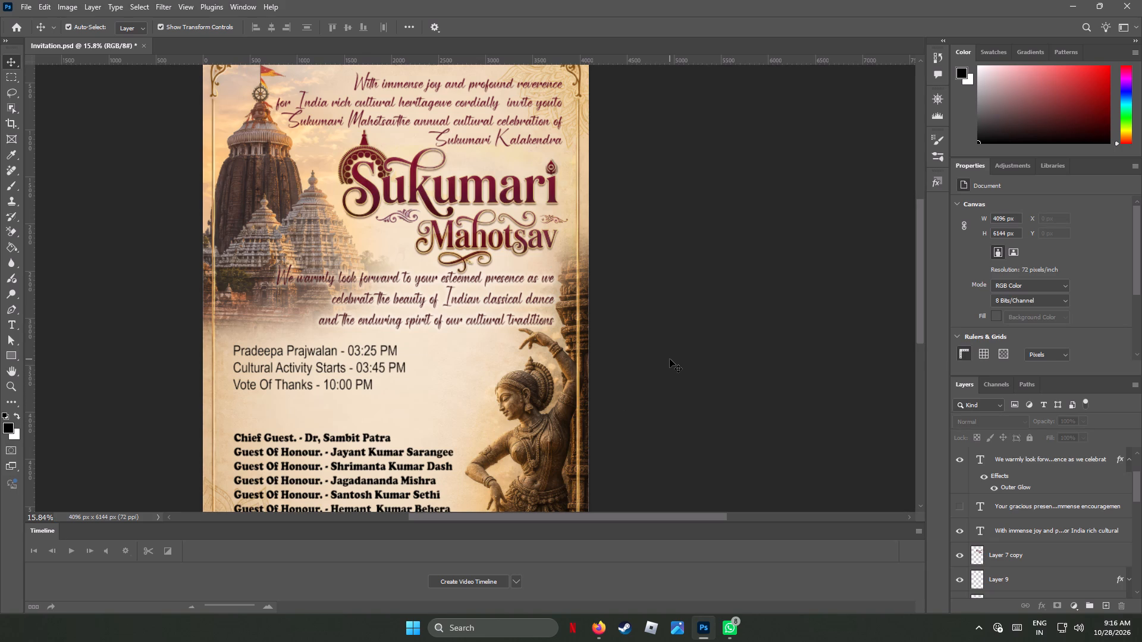
scroll(670, 359, "down", 3)
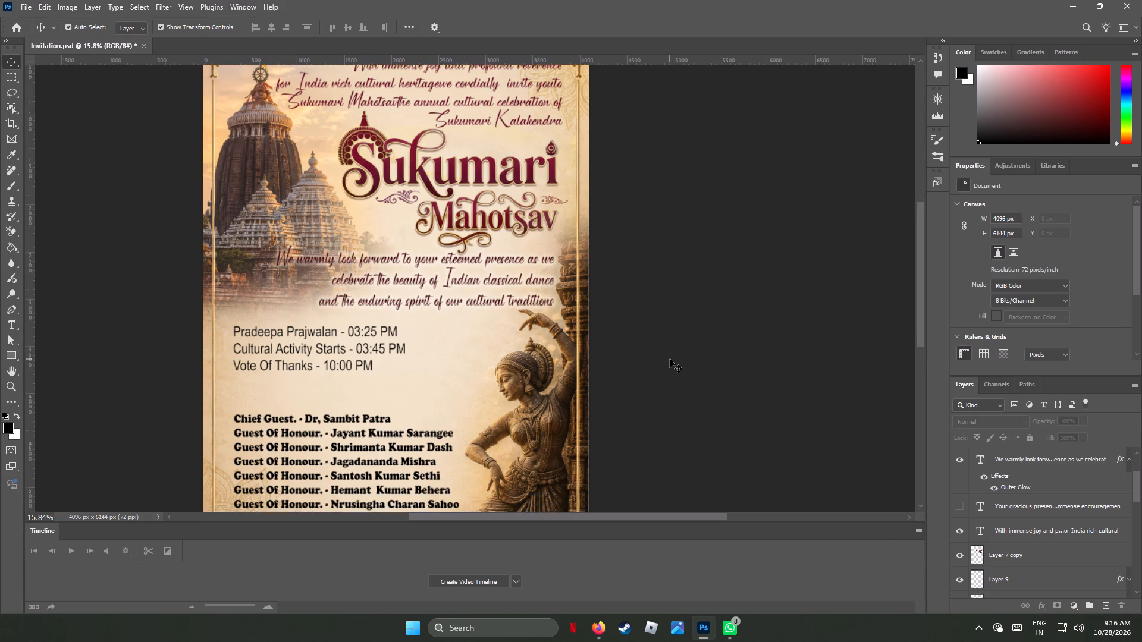
scroll(670, 359, "down", 2)
scroll(670, 359, "up", 7)
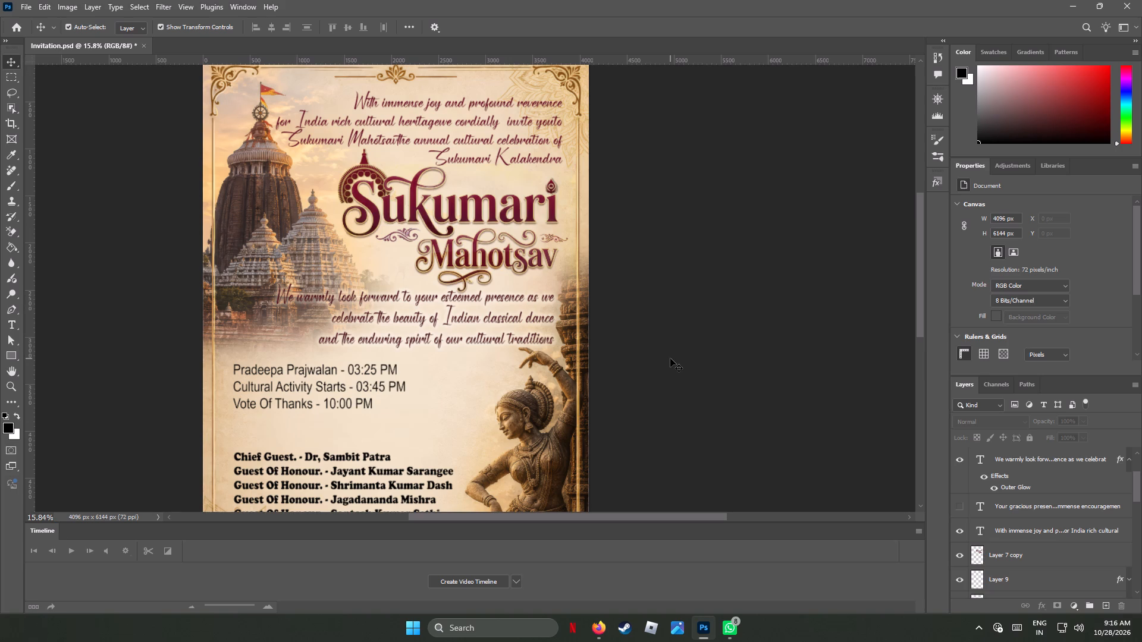
scroll(670, 358, "down", 3)
scroll(670, 358, "up", 2)
scroll(670, 358, "down", 9)
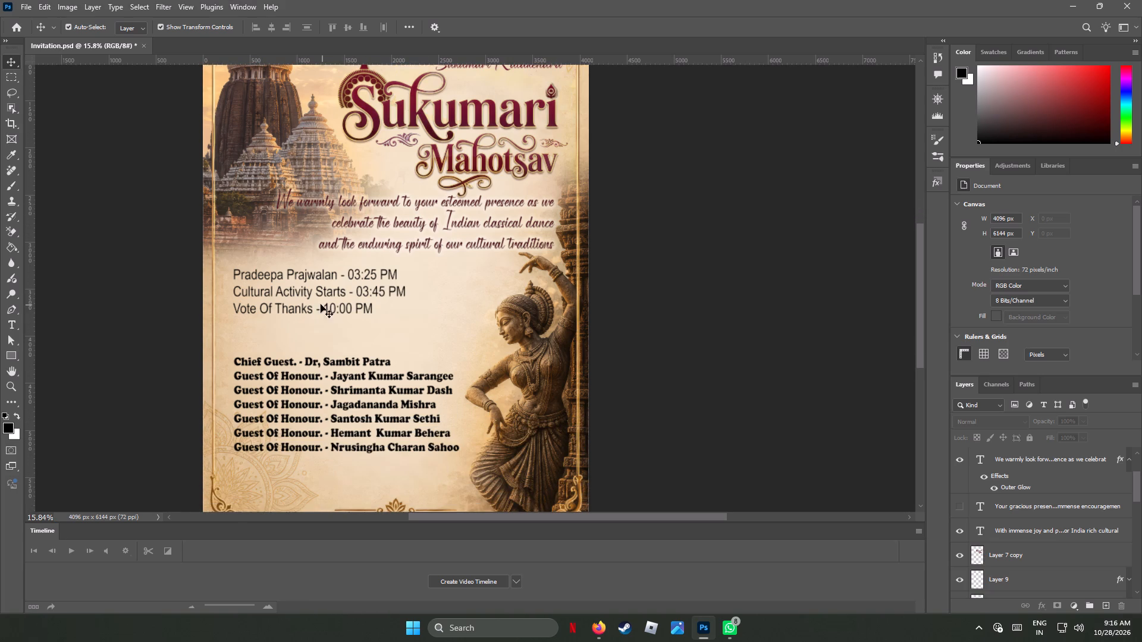
Select the three-line schedule text and look through the complete font list, previewing typefaces on it.
left_click(299, 289)
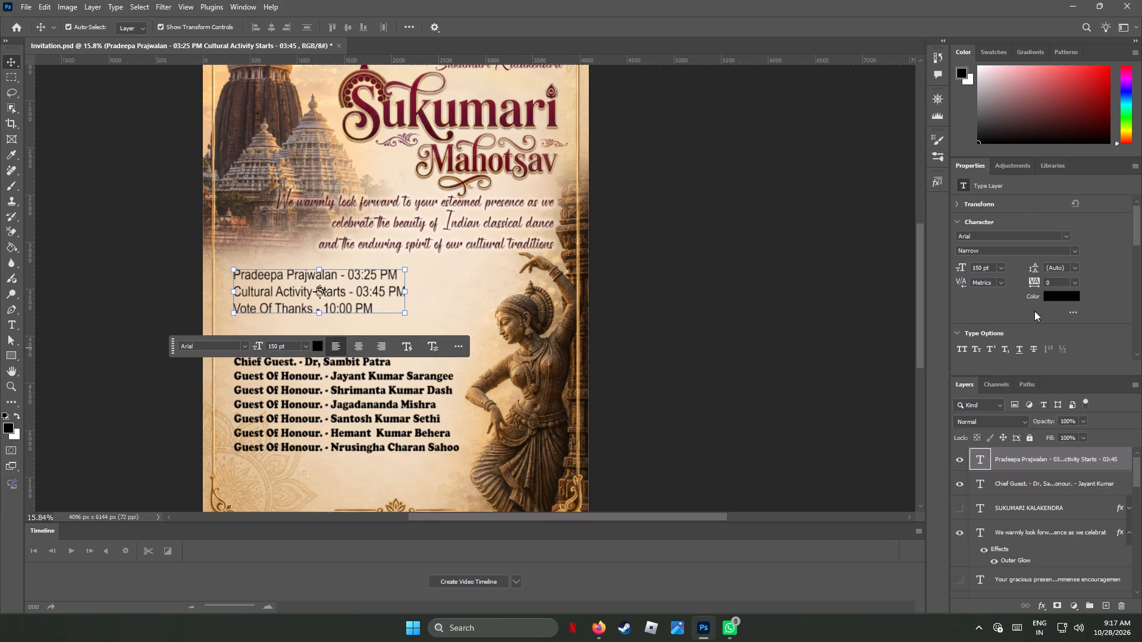
left_click(1066, 235)
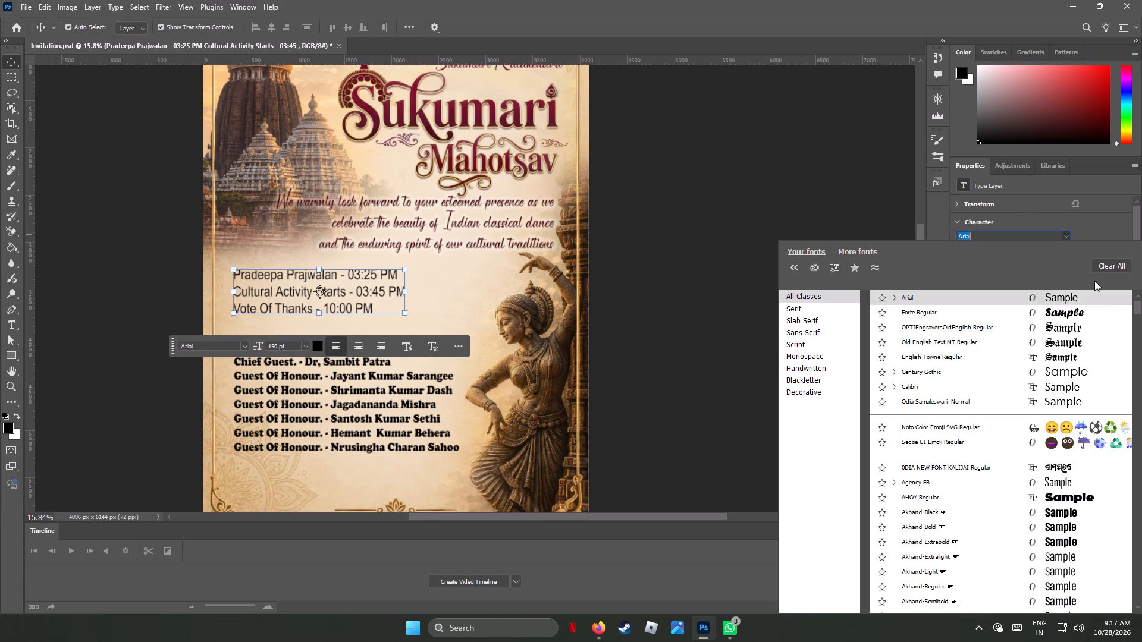
scroll(1116, 505, "down", 3)
scroll(1116, 505, "up", 1)
scroll(1116, 505, "down", 3)
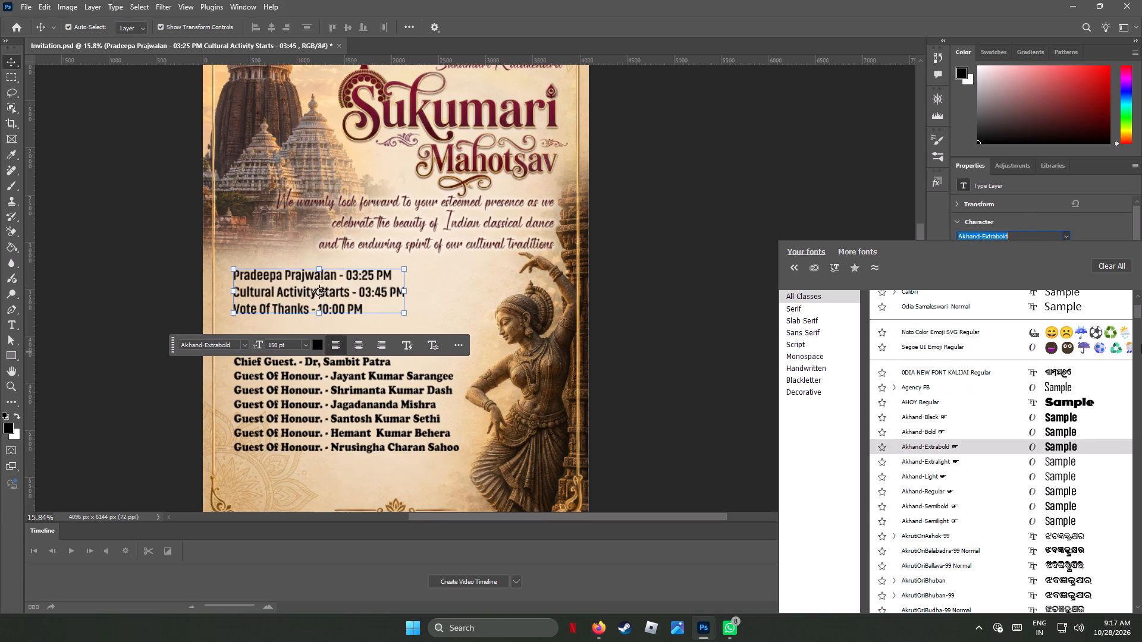
scroll(1134, 323, "down", 1)
scroll(1134, 323, "up", 1)
scroll(1134, 323, "down", 2)
left_click_drag(1138, 312, 1138, 335)
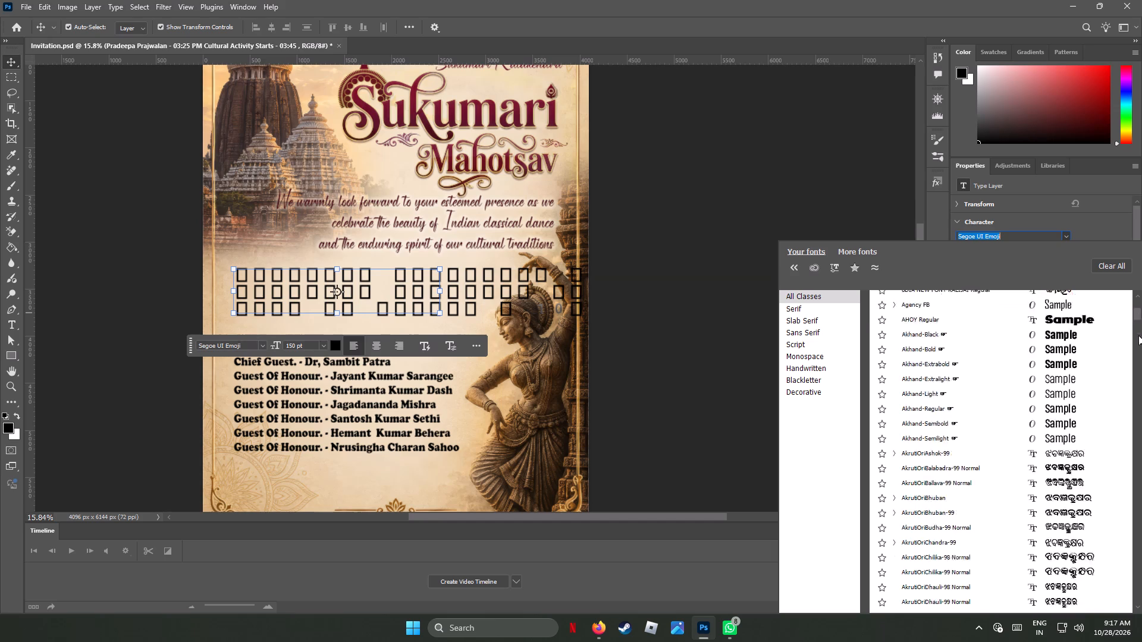
left_click_drag(1138, 335, 1141, 591)
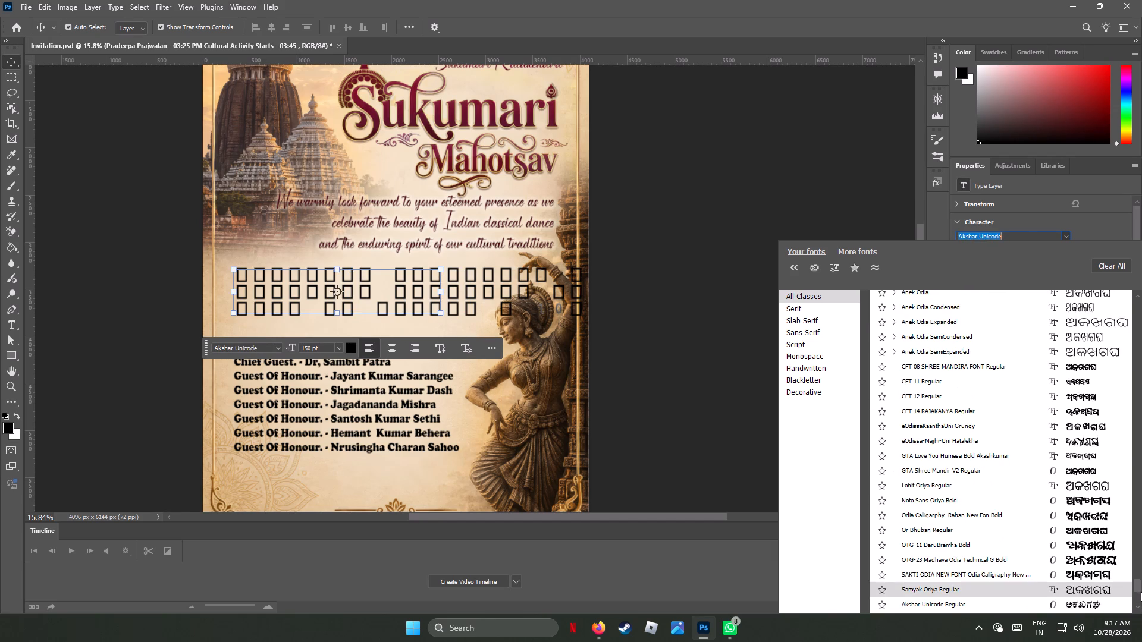
left_click_drag(1141, 591, 1141, 555)
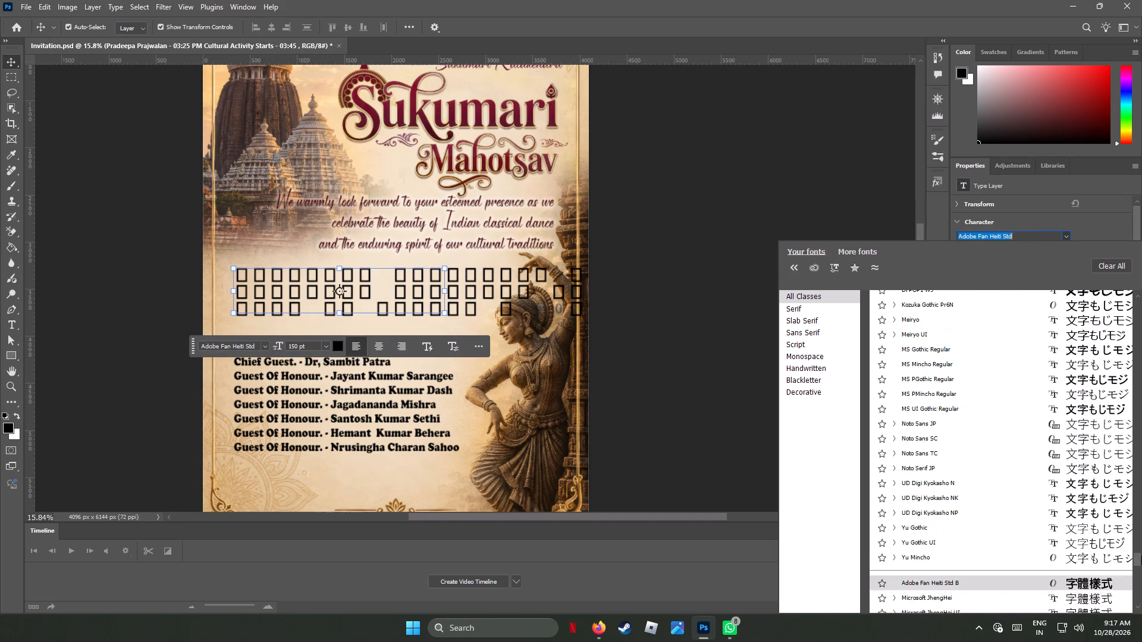
left_click_drag(1141, 555, 1141, 481)
left_click(804, 387)
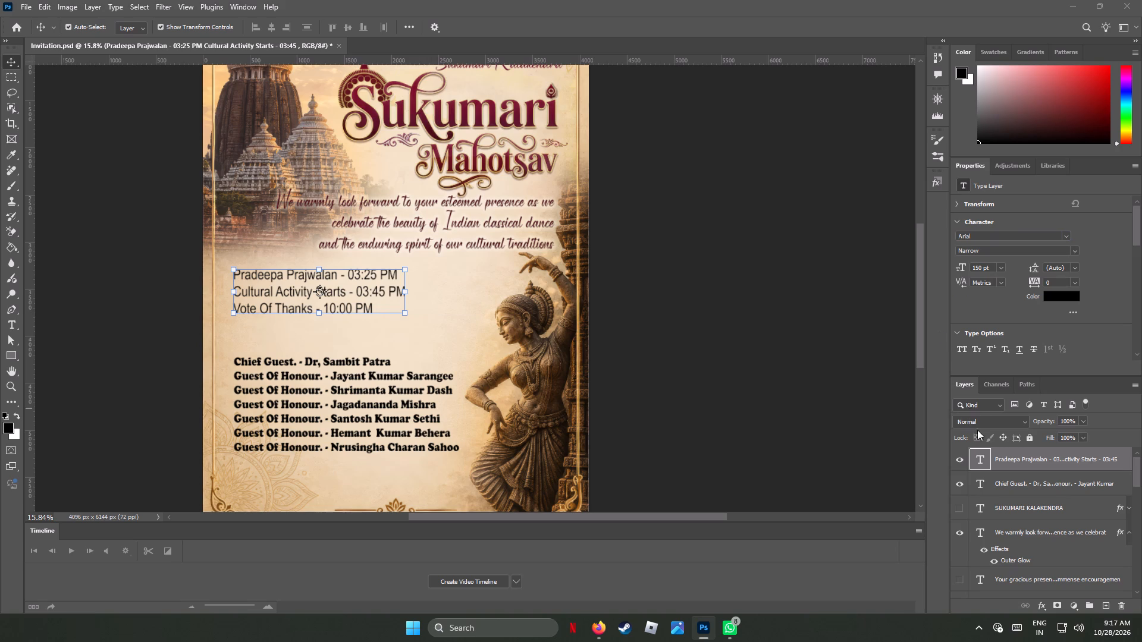
Preview typefaces from the Decorative, Blackletter, Handwritten and Monospace classes on the schedule text.
left_click(1063, 232)
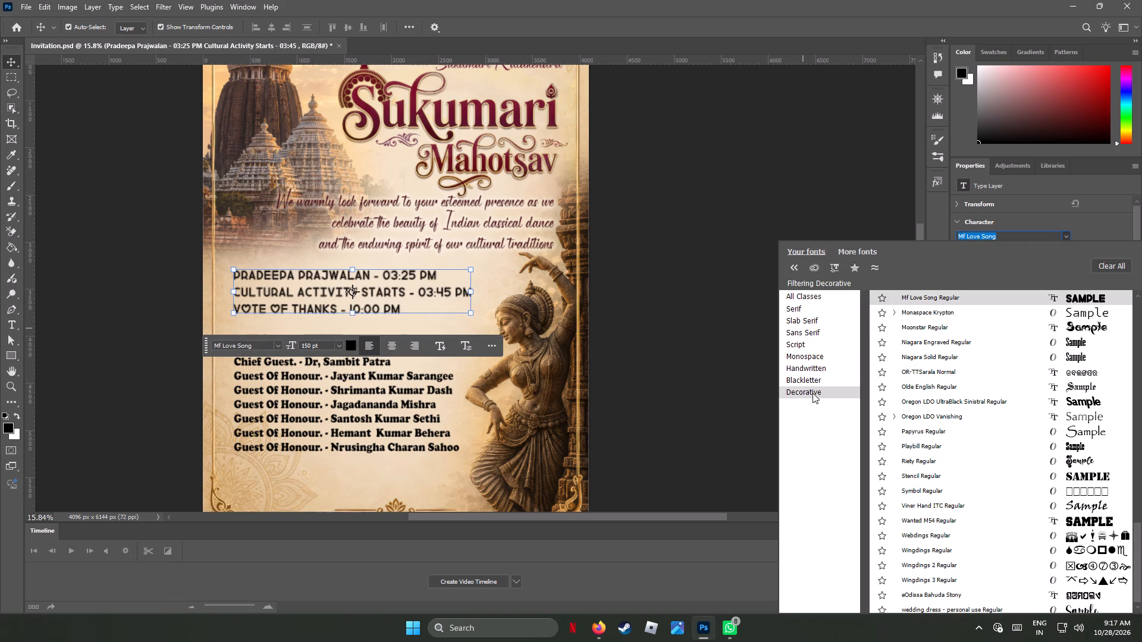
left_click(812, 393)
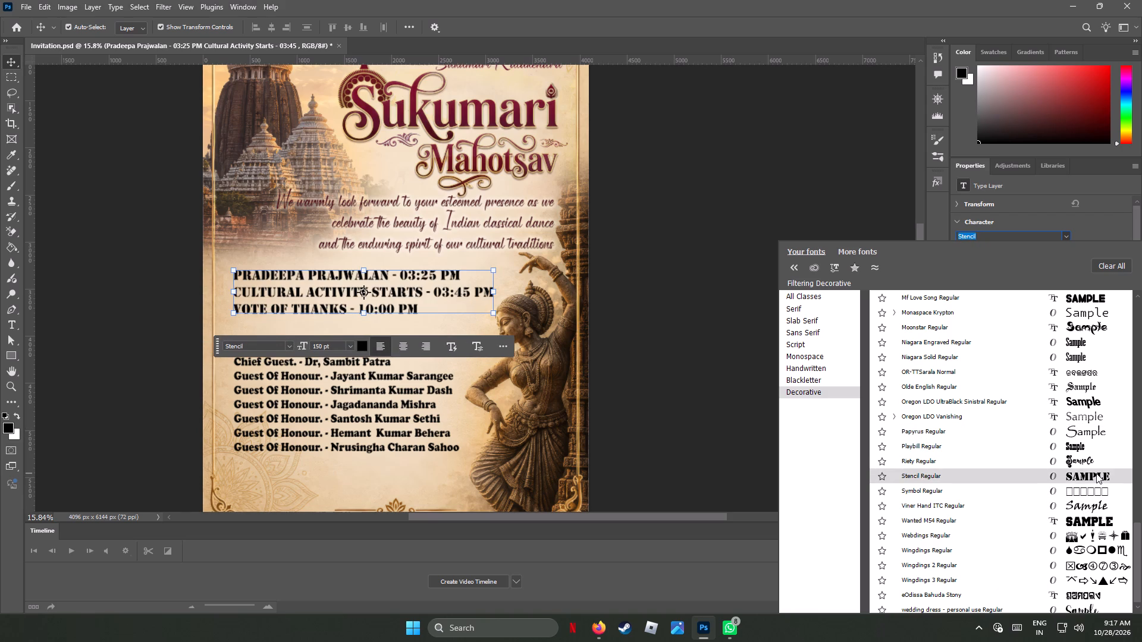
scroll(1096, 473, "down", 5)
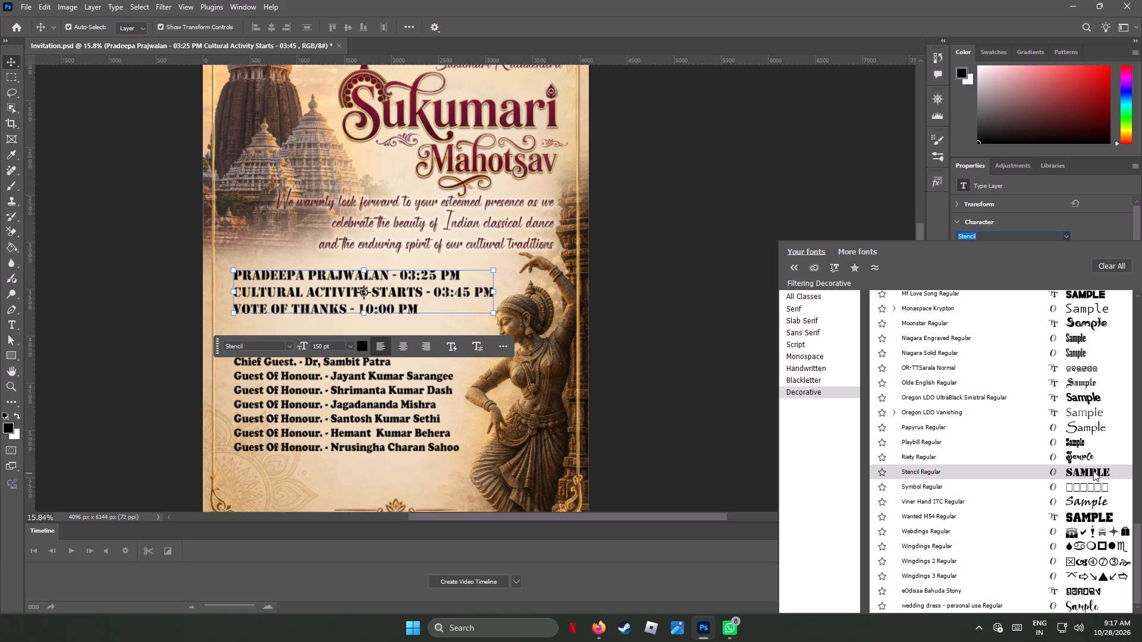
left_click(814, 377)
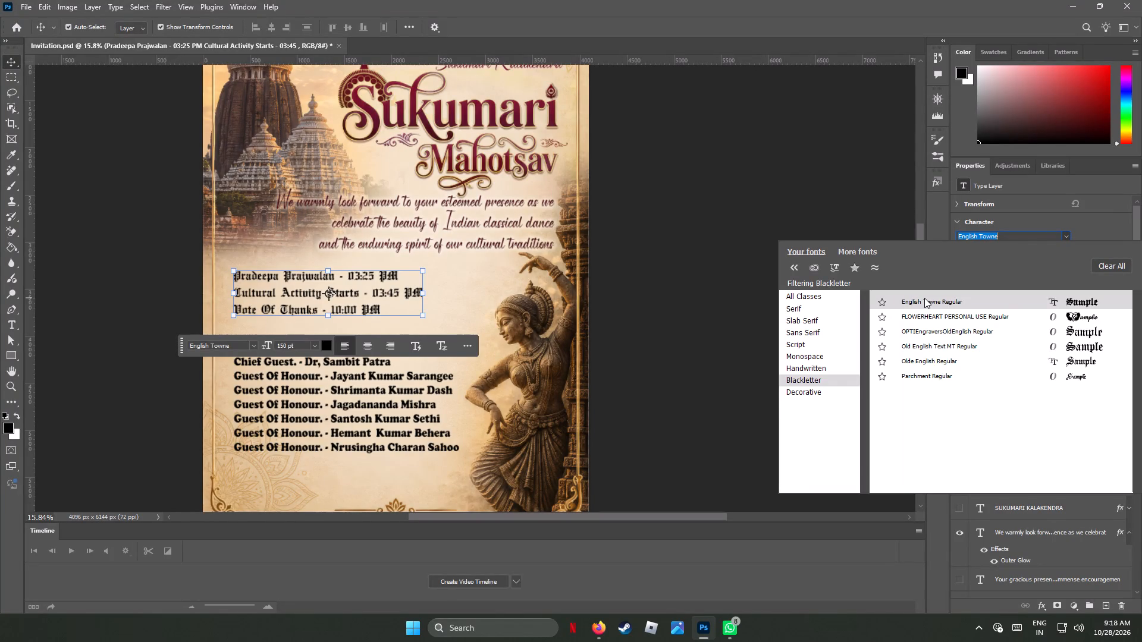
left_click(810, 368)
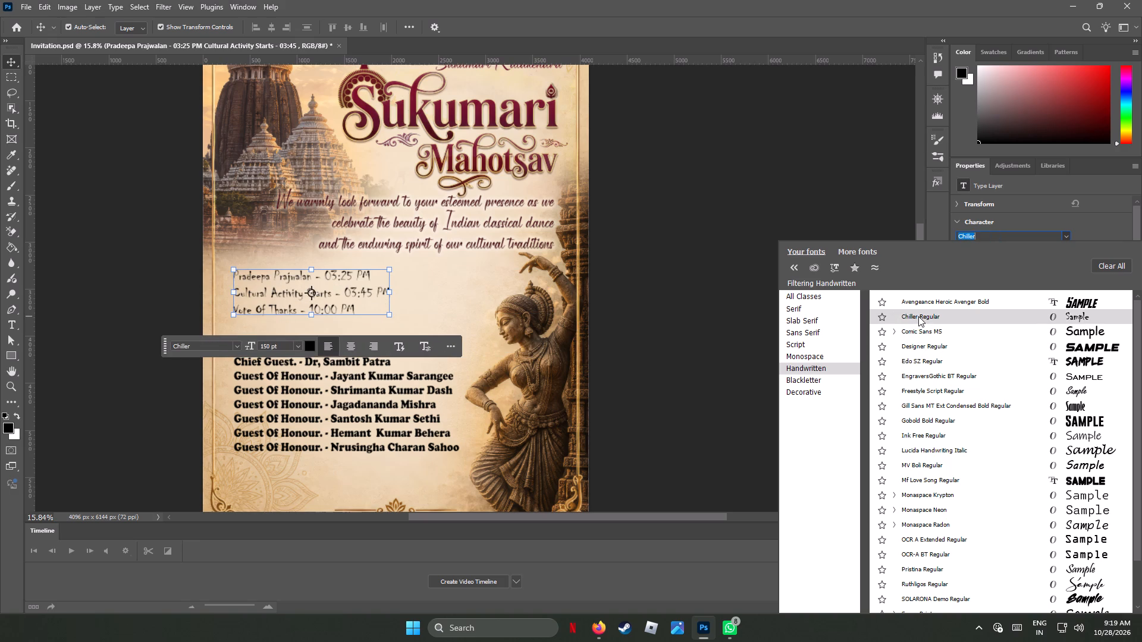
left_click(819, 357)
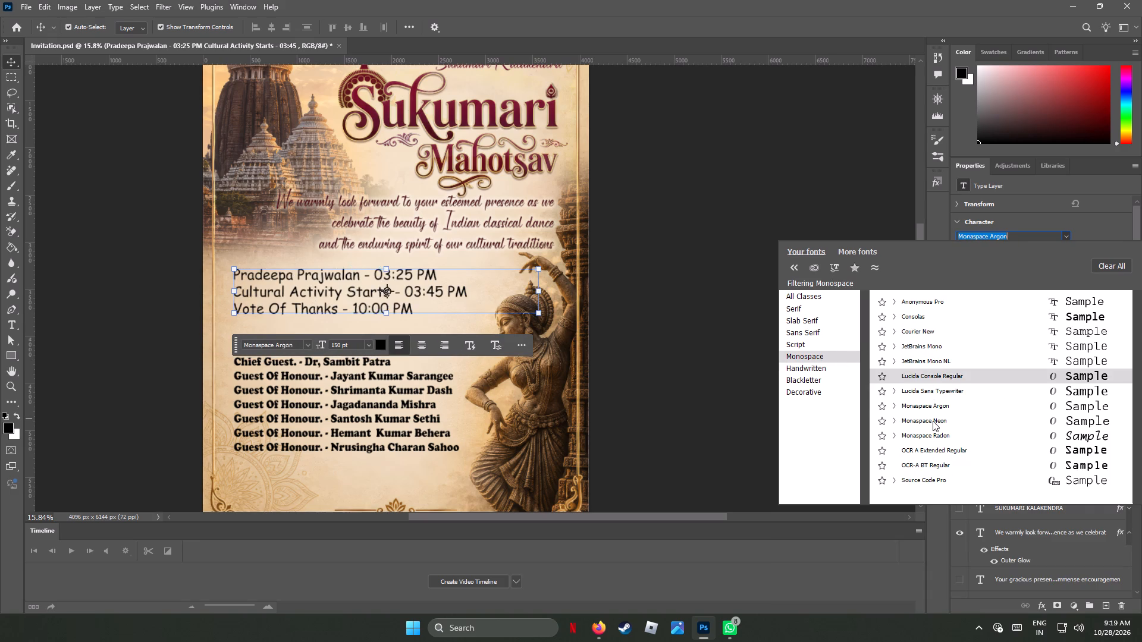
Browse the Script class of fonts and set the schedule text to Forte Regular.
left_click(798, 343)
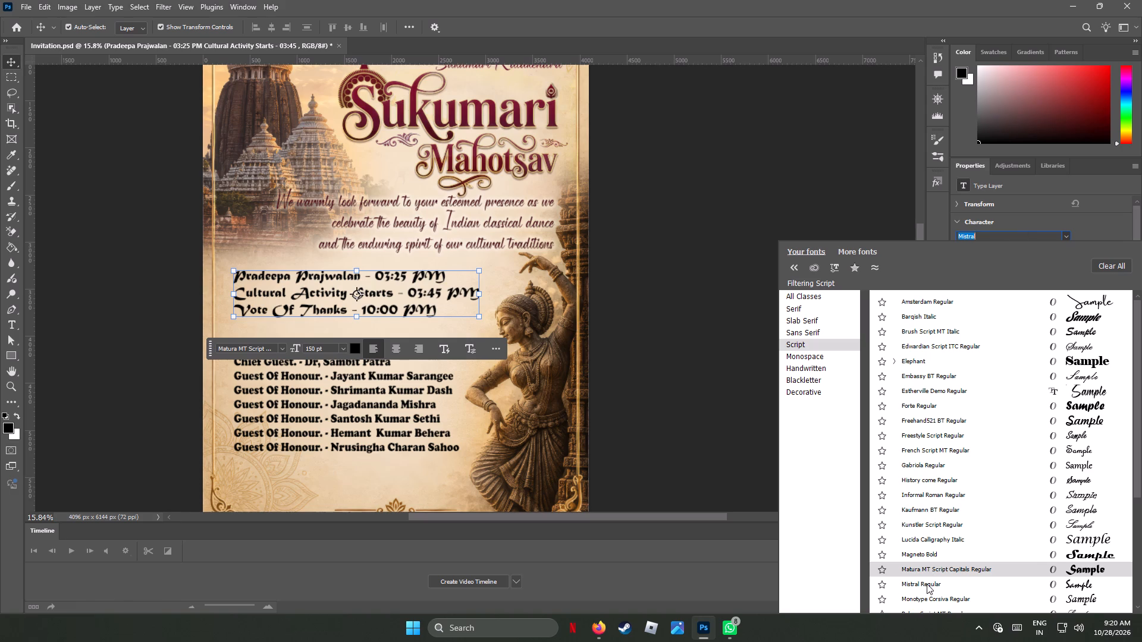
scroll(927, 584, "down", 11)
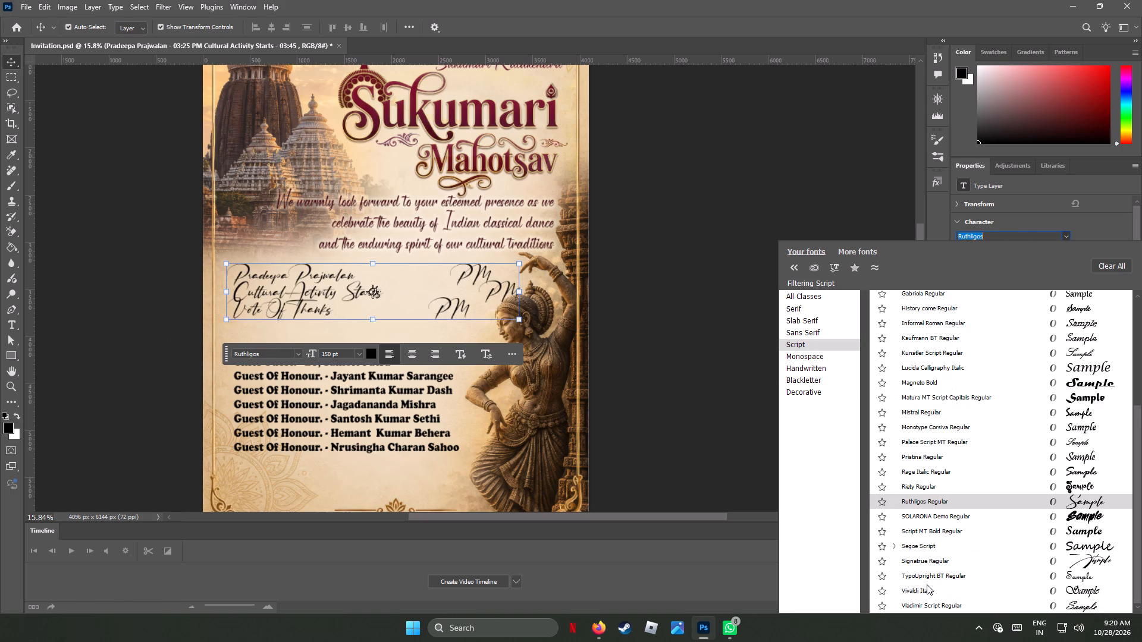
scroll(927, 584, "down", 3)
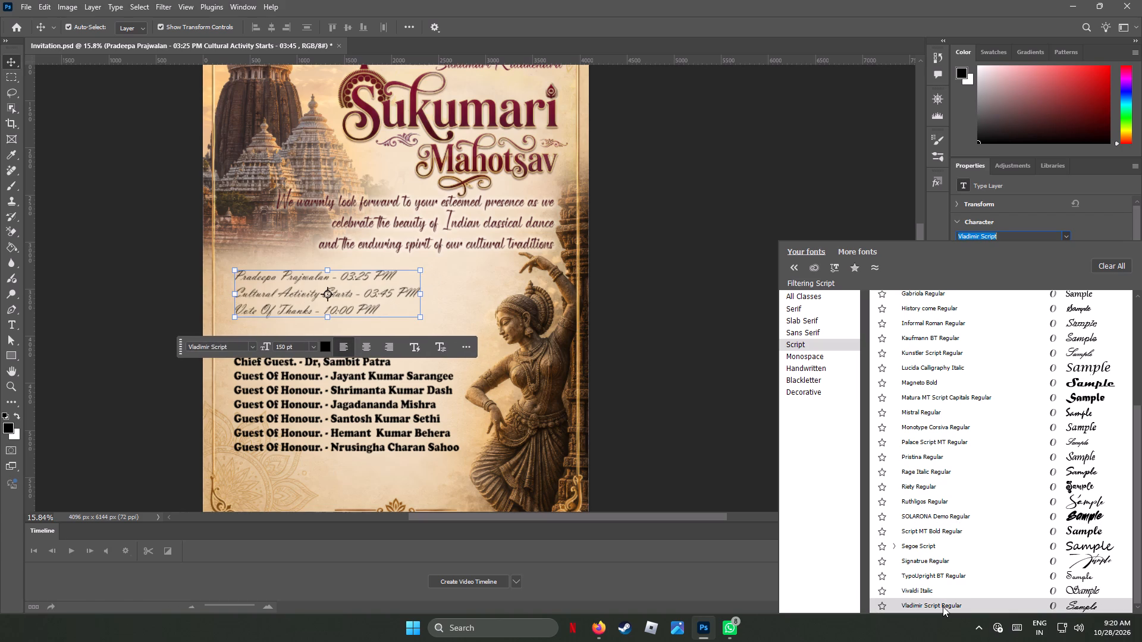
scroll(930, 454, "up", 13)
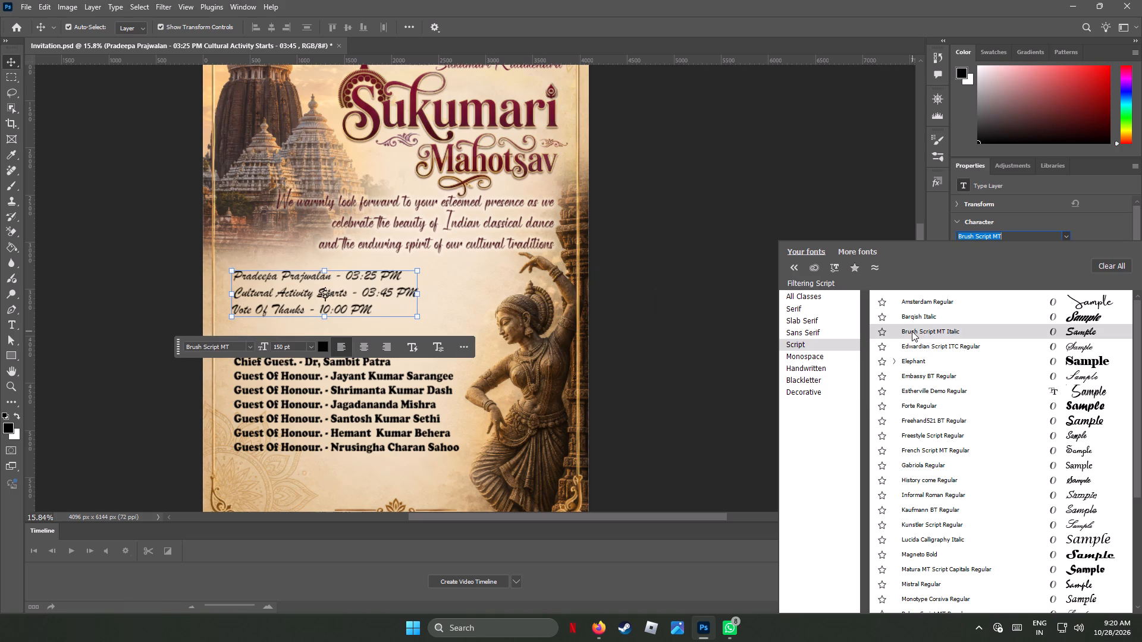
left_click(925, 408)
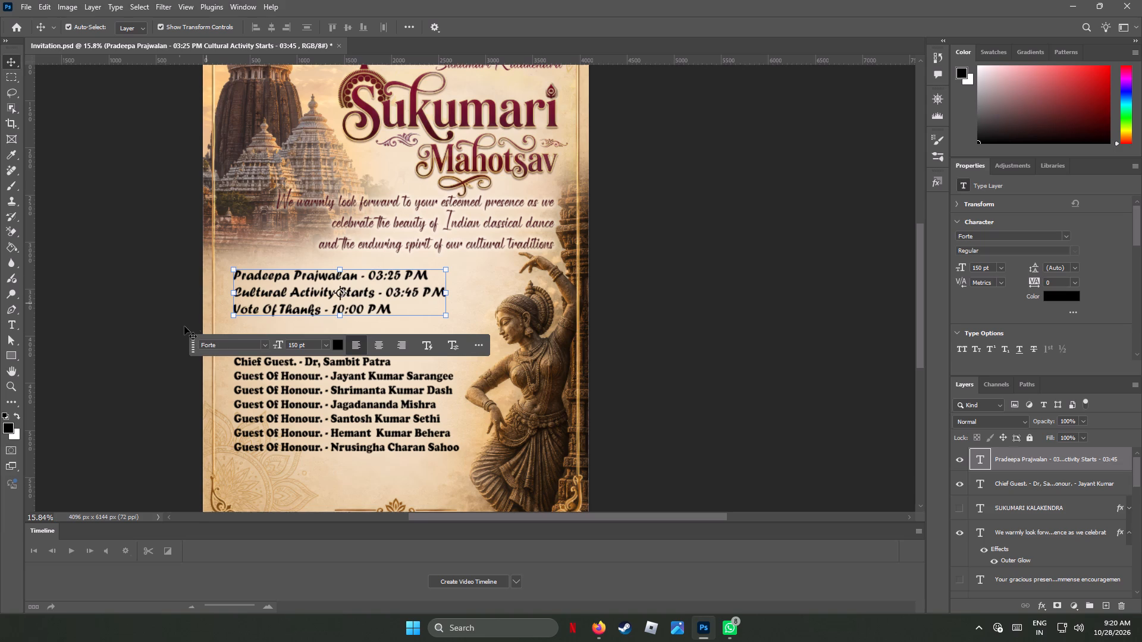
Recolour the schedule text to dark maroon #4d0d19, sampled from the Sukumari title lettering.
left_click(1063, 294)
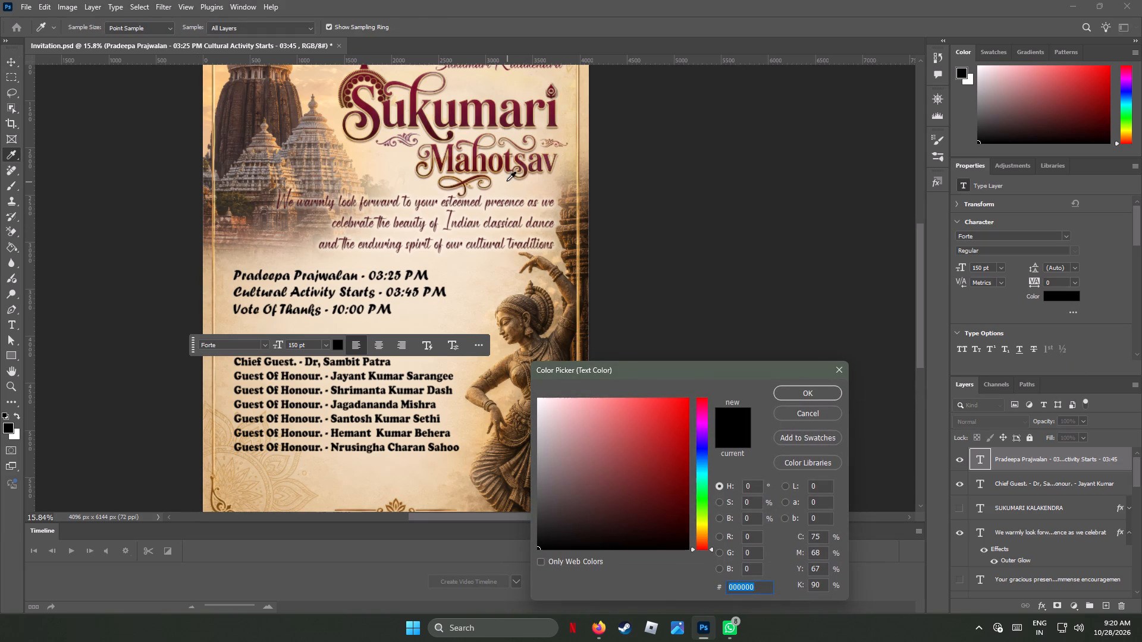
left_click(431, 132)
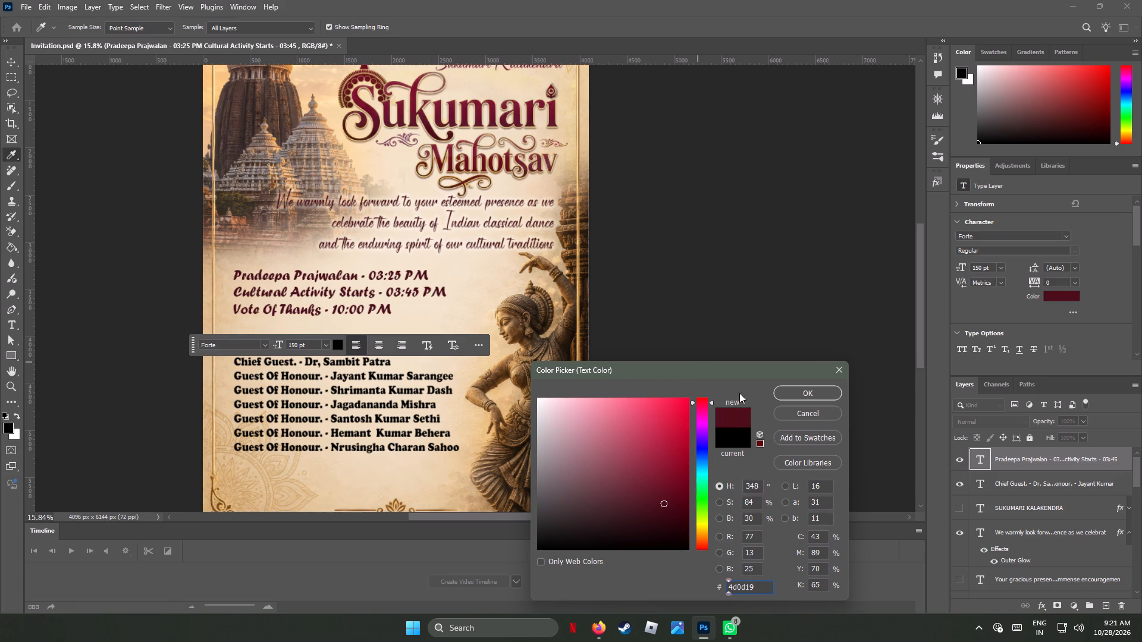
left_click(786, 393)
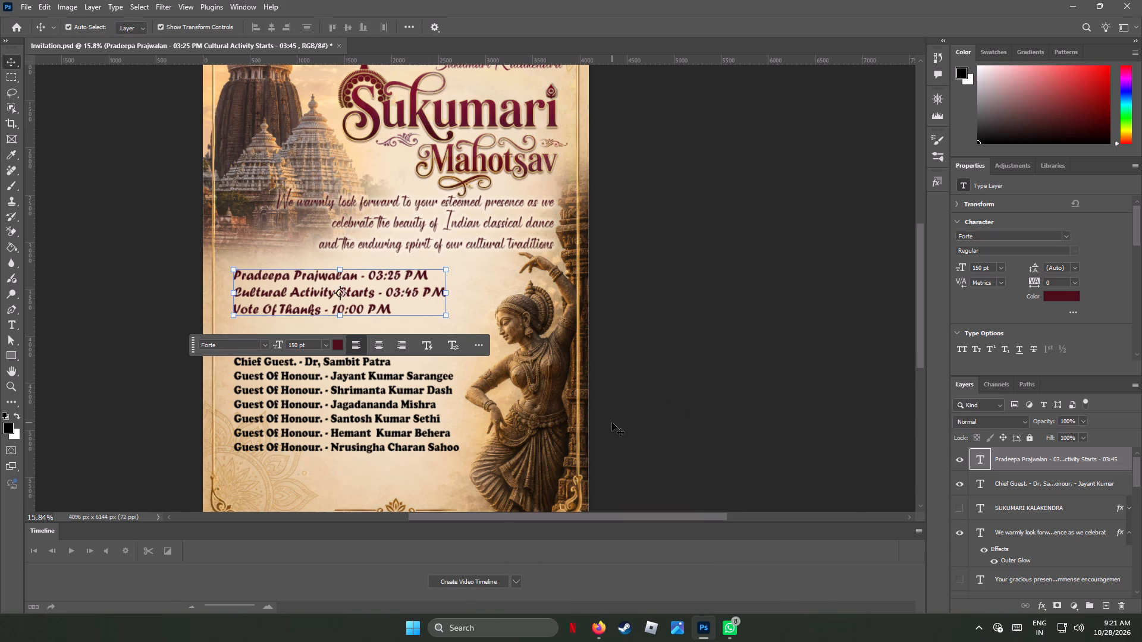
Stretch the schedule text horizontally to about 121% of its width towards the dancer statue, apply the transform and deselect the text.
left_click_drag(448, 292, 493, 294)
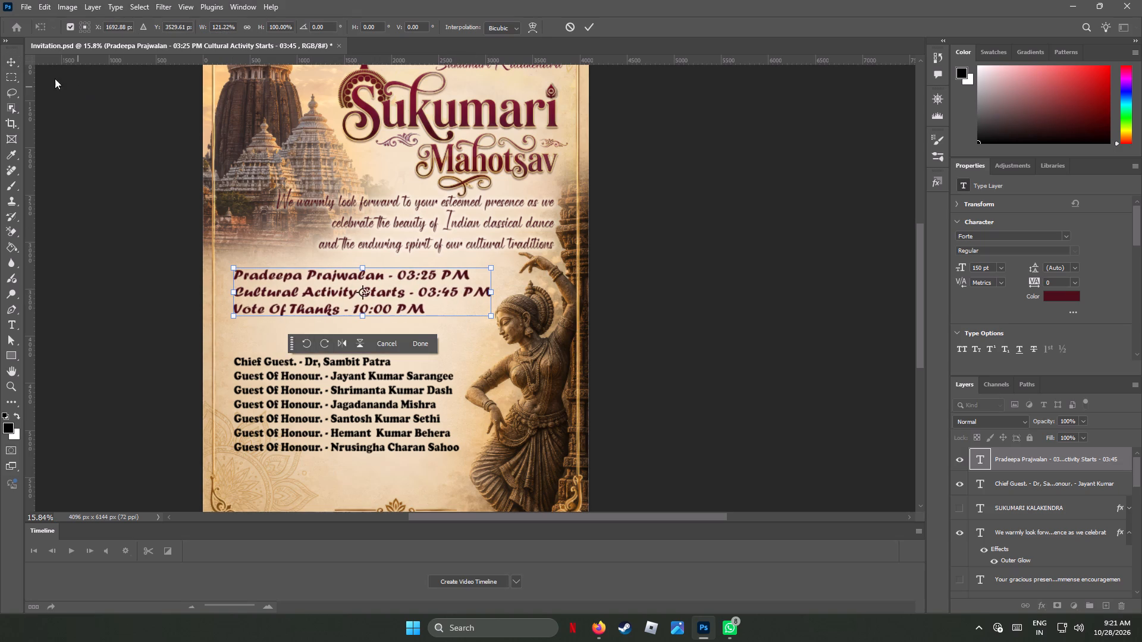
left_click(10, 61)
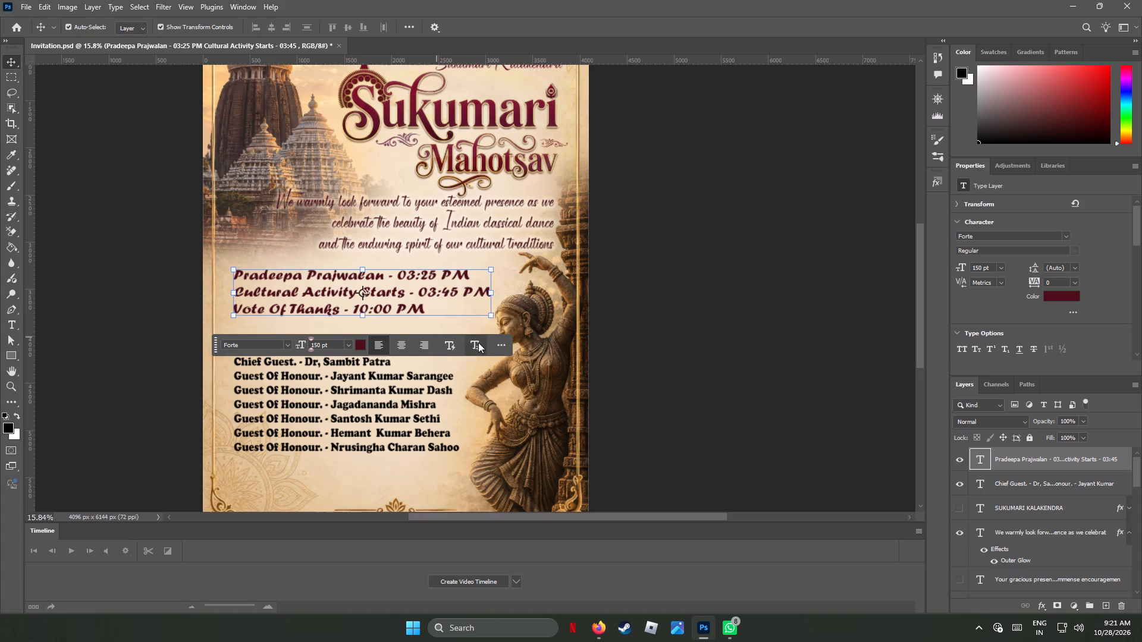
left_click(478, 342)
left_click(614, 276)
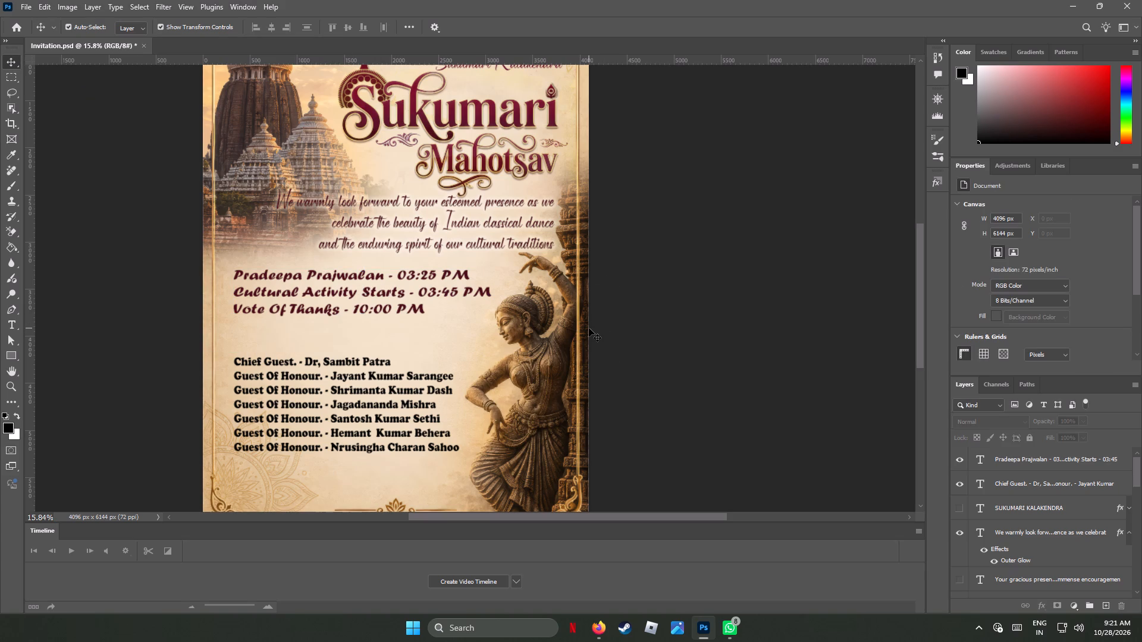
Nudge the schedule text slightly down and a little to the left, below the closing paragraph.
scroll(589, 328, "up", 8)
scroll(589, 328, "down", 7)
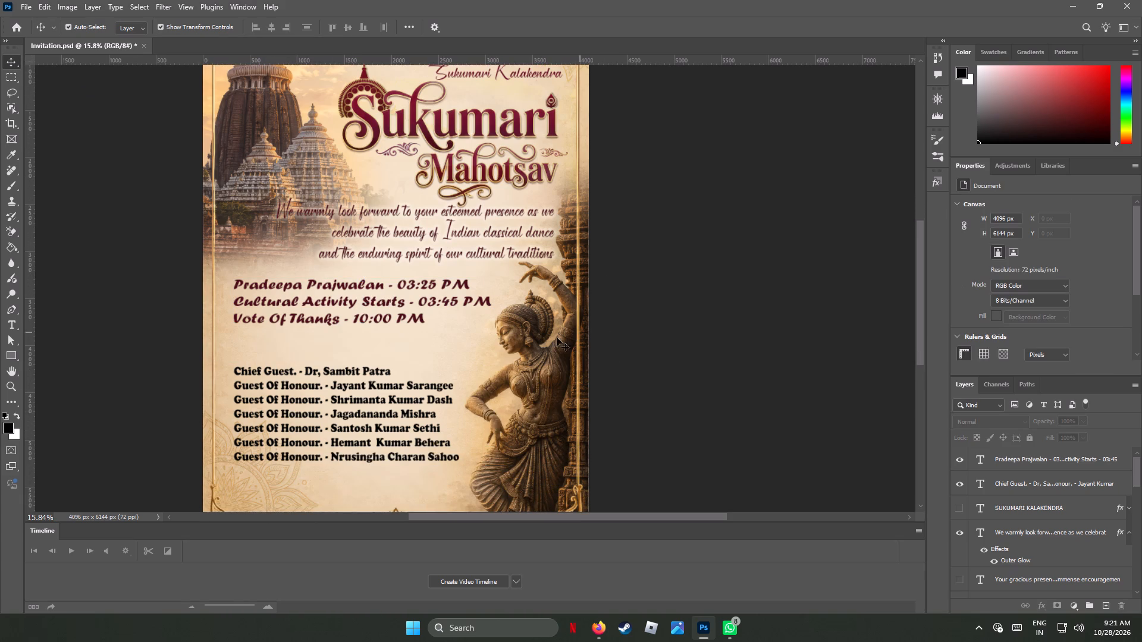
left_click(349, 304)
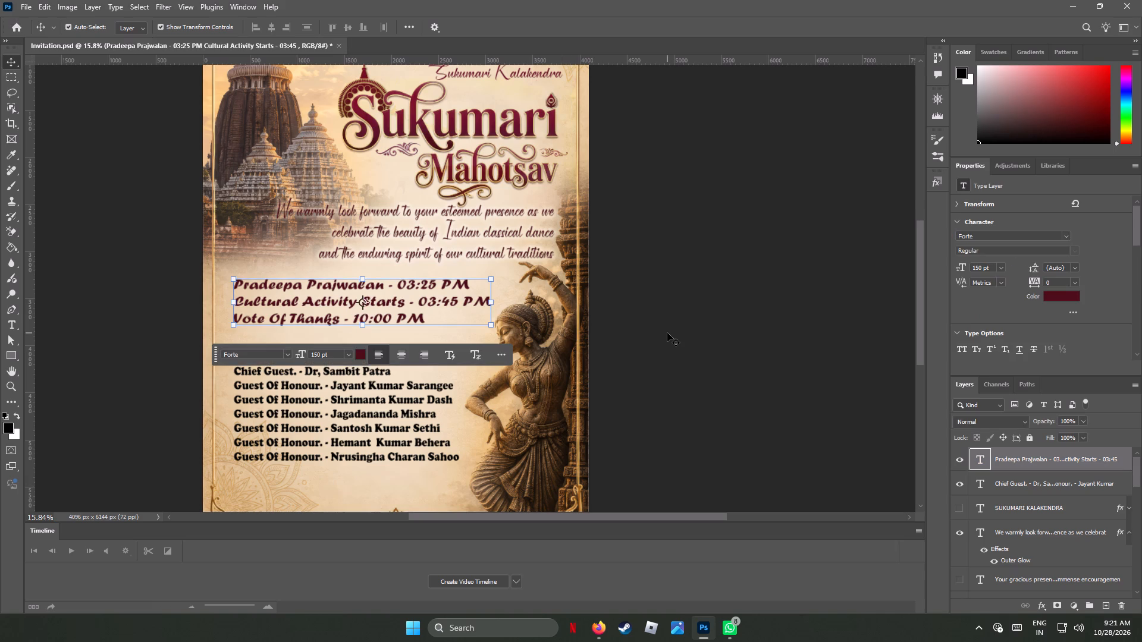
key("Down")
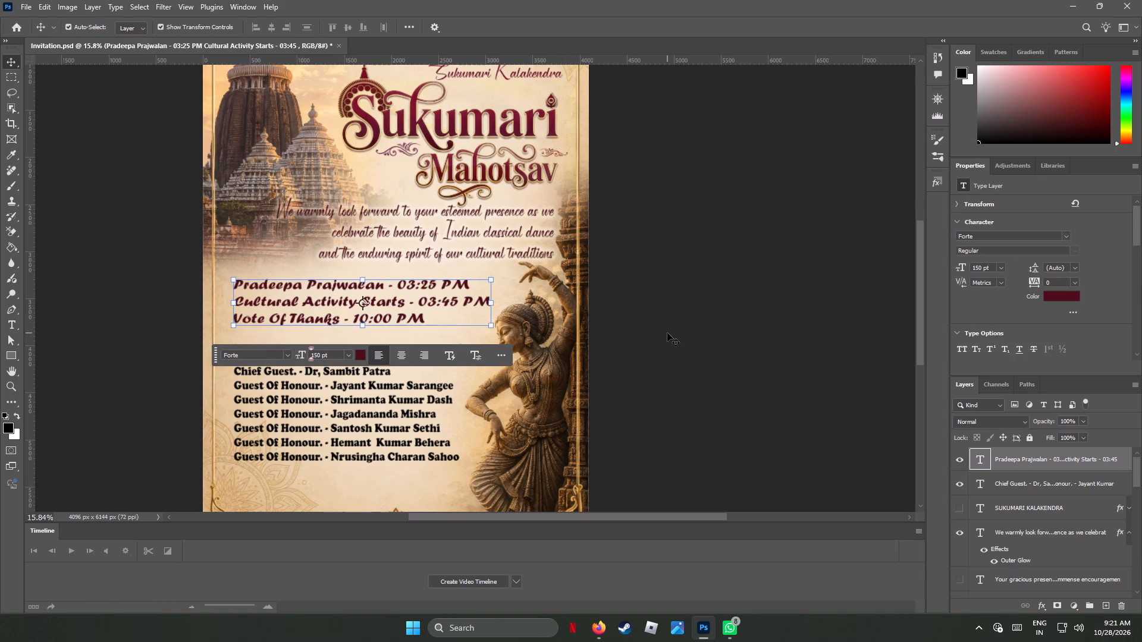
key("Down")
key("Down")
key("Down")
key("Down")
key("Down")
key("Down")
key("Left")
key("Left")
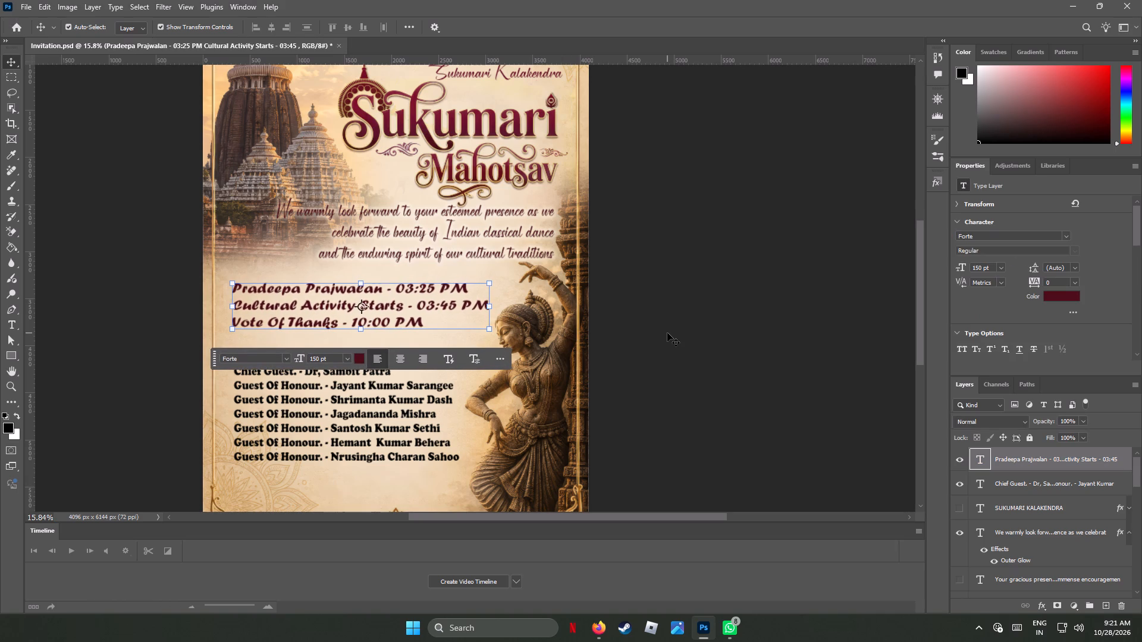
Nudge the three-line schedule text further left, closer to the invitation's left border line.
key("Left")
key("Left")
key("Left")
key("Left")
key("Left")
key("Left")
key("Left")
key("Left")
key("Left")
key("Left")
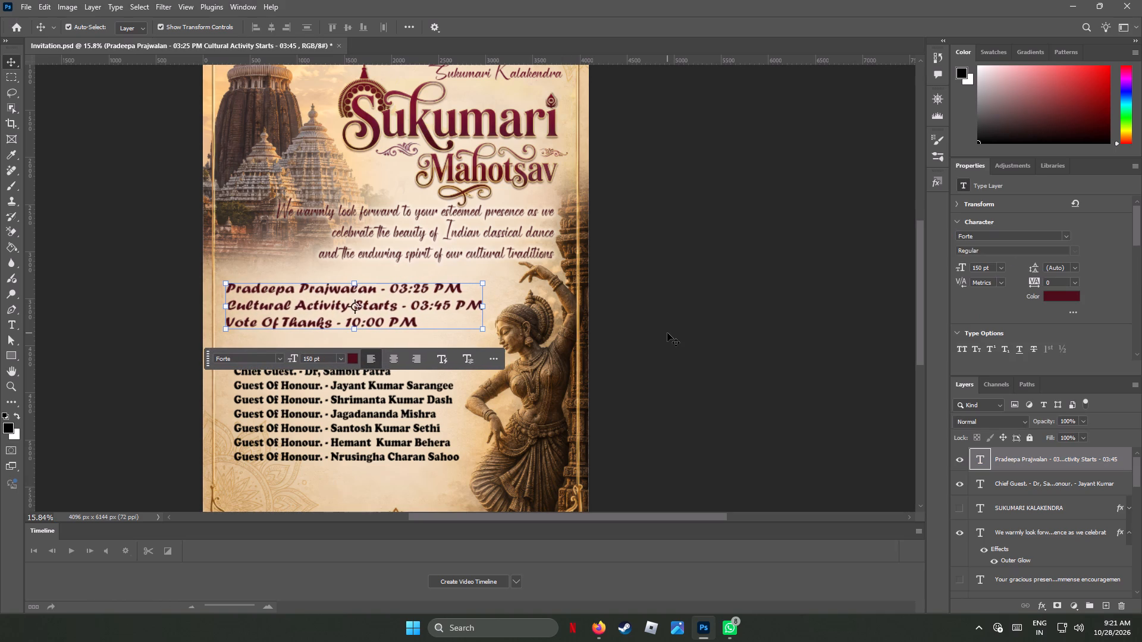
Examine the invitation from the opening paragraph down to the guest list to judge the schedule text's placement.
scroll(671, 279, "up", 3)
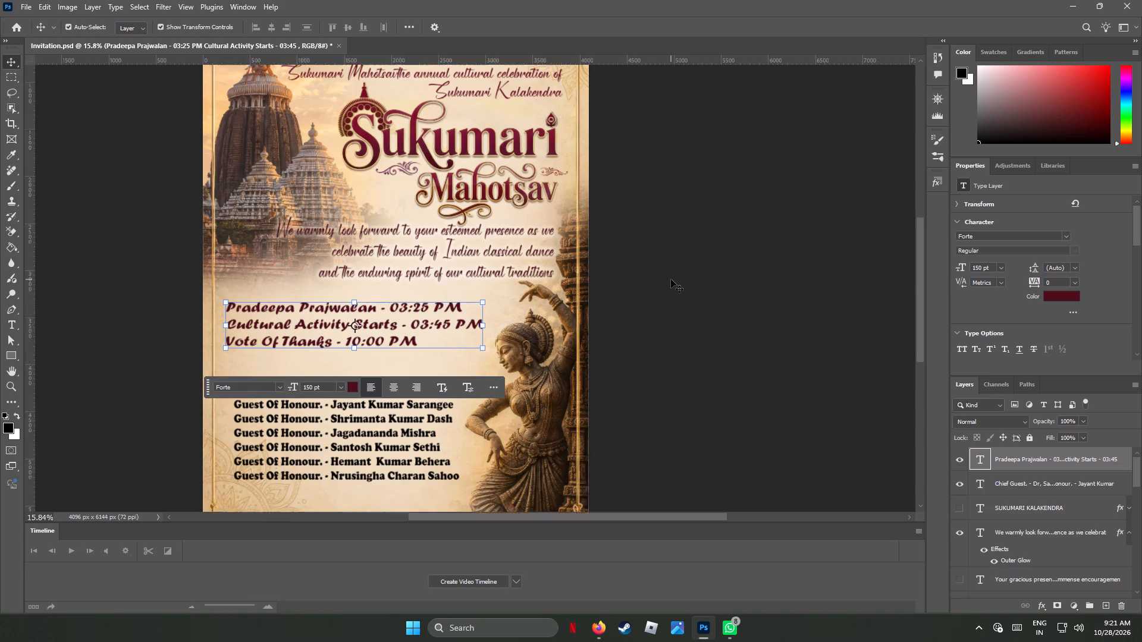
scroll(671, 279, "up", 8)
scroll(674, 278, "down", 4)
scroll(674, 278, "up", 1)
scroll(674, 278, "down", 4)
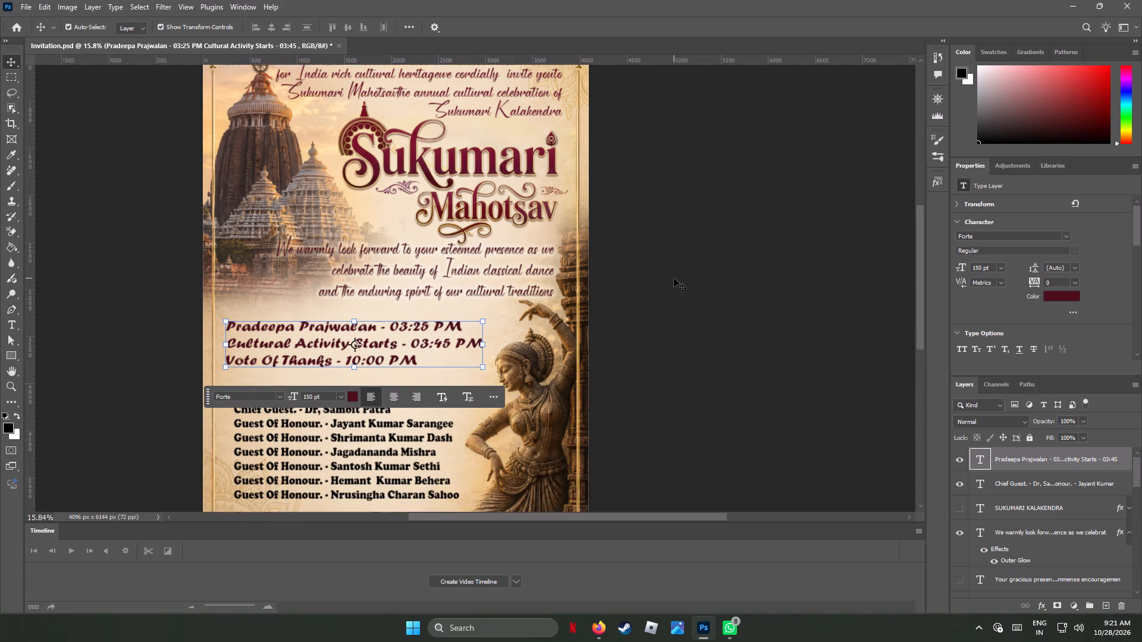
scroll(674, 278, "down", 6)
scroll(674, 278, "up", 3)
scroll(674, 278, "down", 1)
scroll(674, 278, "up", 11)
scroll(674, 278, "down", 2)
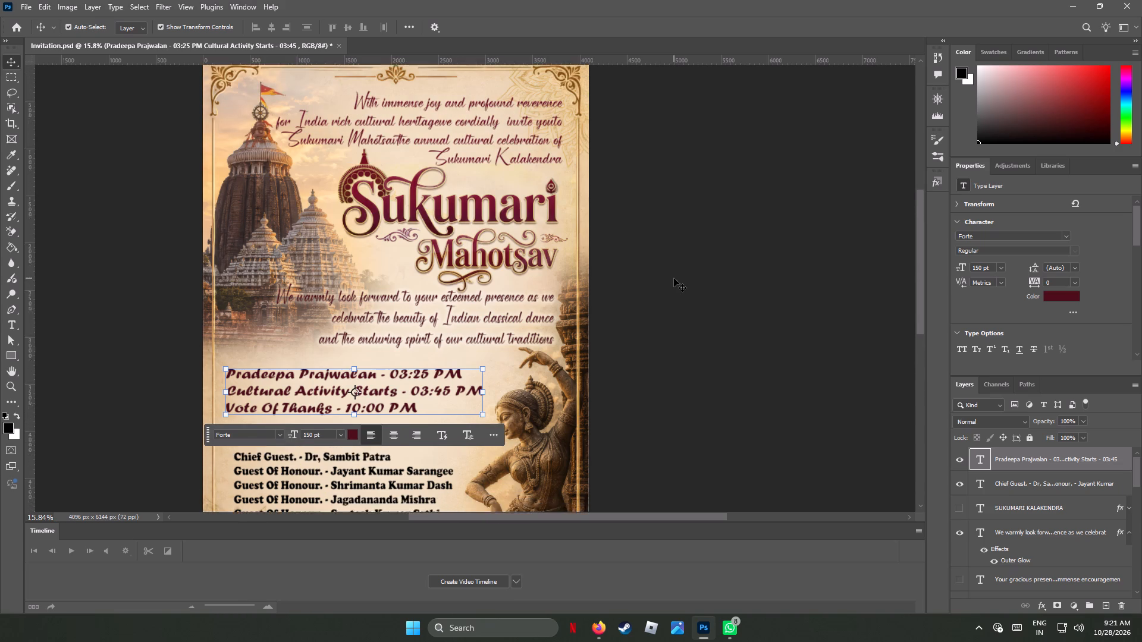
scroll(674, 278, "down", 7)
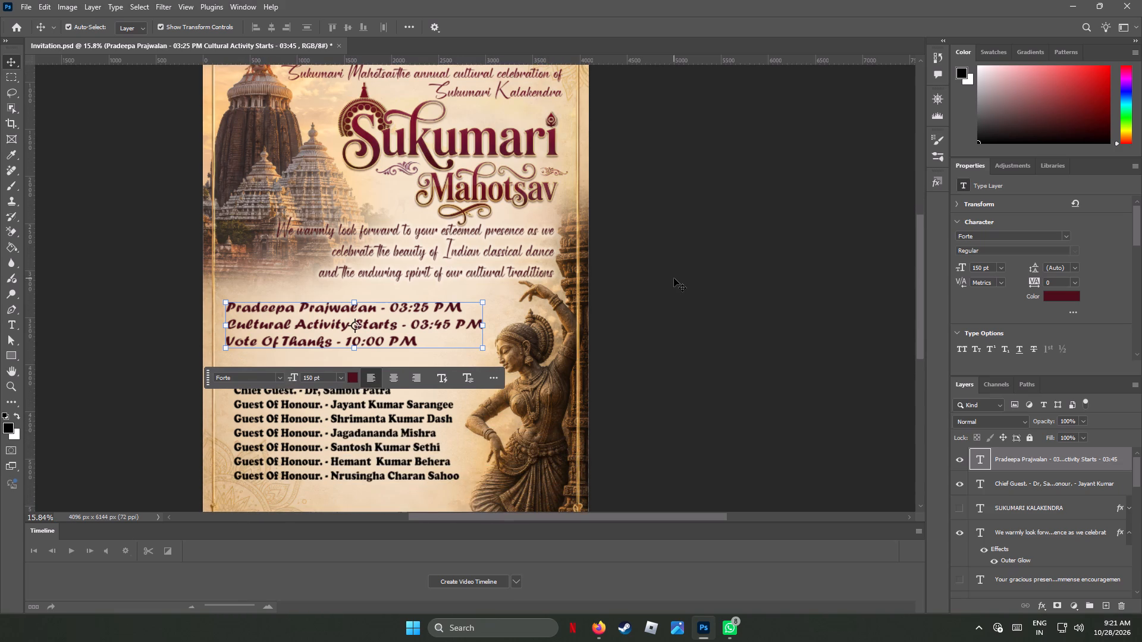
scroll(674, 278, "up", 1)
scroll(674, 278, "down", 7)
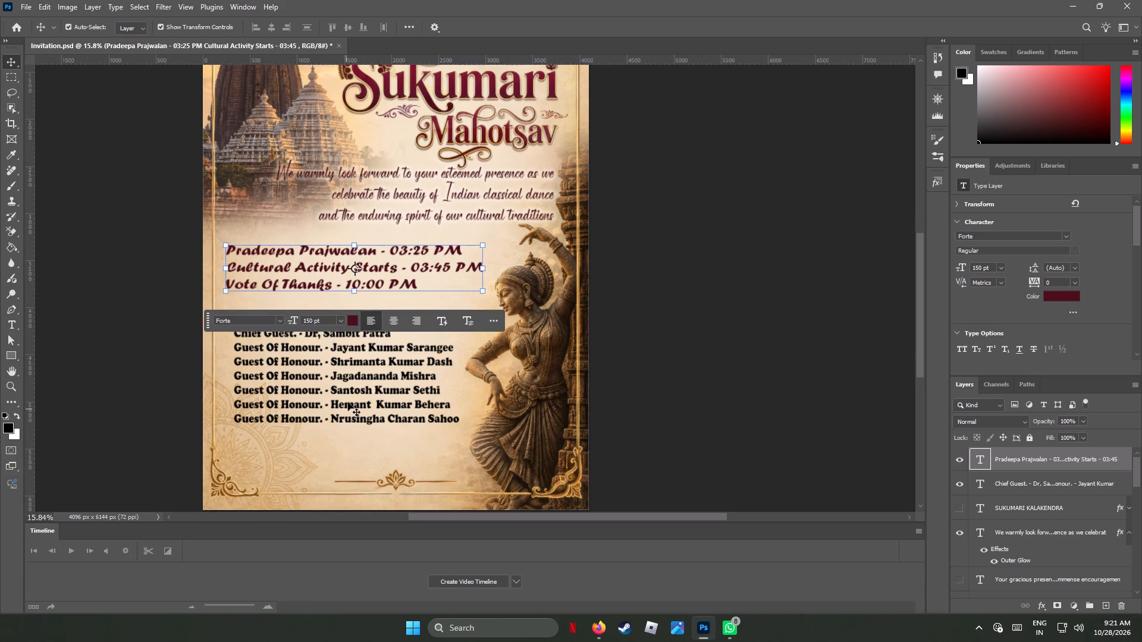
Nudge the guest list text left until its left edge lines up with the schedule text above it.
left_click(356, 376)
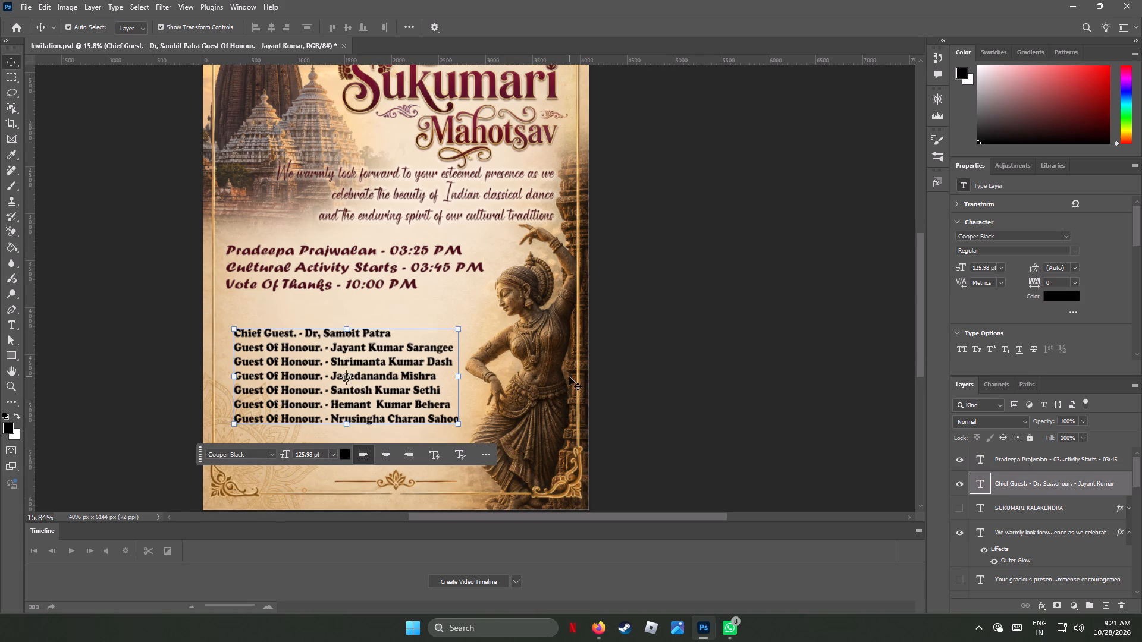
key("Left")
key("Left")
key("Left")
key("Left")
key("Left")
key("Left")
key("Left")
key("Left")
key("Left")
key("Left")
key("Left")
key("Left")
key("Left")
key("Left")
key("Left")
key("Left")
key("Left")
key("Left")
key("Left")
key("Left")
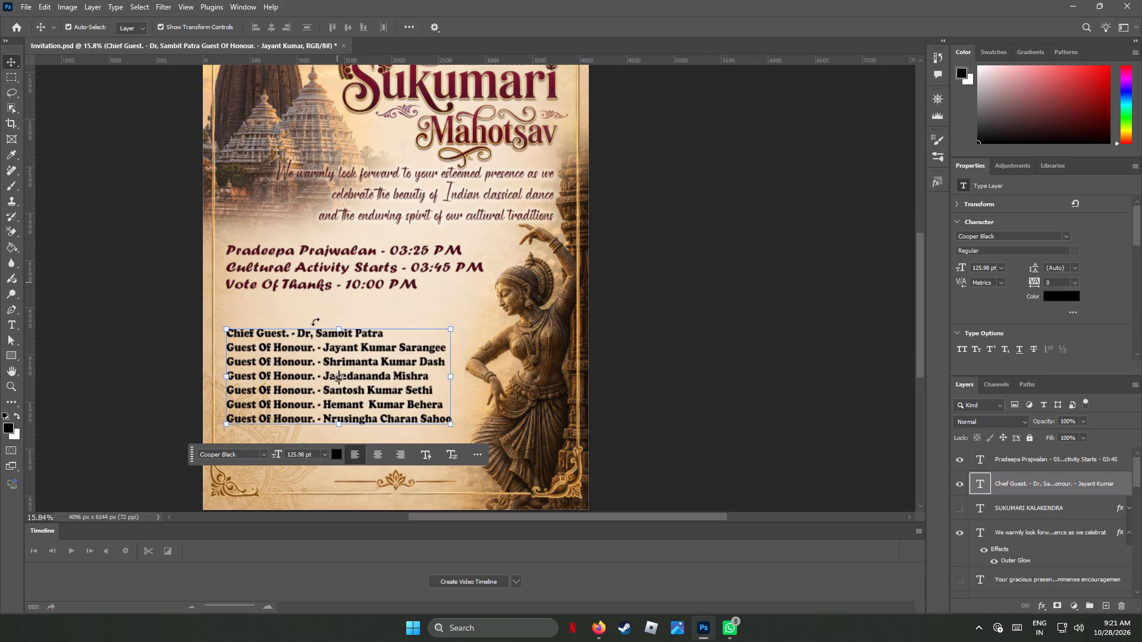
Move the guest list straight up to sit just below the "Vote Of Thanks" line, keeping its left alignment, and deselect it.
left_click_drag(291, 361, 296, 360)
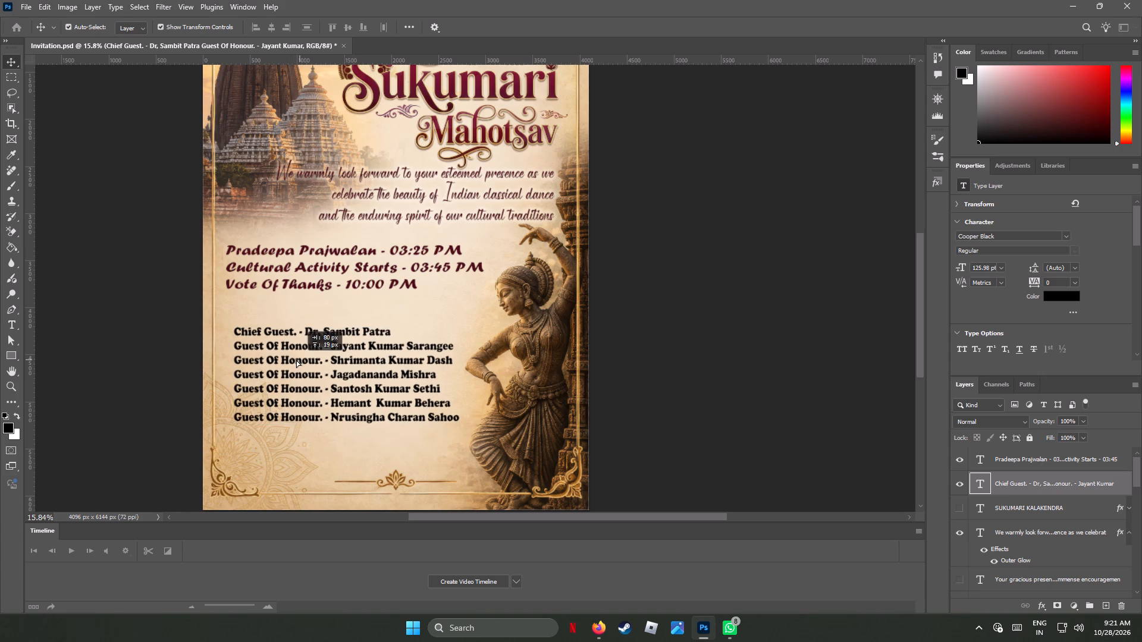
left_click_drag(296, 360, 290, 319)
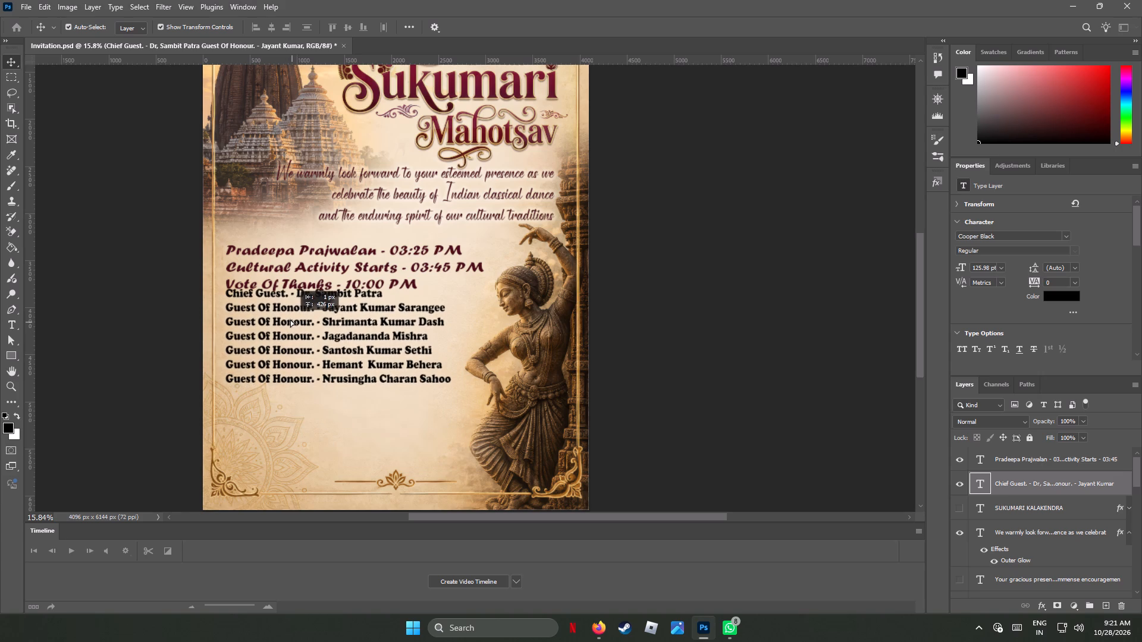
left_click_drag(290, 319, 292, 329)
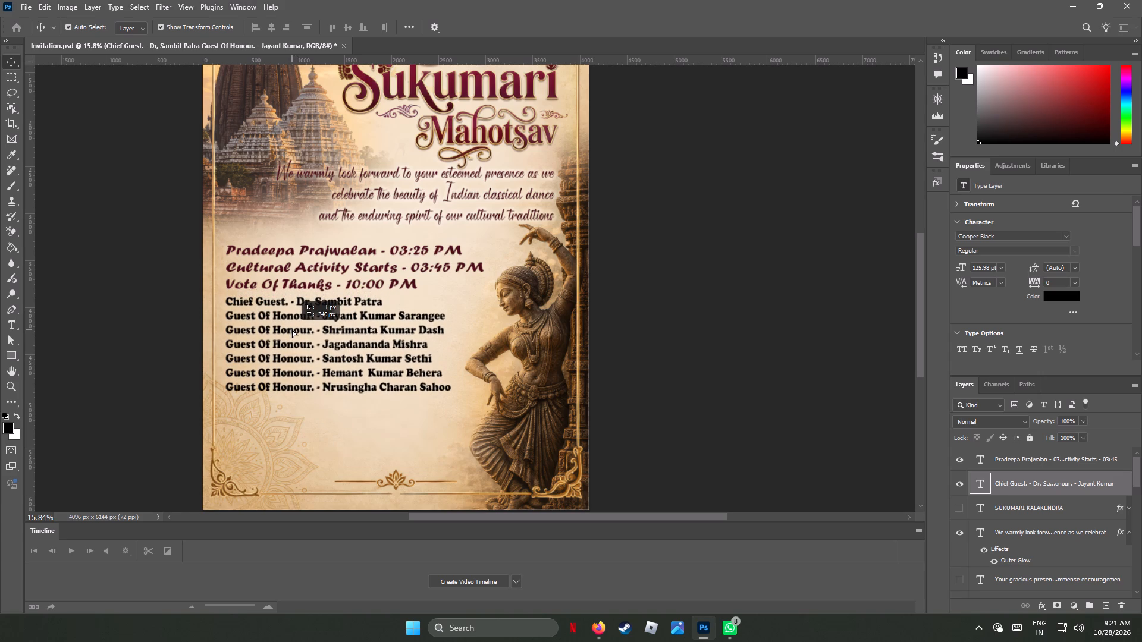
left_click_drag(292, 329, 292, 331)
left_click(641, 234)
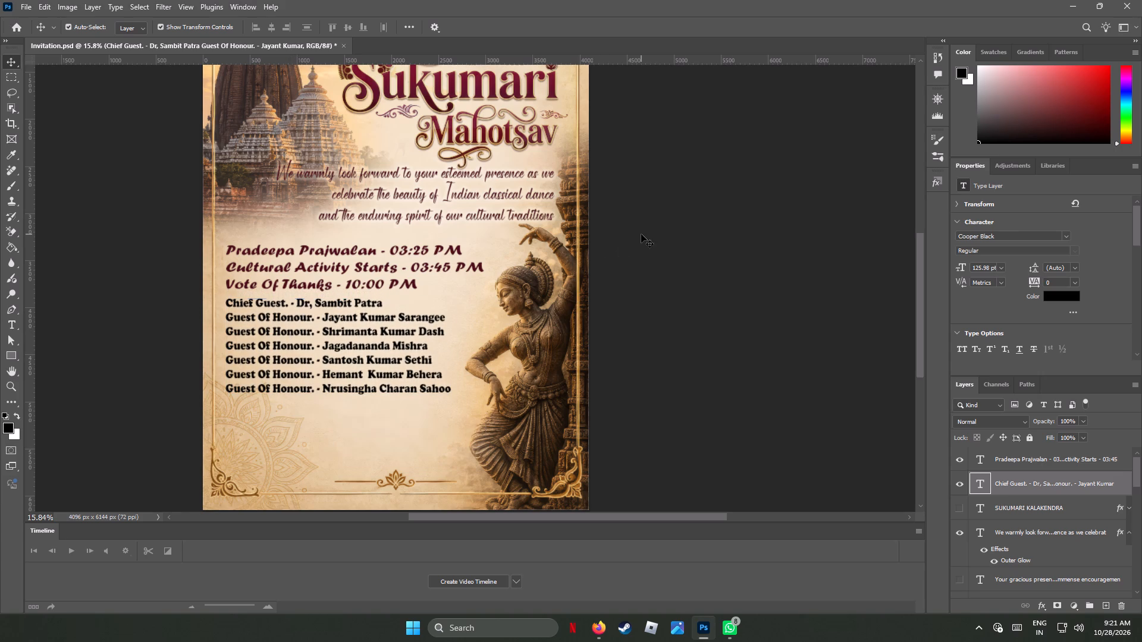
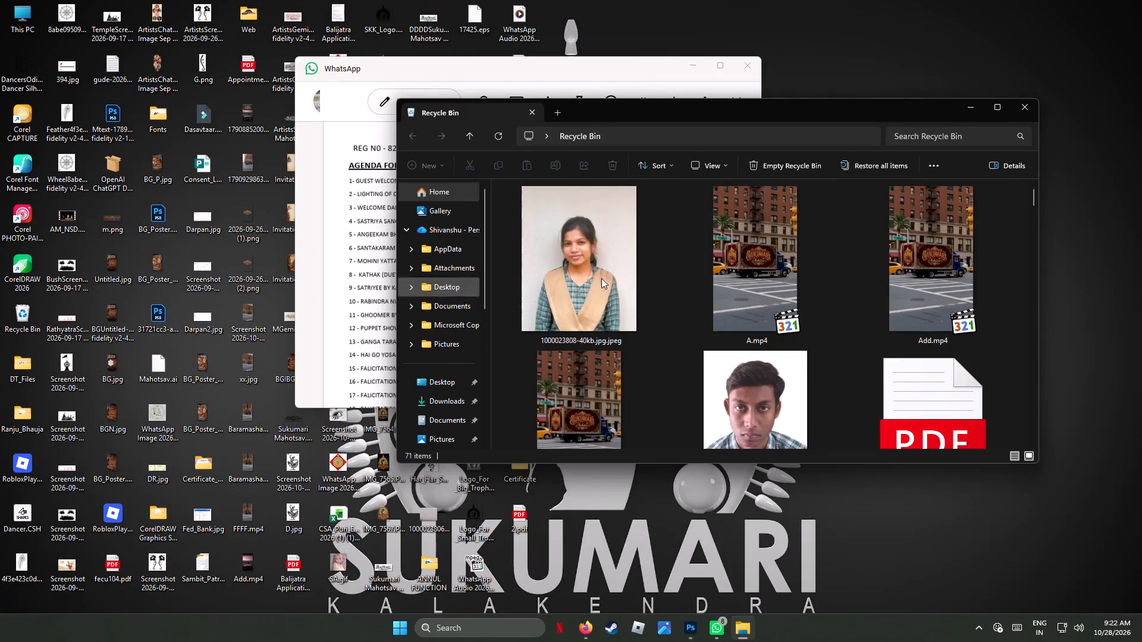
Examine the deleted files in the Recycle Bin, switching the display to medium icons.
scroll(743, 309, "down", 16)
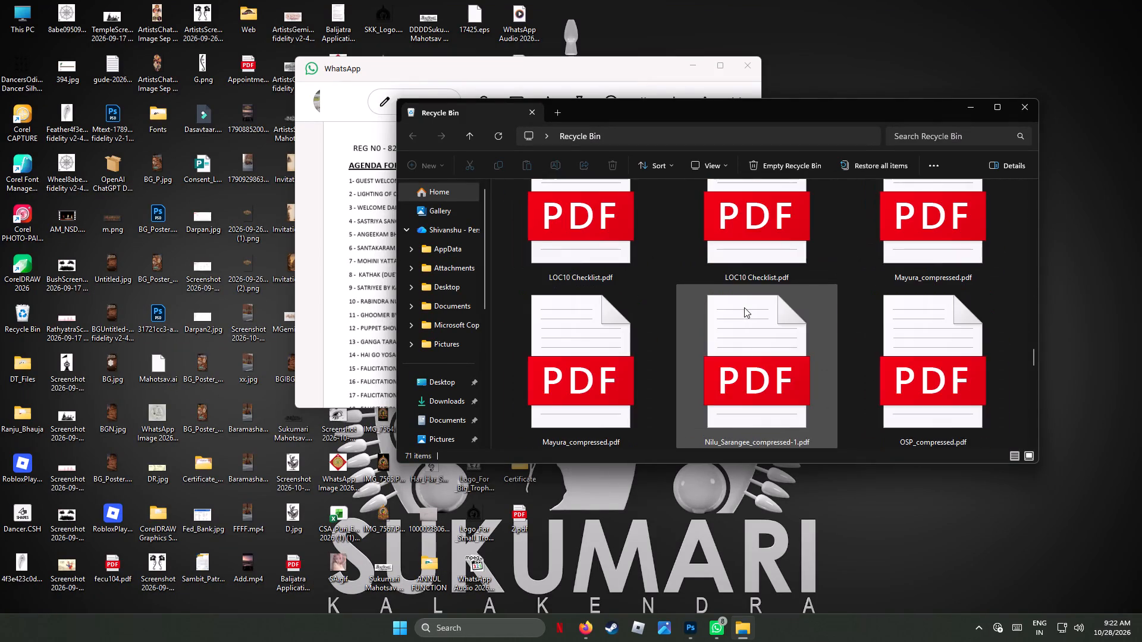
scroll(744, 307, "down", 8)
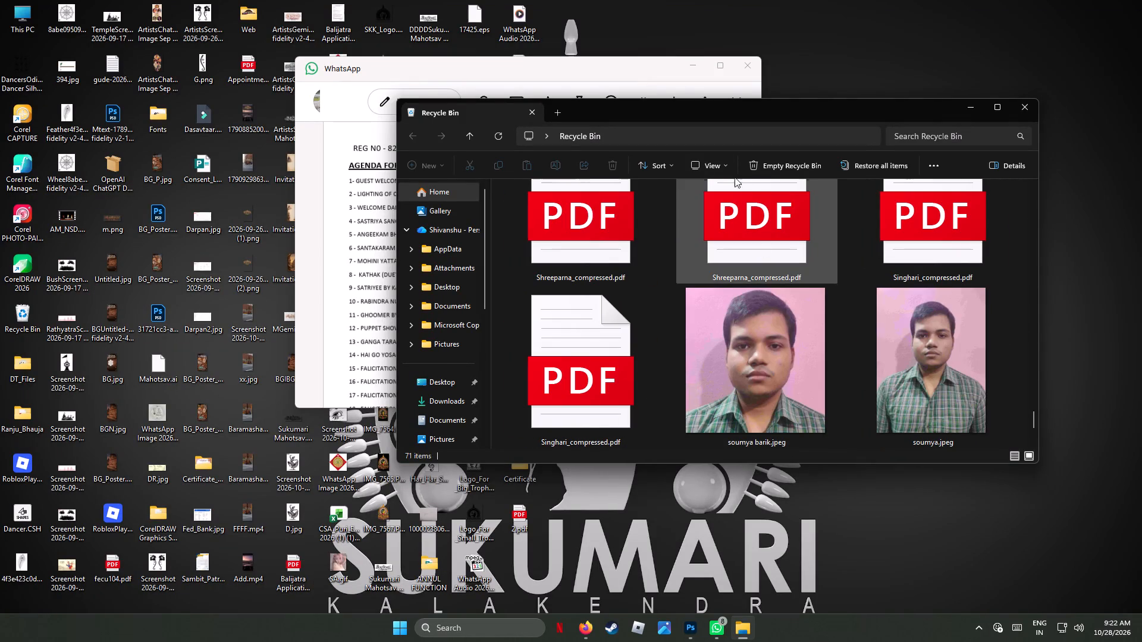
left_click(721, 166)
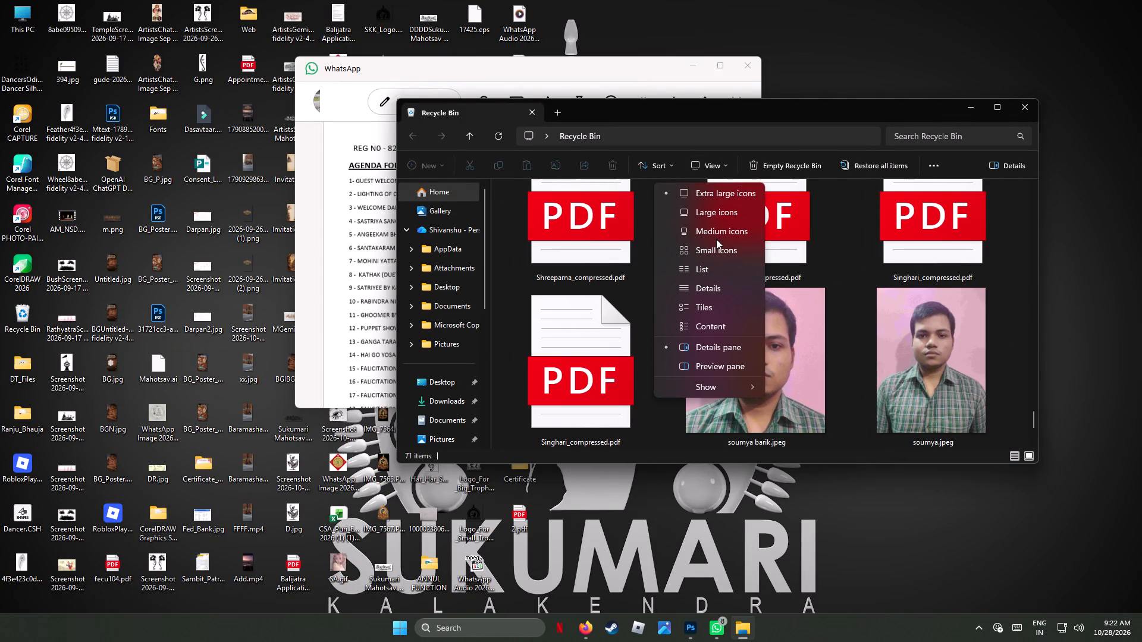
left_click(720, 232)
scroll(929, 394, "up", 2)
scroll(929, 394, "down", 1)
scroll(929, 394, "up", 1)
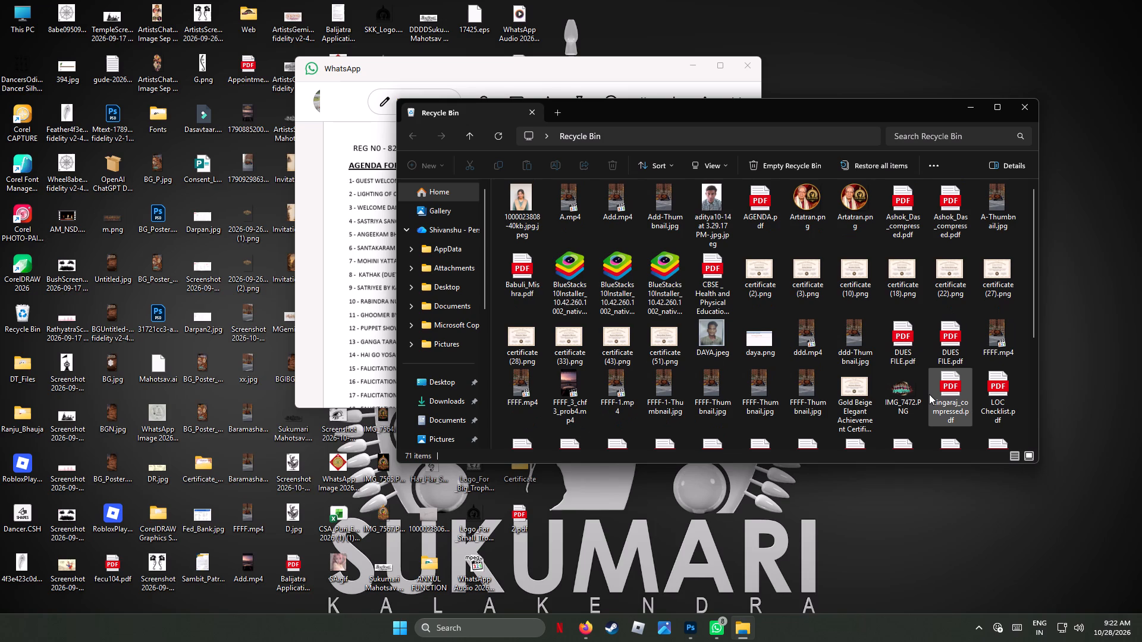
scroll(929, 394, "up", 10)
scroll(929, 394, "down", 5)
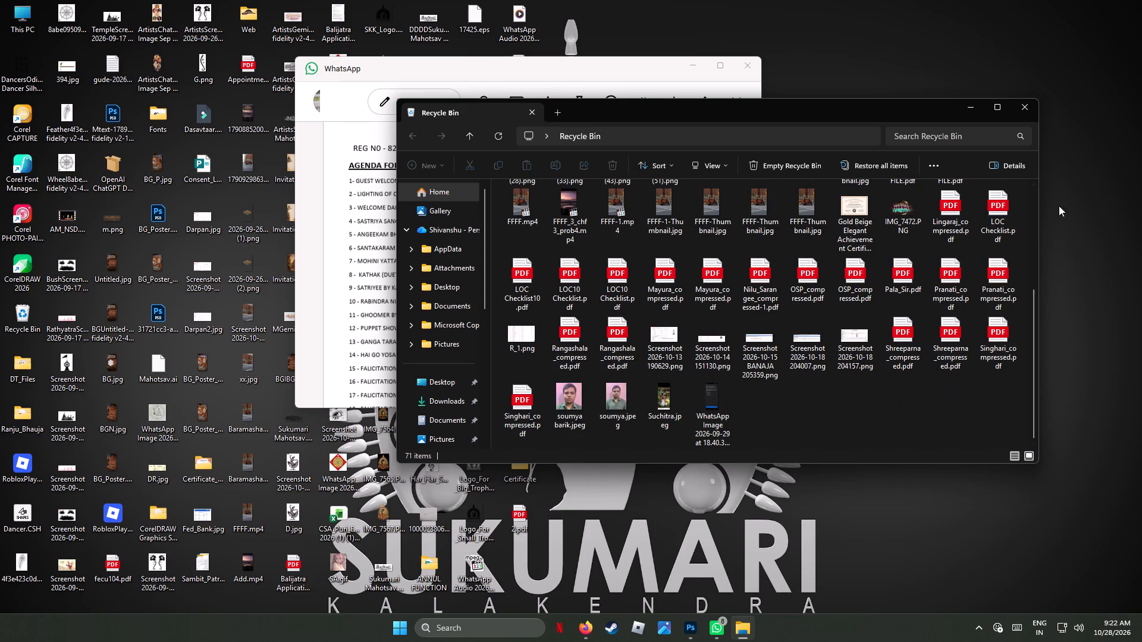
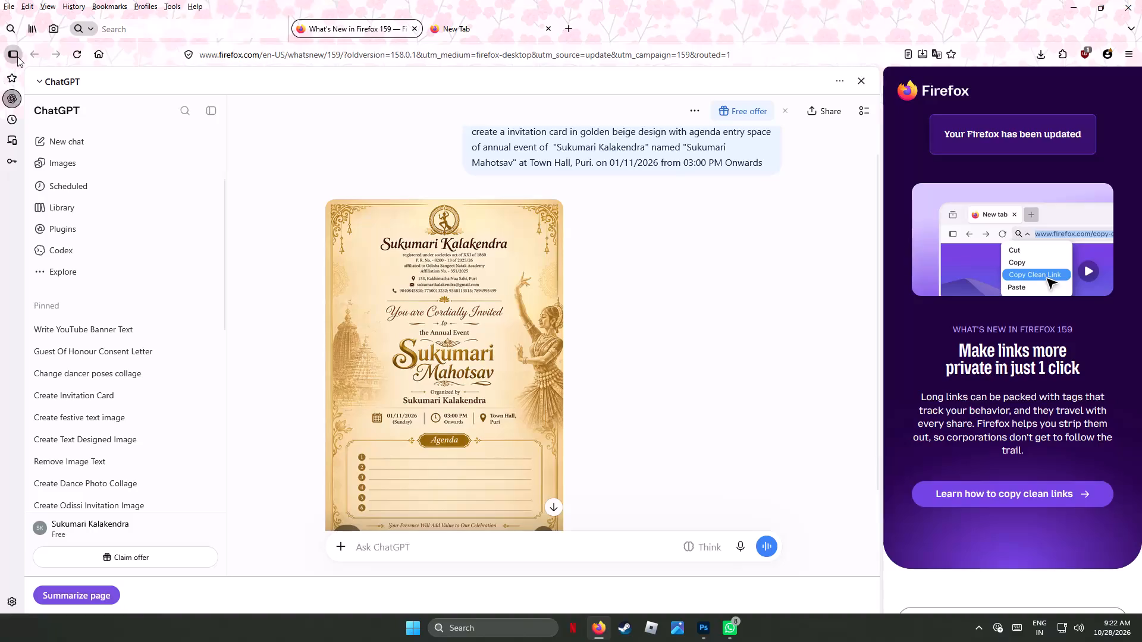
Close the ChatGPT sidebar and start a web search beginning with "ima" in the empty new tab.
left_click(17, 56)
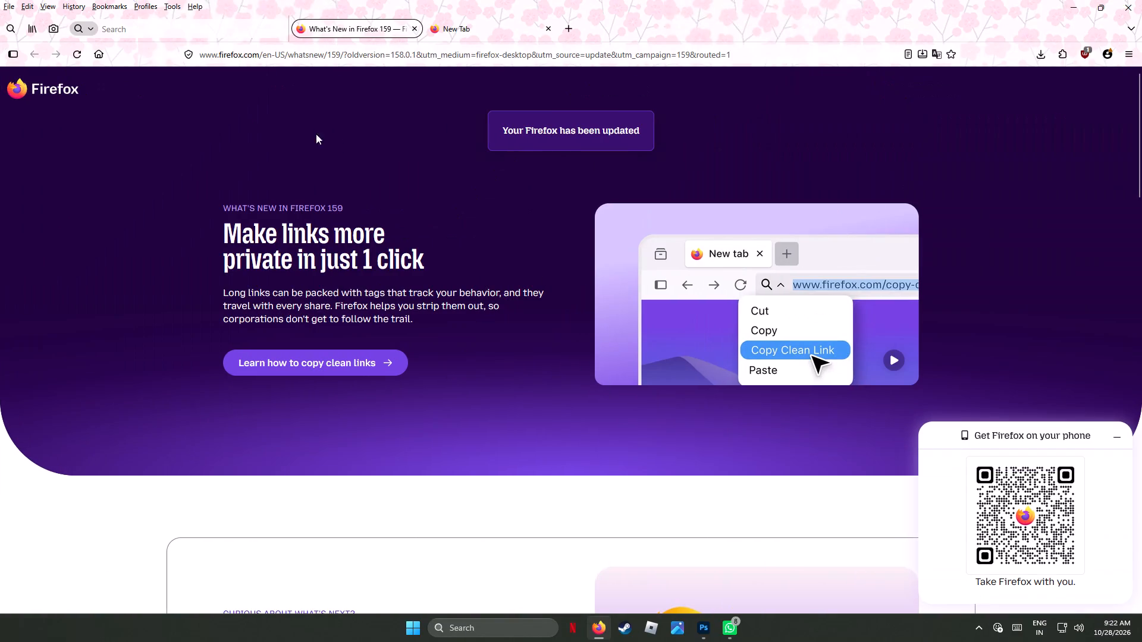
left_click(460, 32)
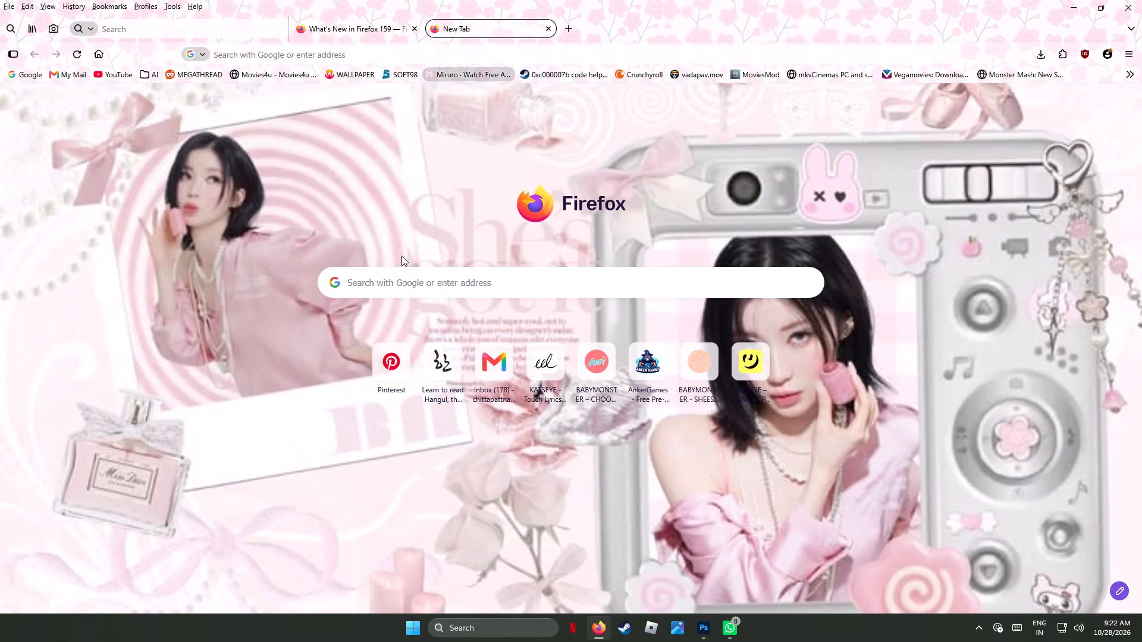
left_click(381, 281)
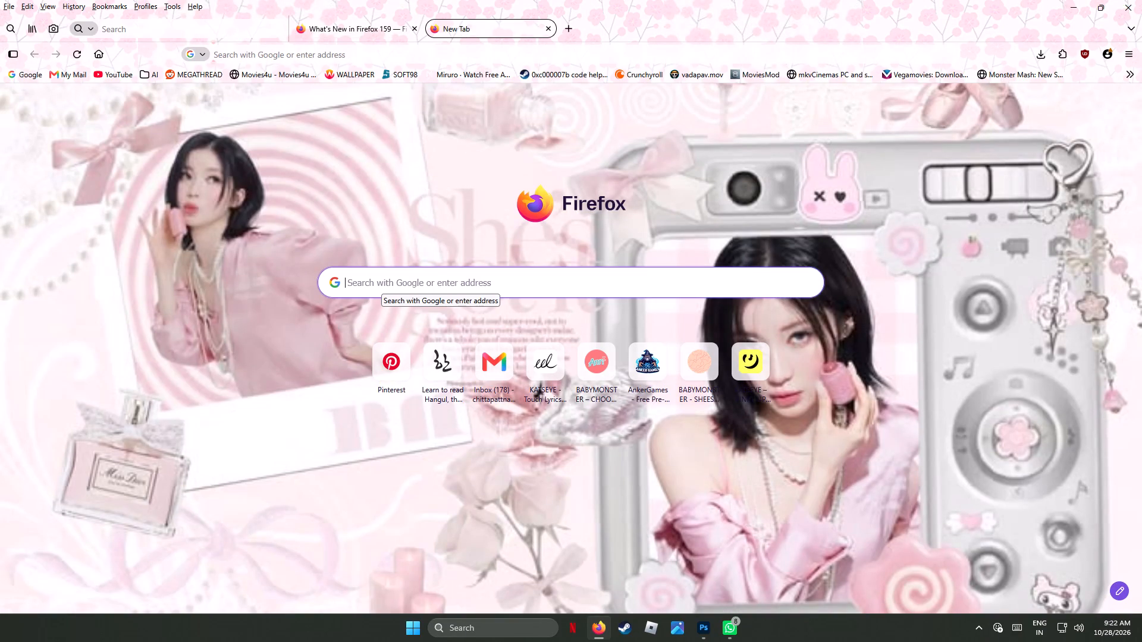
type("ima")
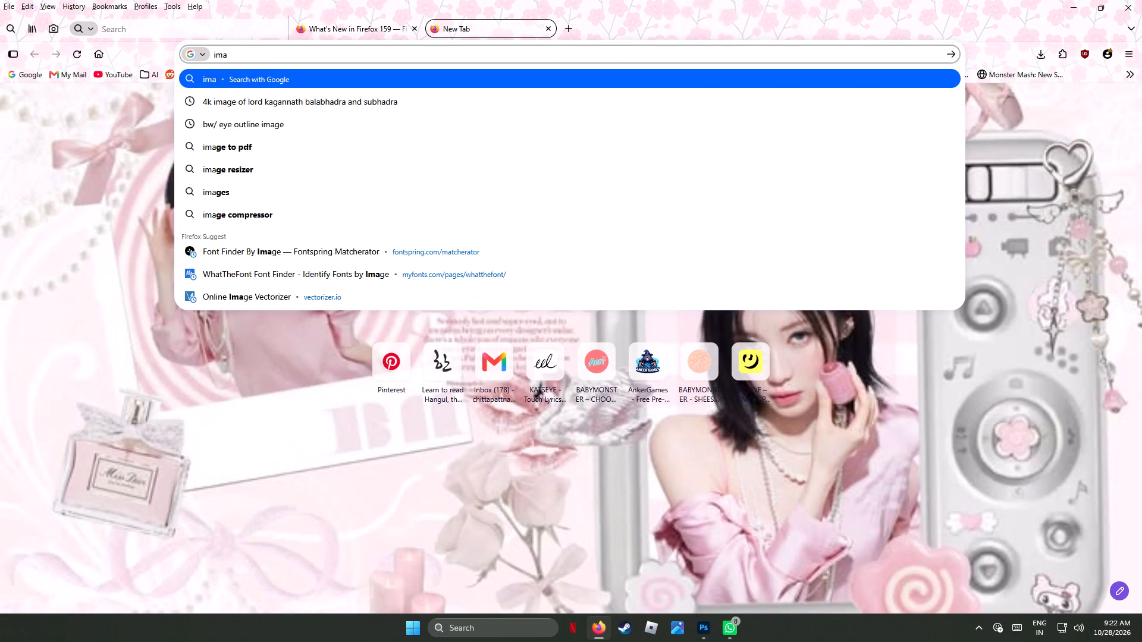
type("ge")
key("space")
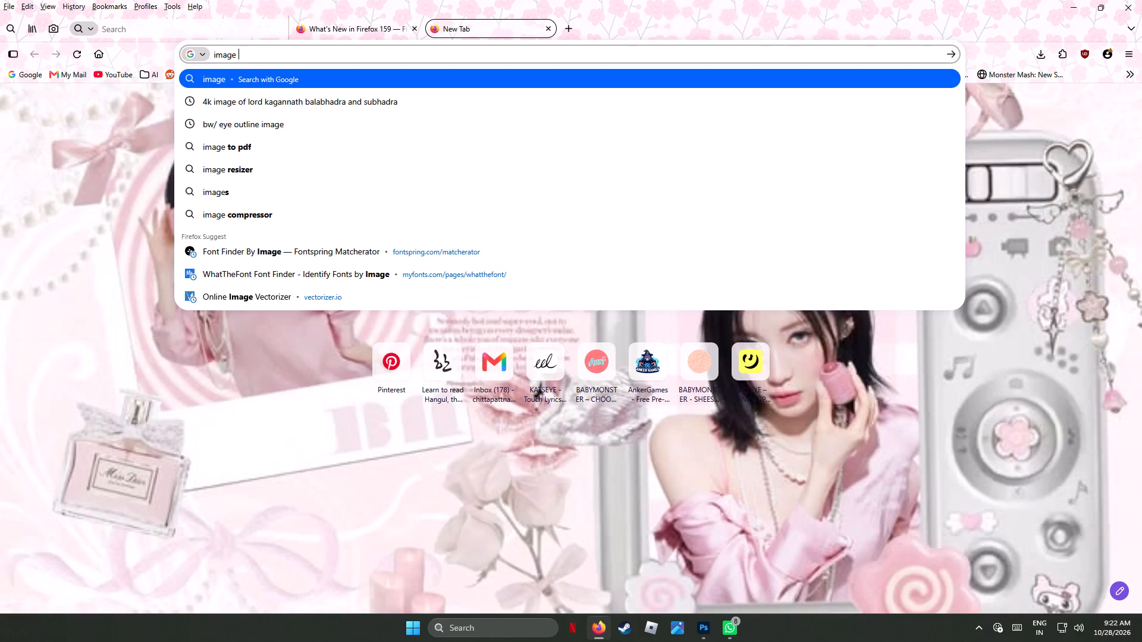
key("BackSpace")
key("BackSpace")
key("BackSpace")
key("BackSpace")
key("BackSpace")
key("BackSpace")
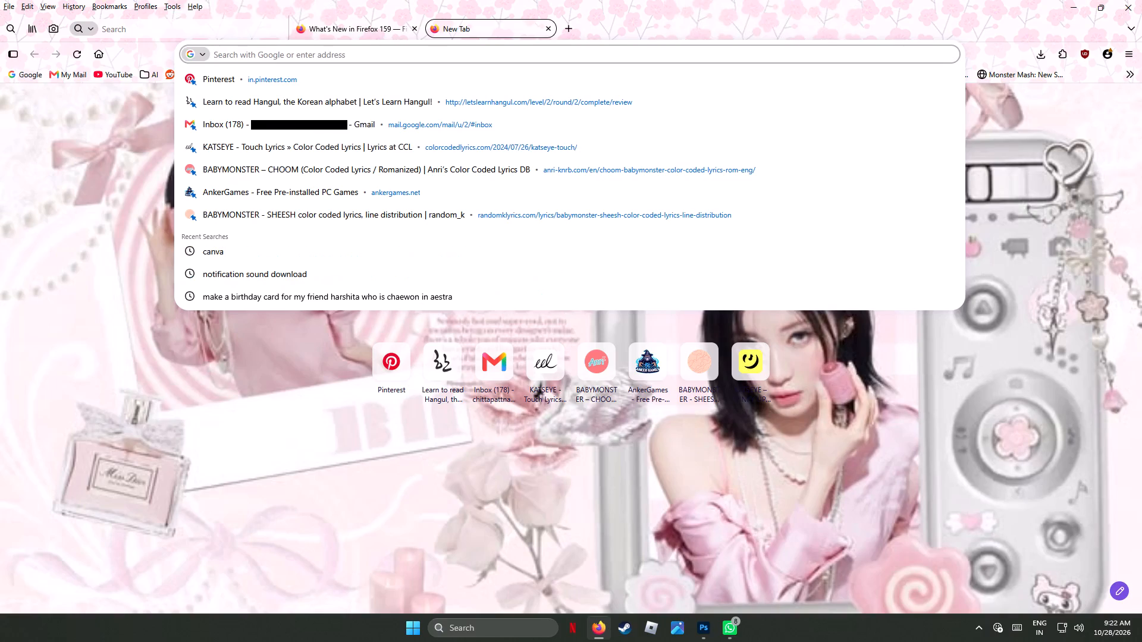
Search the web for "calender icon png" and show the image results.
type("calender")
key("space")
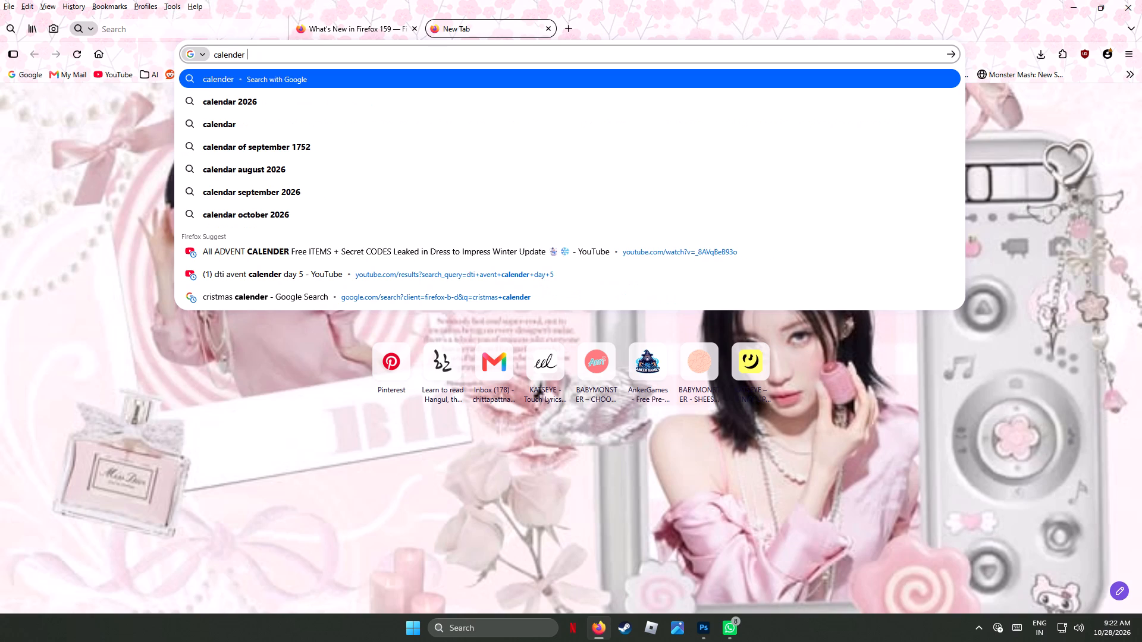
type("icon")
key("space")
type("png")
key("Return")
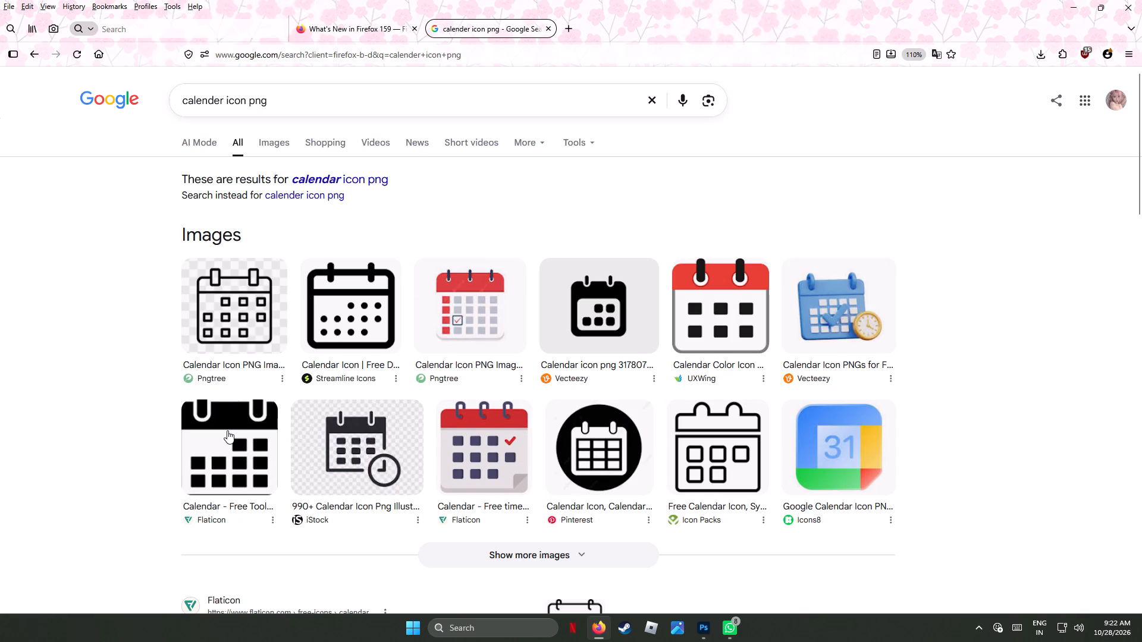
left_click(278, 142)
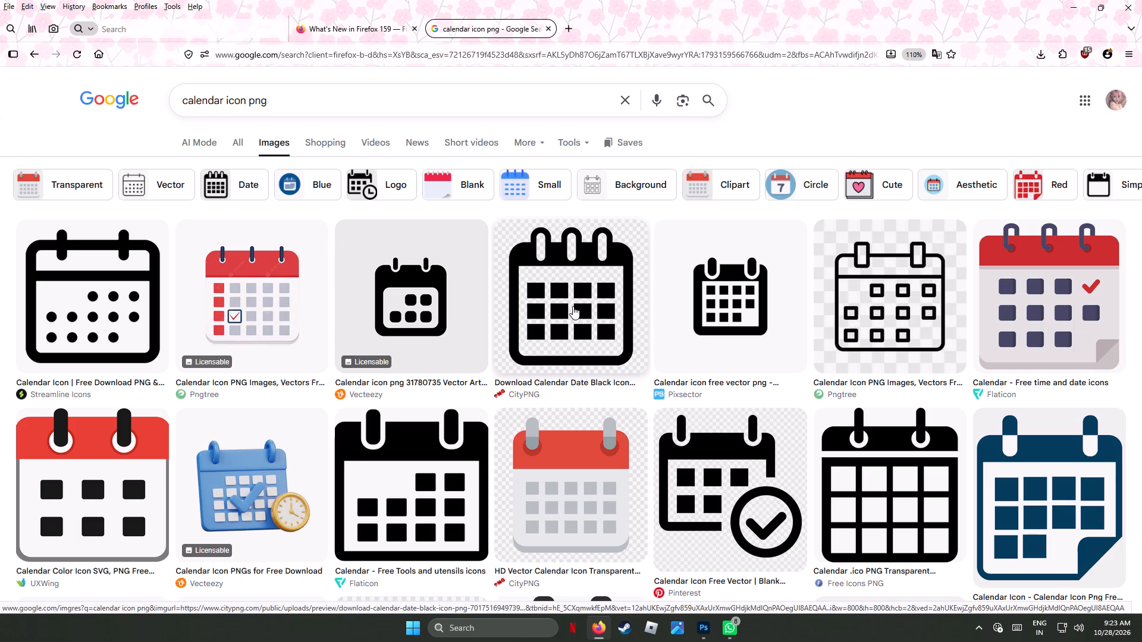
Open the solid black calendar icon from Flaticon in the image results and download it free as a PNG.
scroll(611, 306, "down", 6)
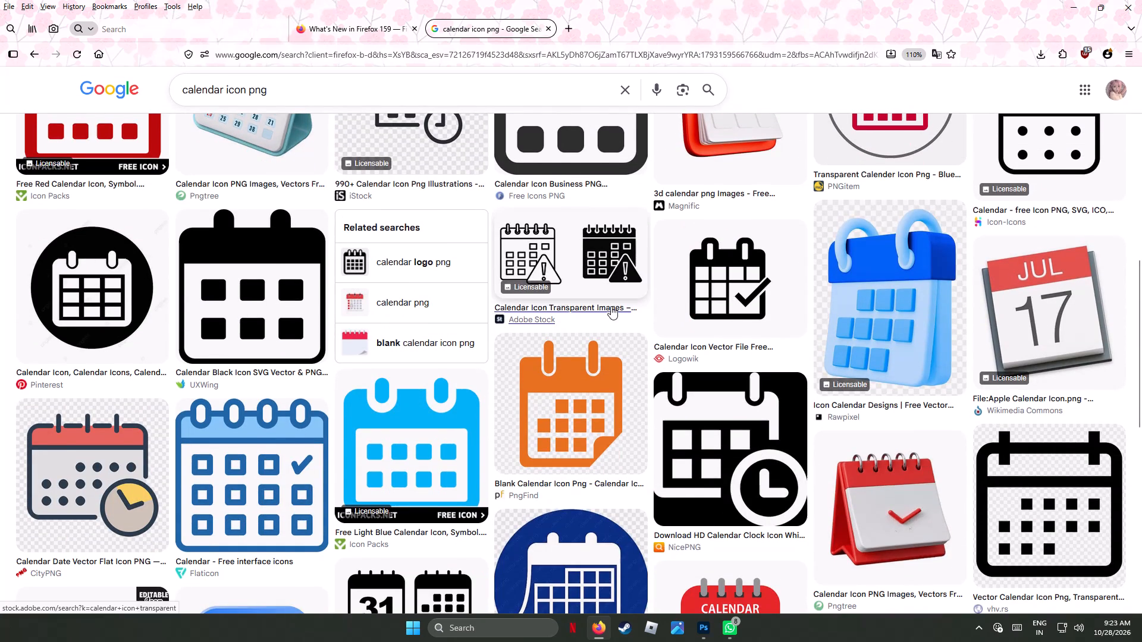
scroll(611, 306, "up", 6)
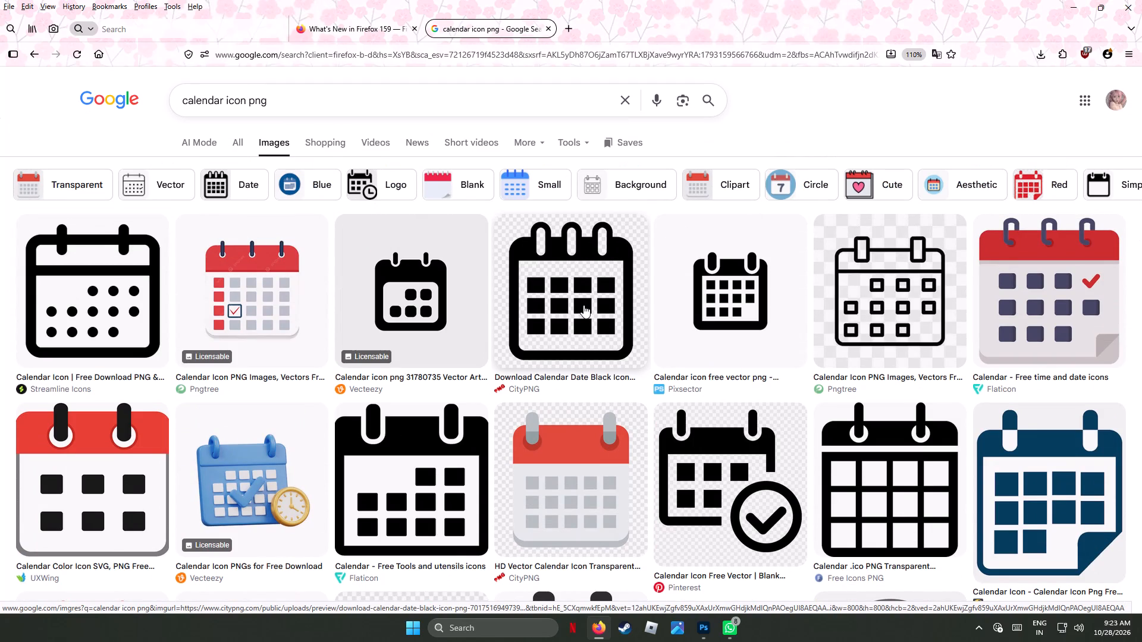
left_click(413, 467)
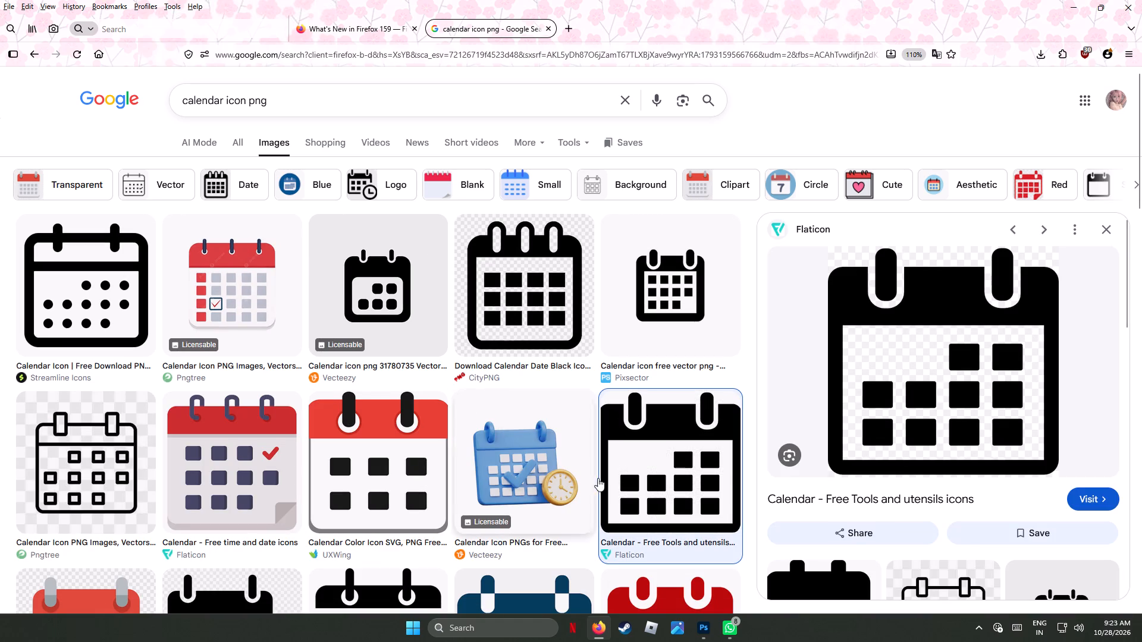
left_click(915, 376)
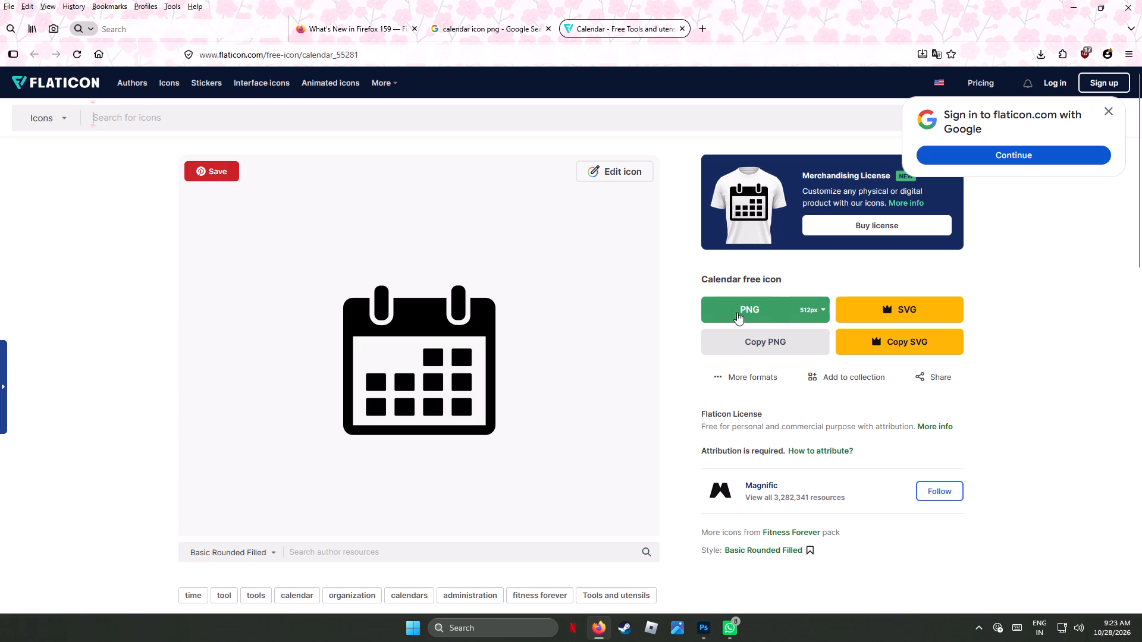
left_click(826, 309)
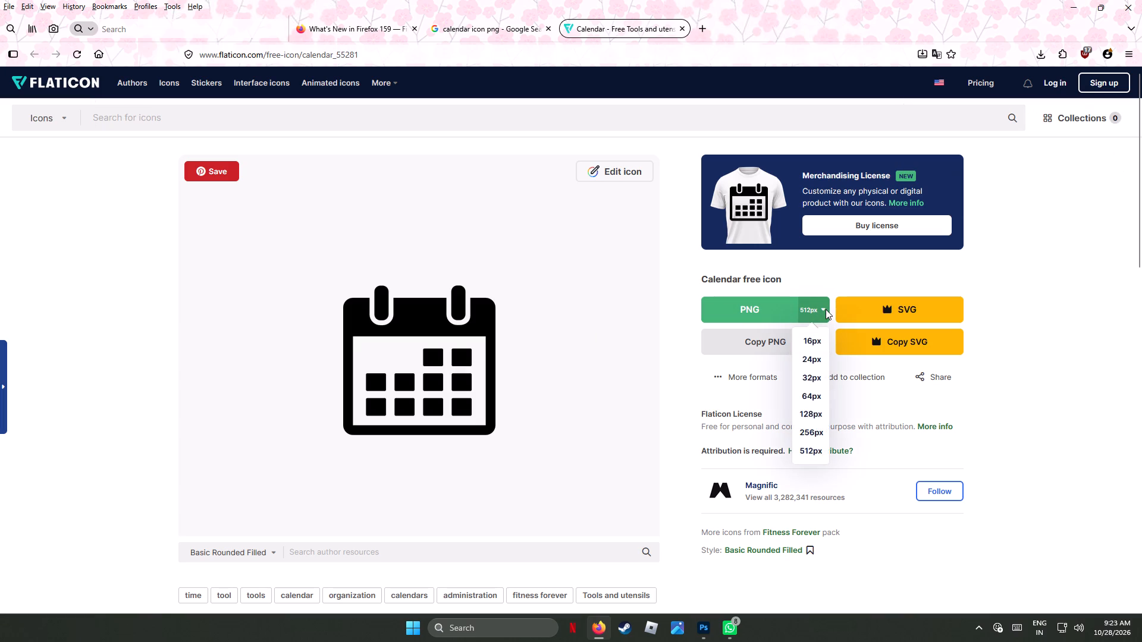
left_click(764, 306)
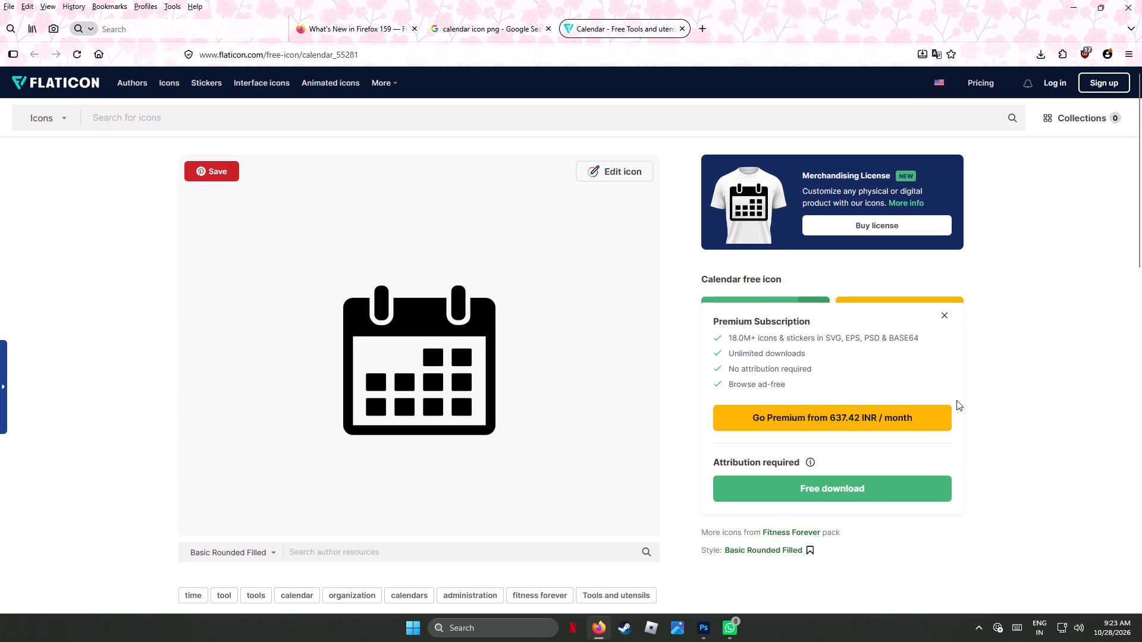
left_click(844, 483)
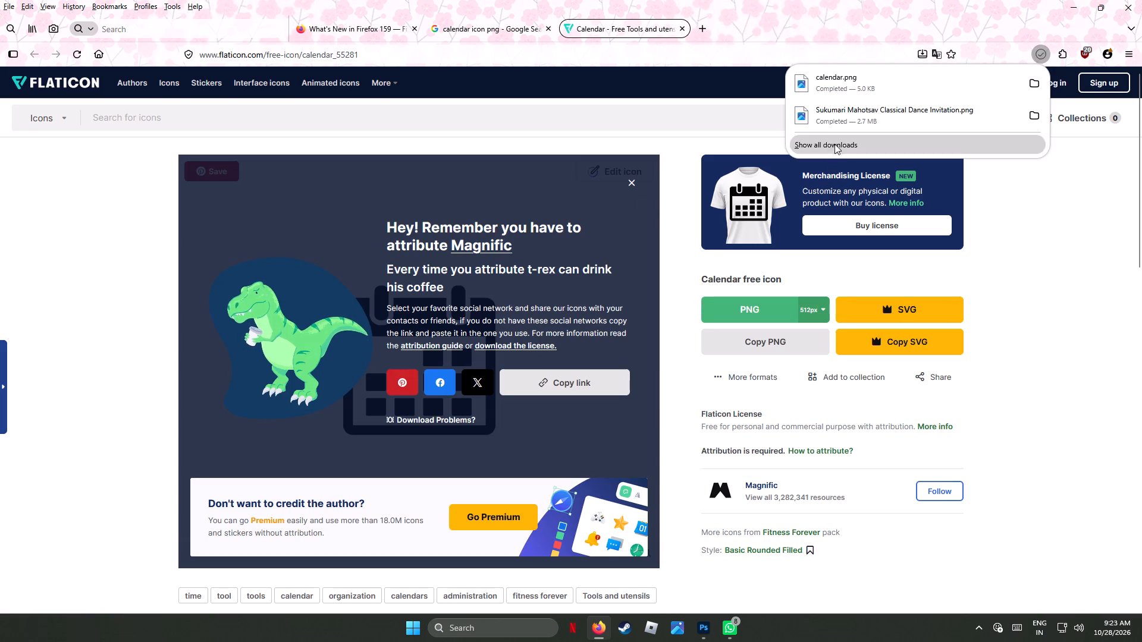
Preview the downloaded calendar.png, then close the preview and the Flaticon page.
left_click(832, 84)
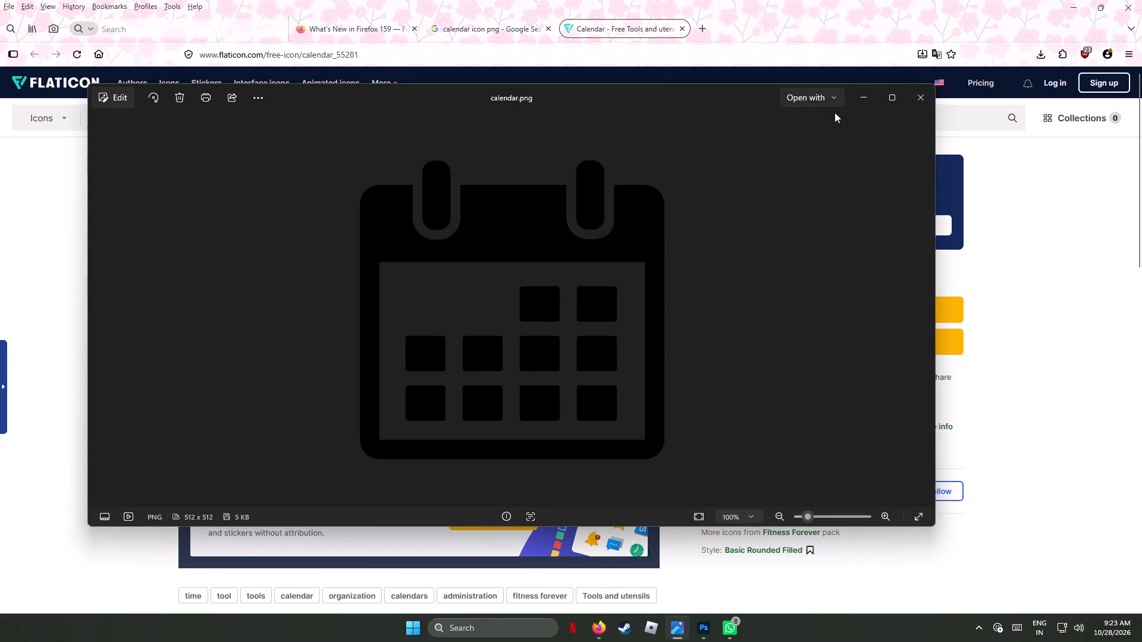
left_click(924, 96)
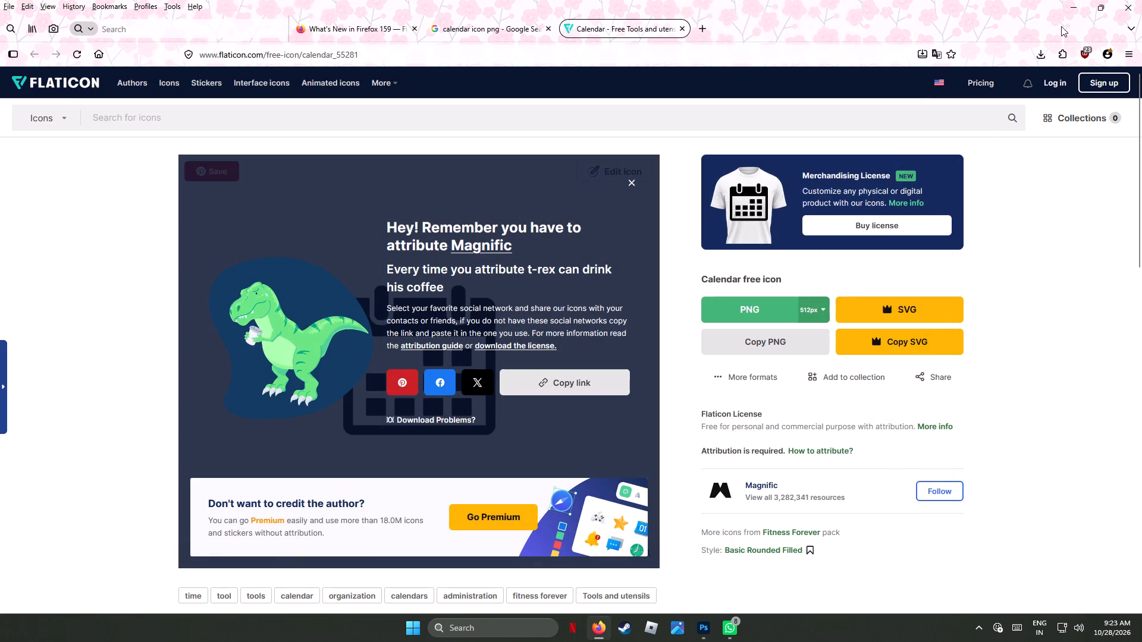
left_click(34, 56)
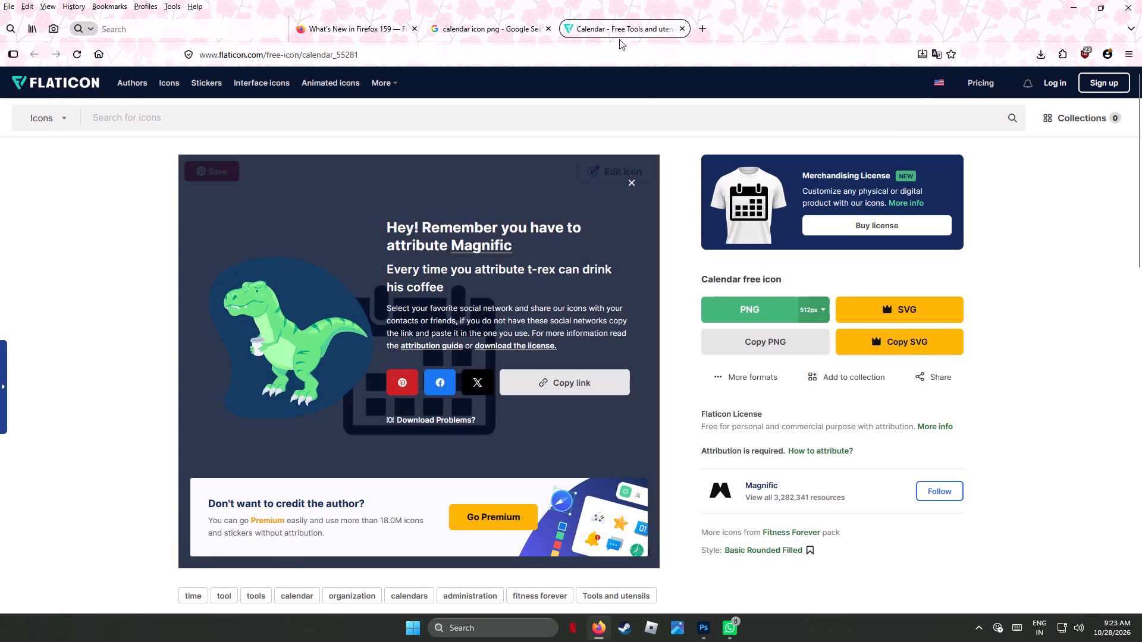
left_click(680, 27)
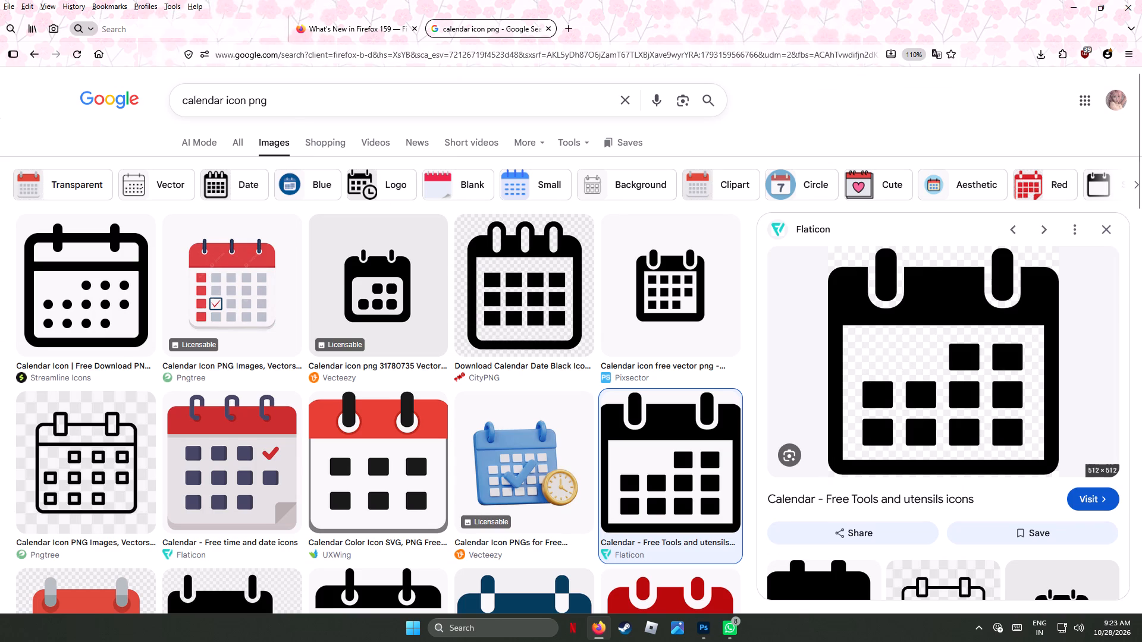
Change the image search to "Location icon png".
left_click_drag(222, 102, 149, 108)
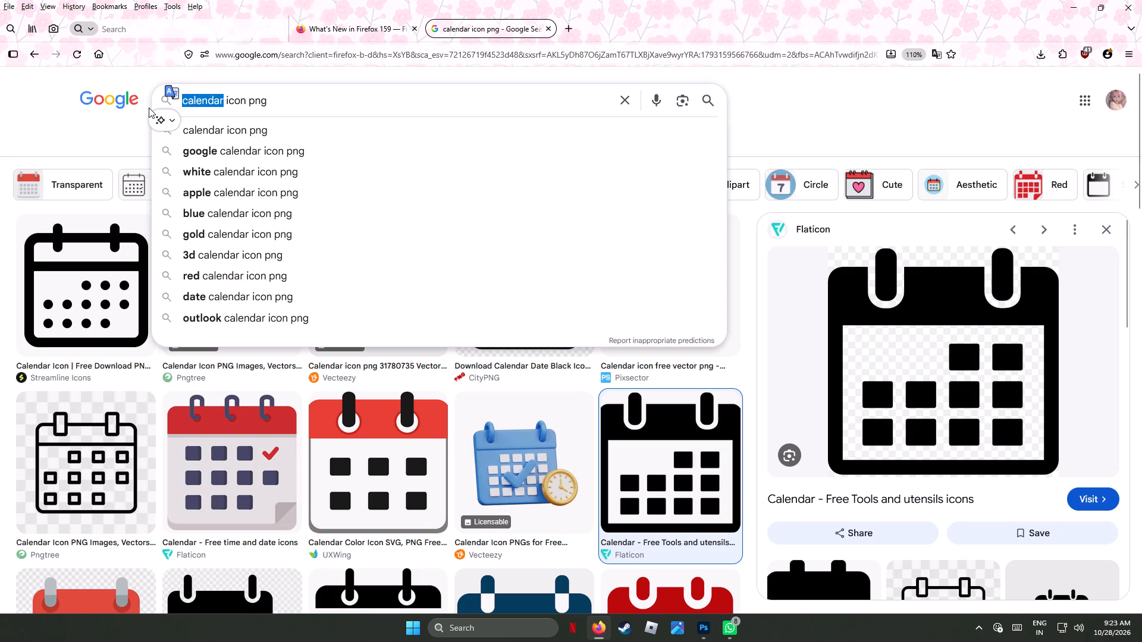
type("Location")
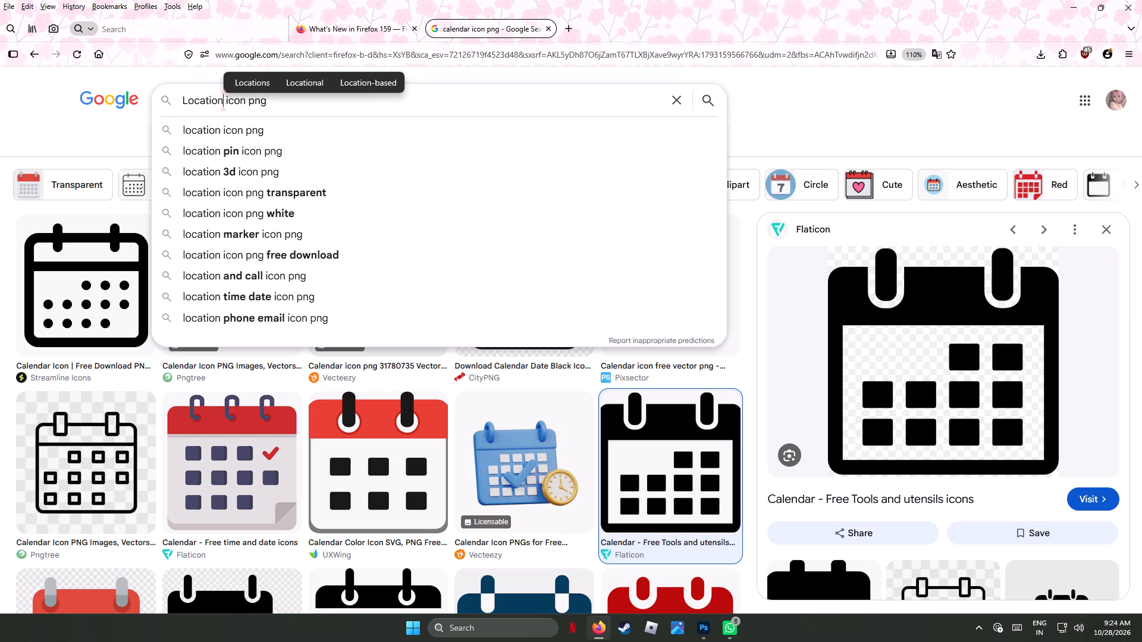
key("Return")
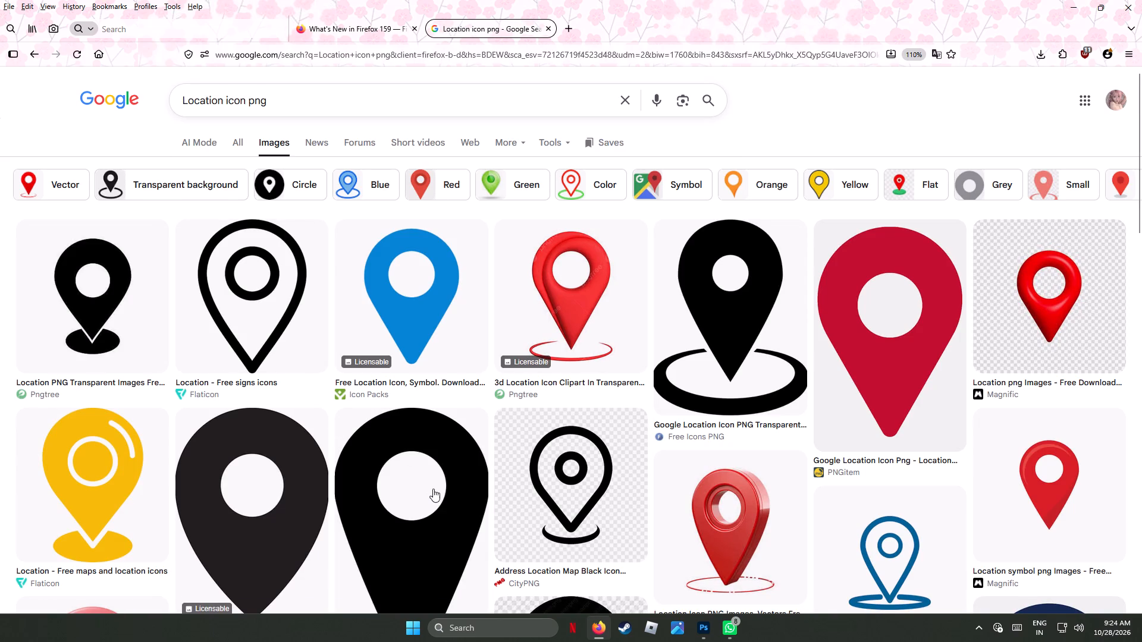
Browse the location icon image results for a black pin that suits the invitation.
scroll(346, 490, "down", 2)
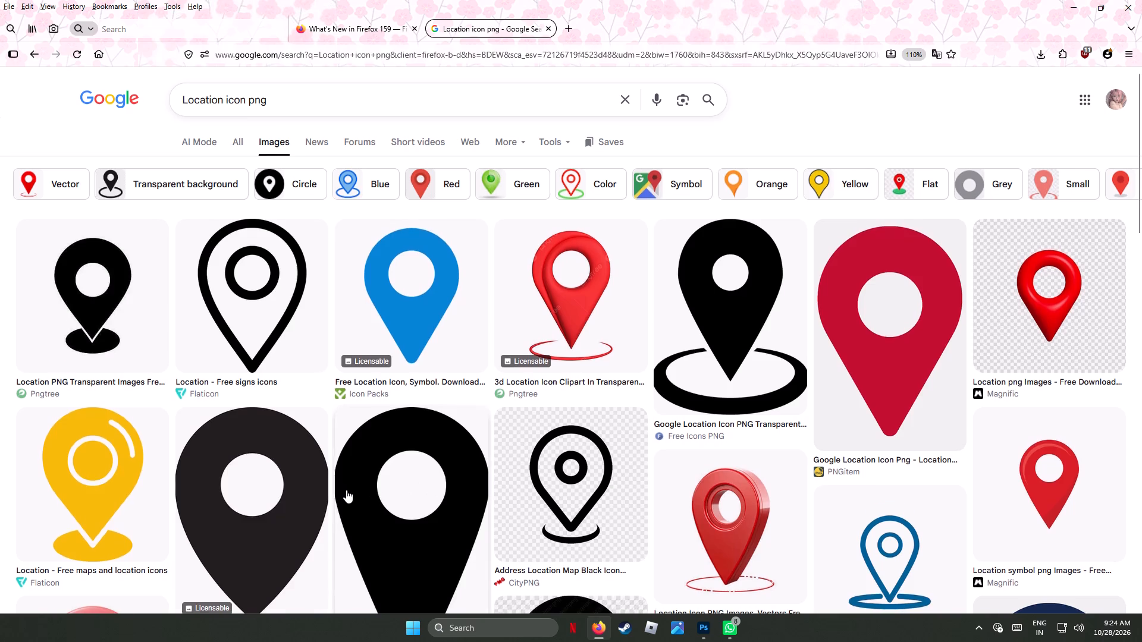
scroll(346, 490, "down", 2)
scroll(346, 490, "up", 2)
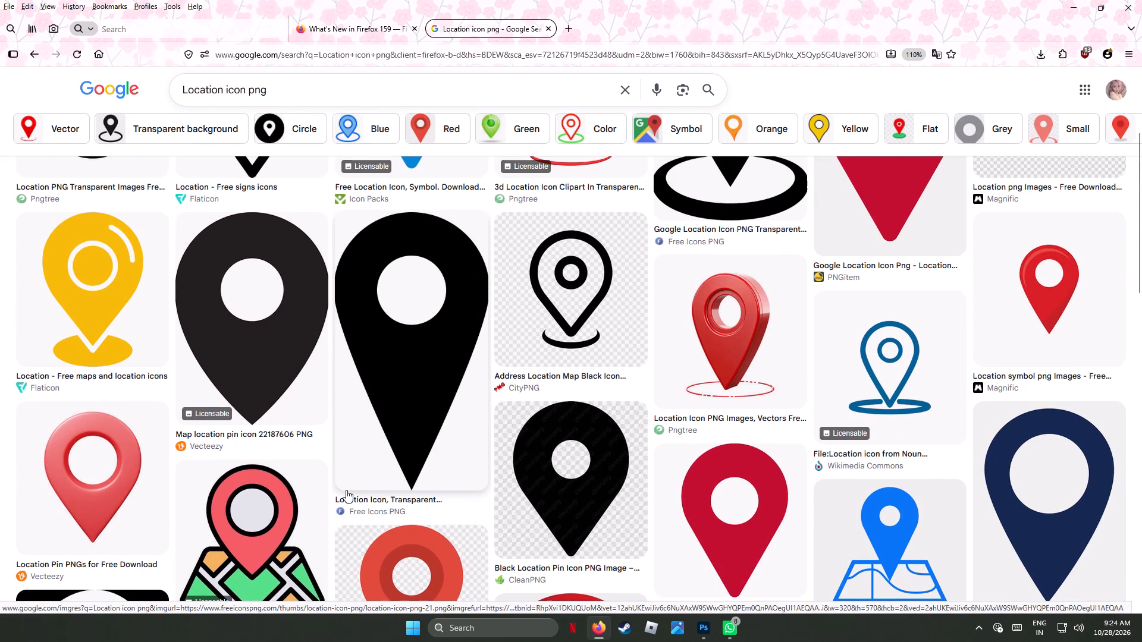
scroll(346, 490, "down", 1)
scroll(346, 490, "up", 2)
scroll(346, 490, "down", 2)
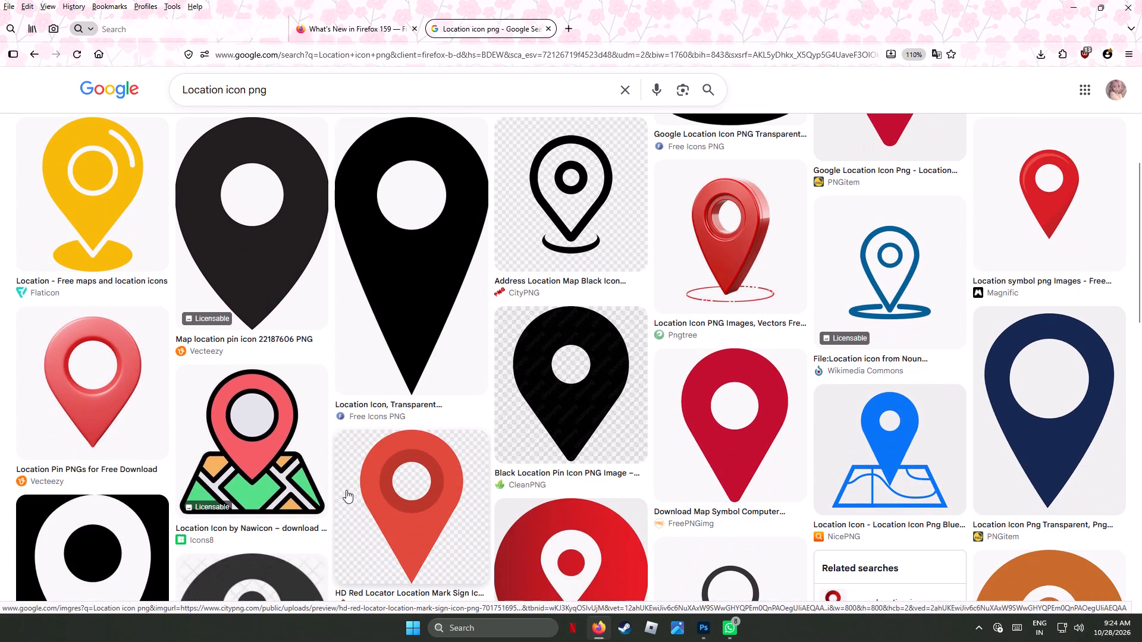
scroll(346, 490, "up", 6)
scroll(346, 490, "down", 1)
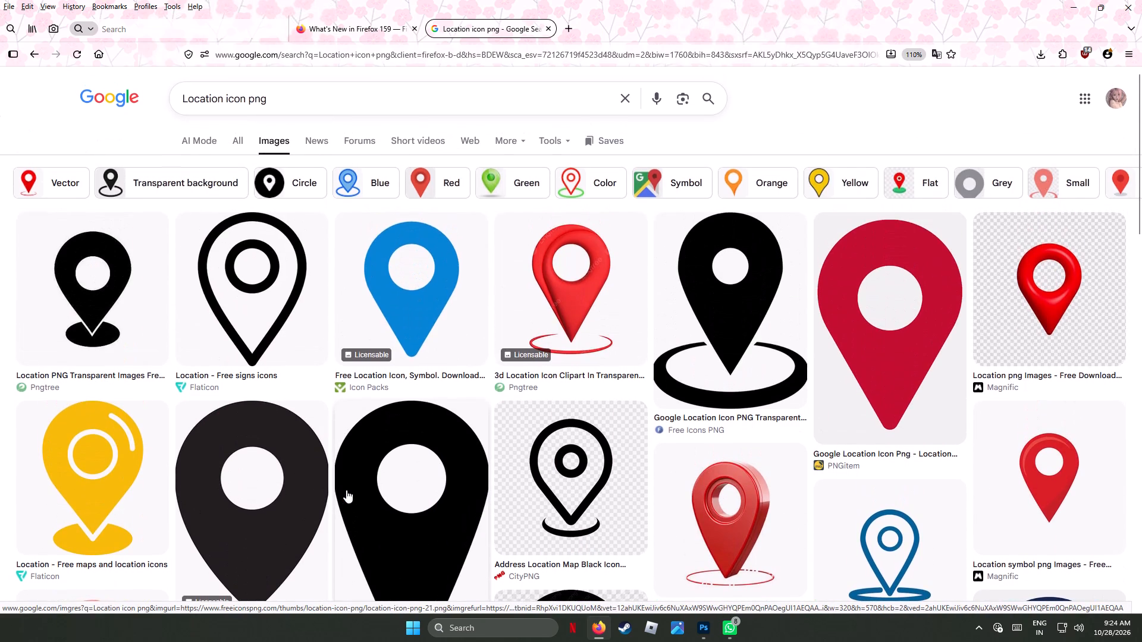
scroll(346, 490, "down", 2)
scroll(346, 490, "up", 1)
scroll(346, 490, "down", 5)
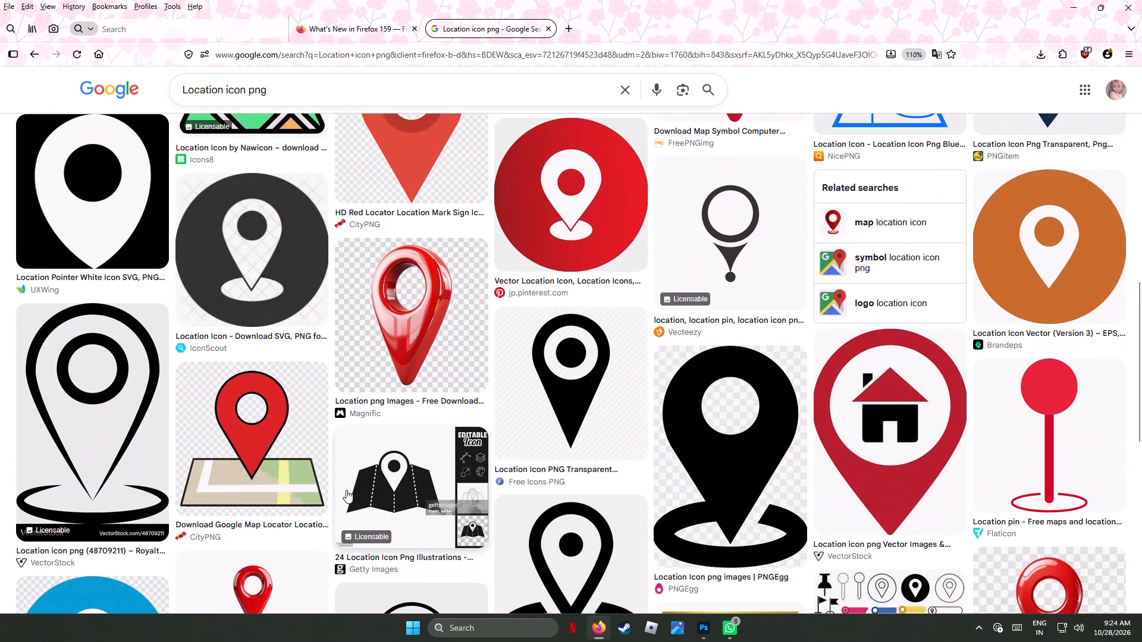
scroll(346, 490, "down", 4)
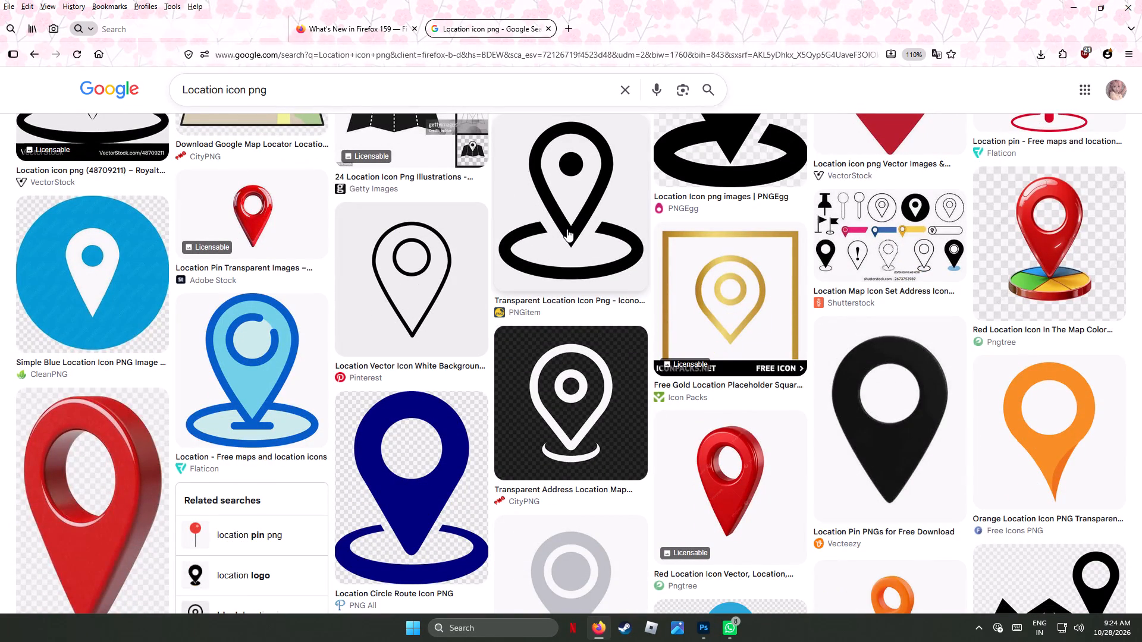
scroll(567, 229, "up", 5)
scroll(556, 265, "down", 2)
scroll(556, 265, "up", 9)
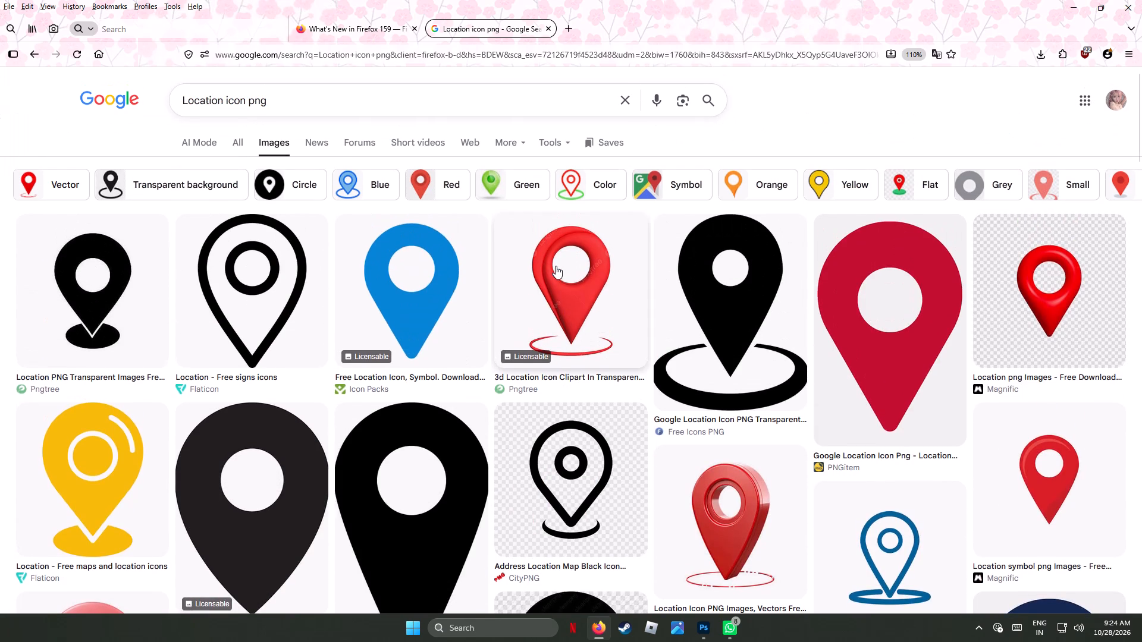
scroll(556, 266, "down", 4)
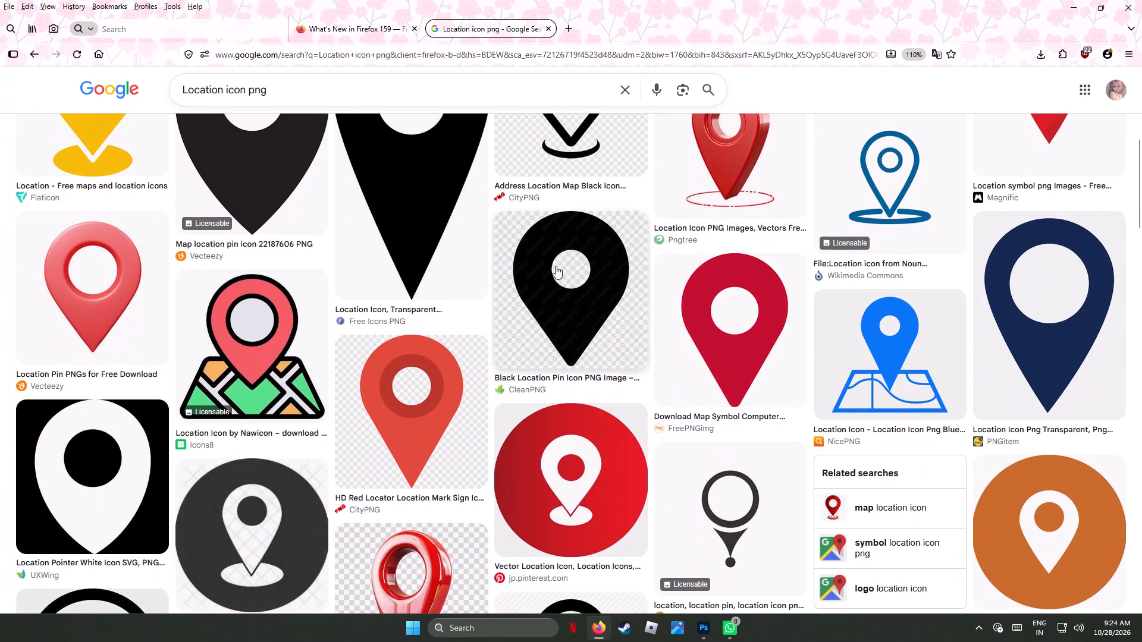
scroll(556, 266, "down", 3)
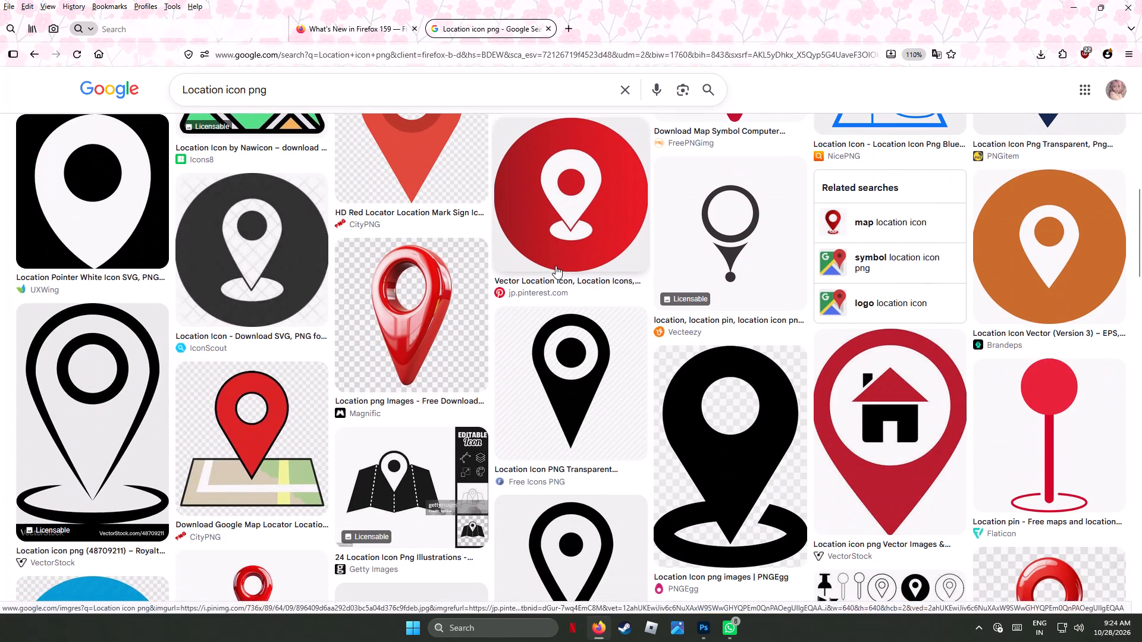
scroll(556, 266, "down", 1)
scroll(556, 266, "up", 7)
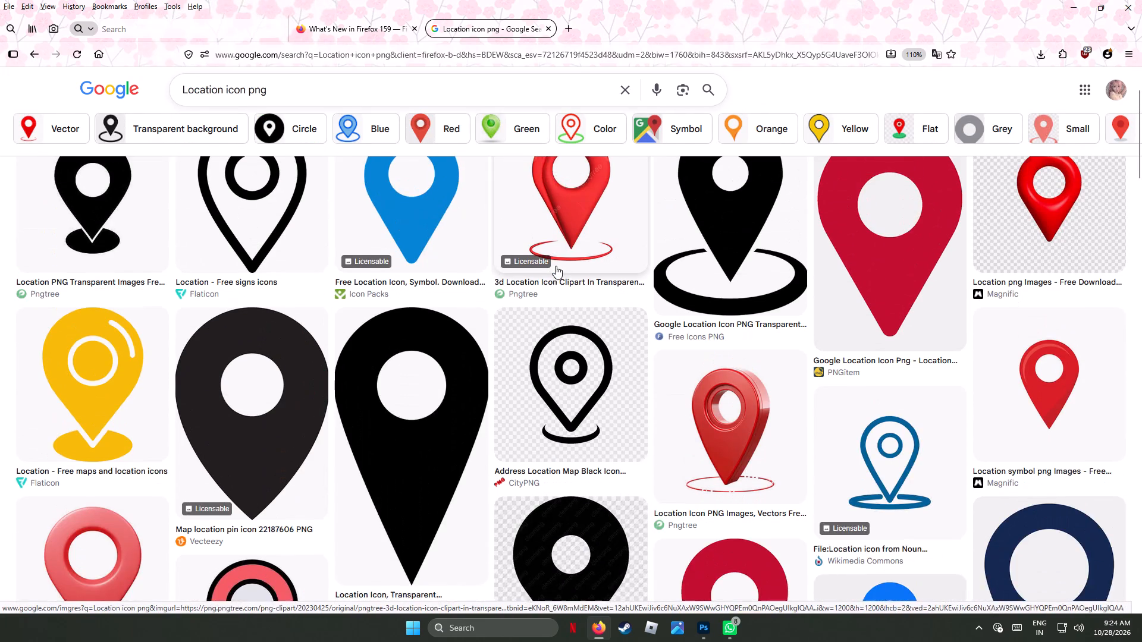
scroll(556, 266, "up", 3)
scroll(556, 266, "down", 4)
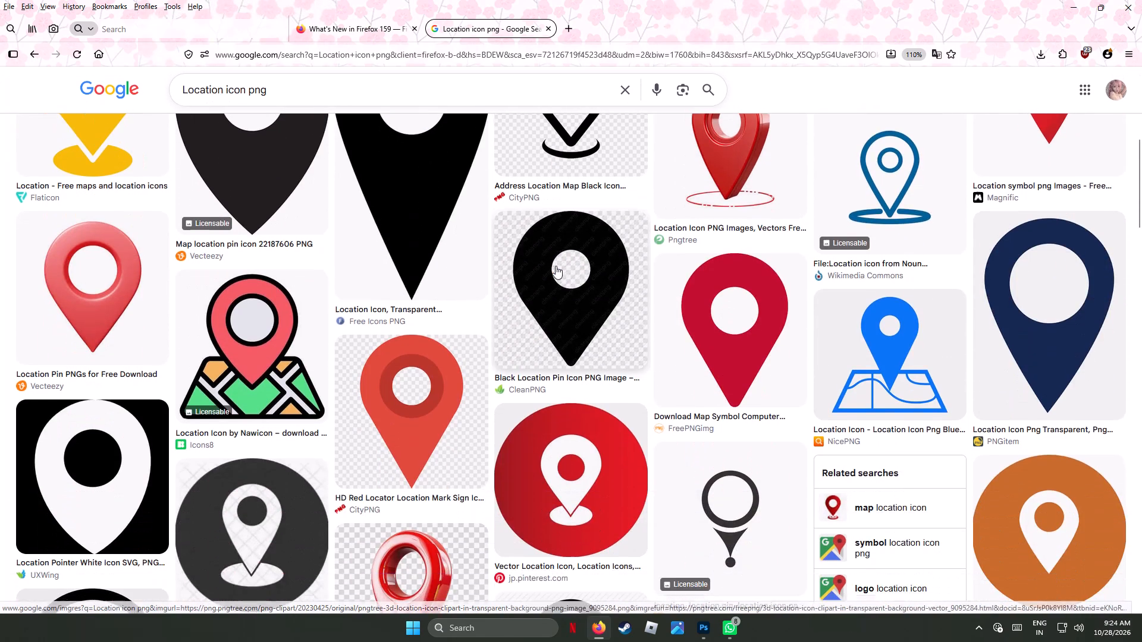
scroll(556, 266, "down", 5)
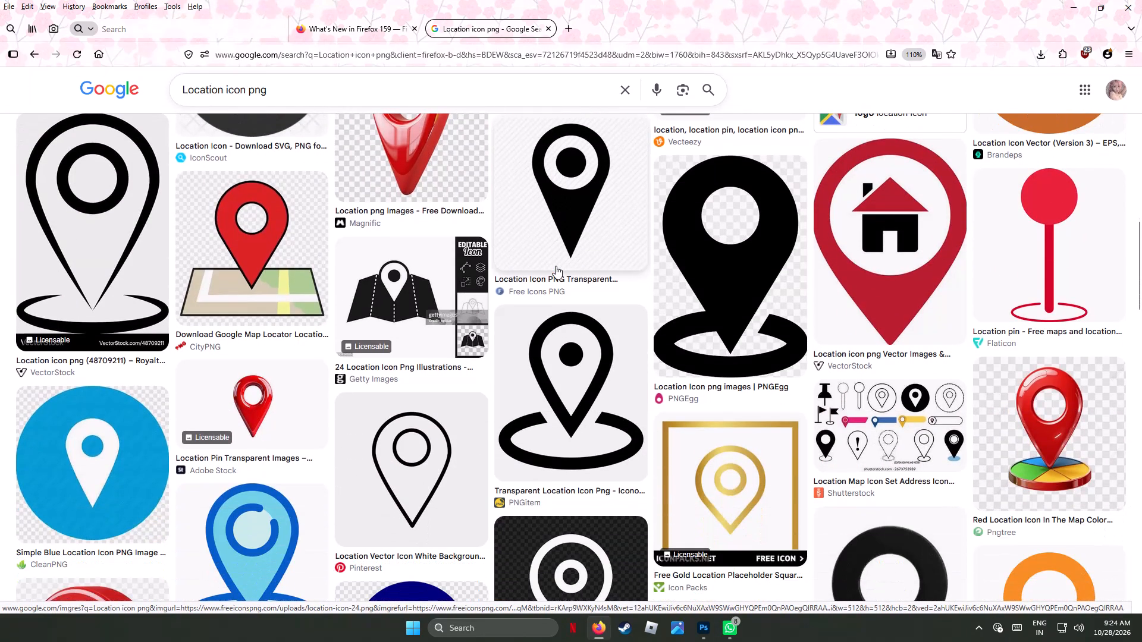
scroll(556, 266, "down", 3)
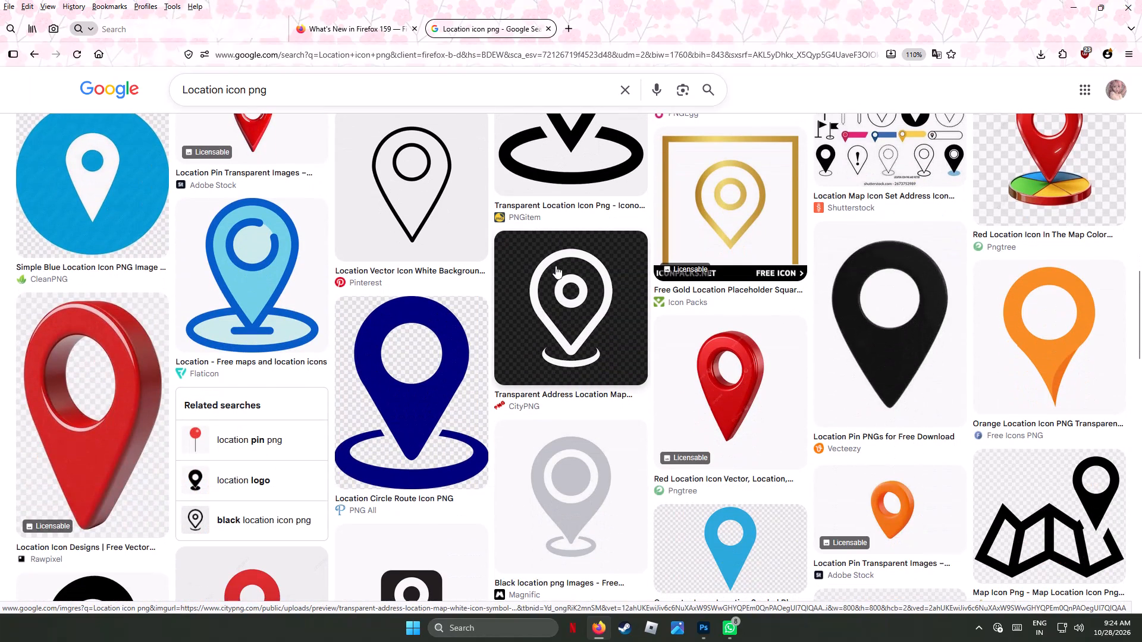
scroll(556, 266, "up", 1)
Open the outlined black location pin with base ring from PNGitem, save its image as a PNG in Downloads, and close the page.
left_click(566, 224)
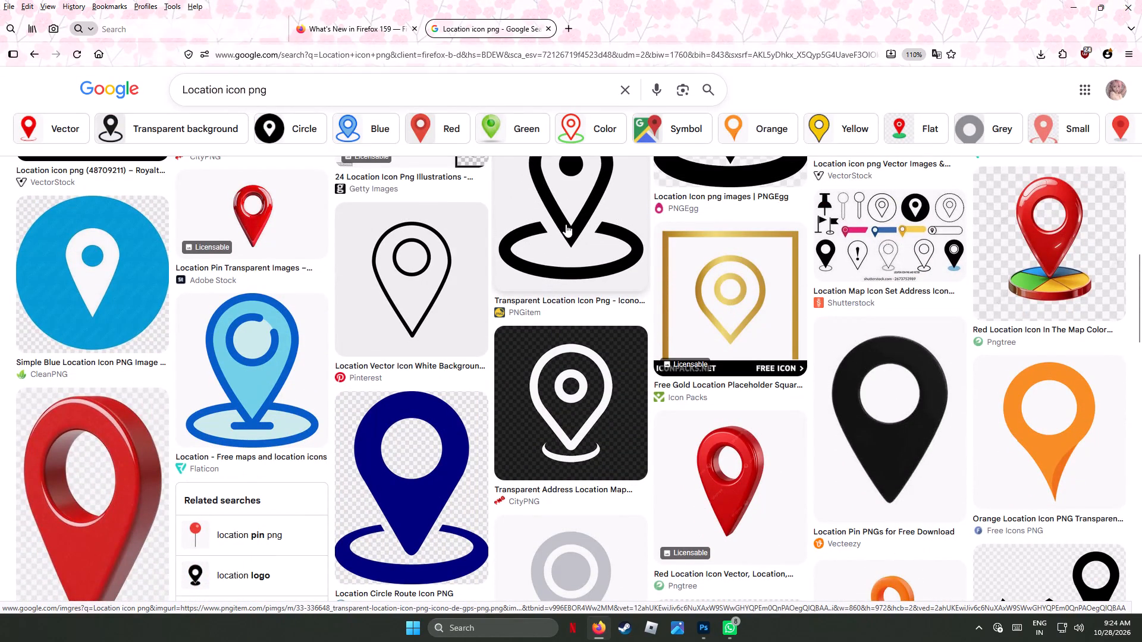
left_click(923, 328)
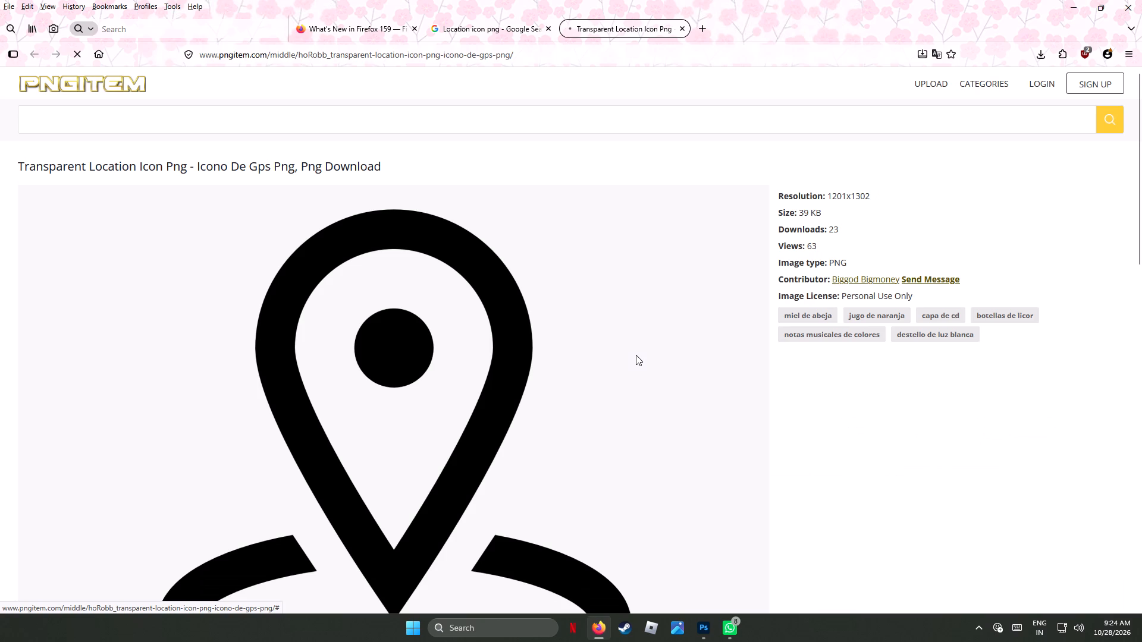
scroll(636, 354, "down", 4)
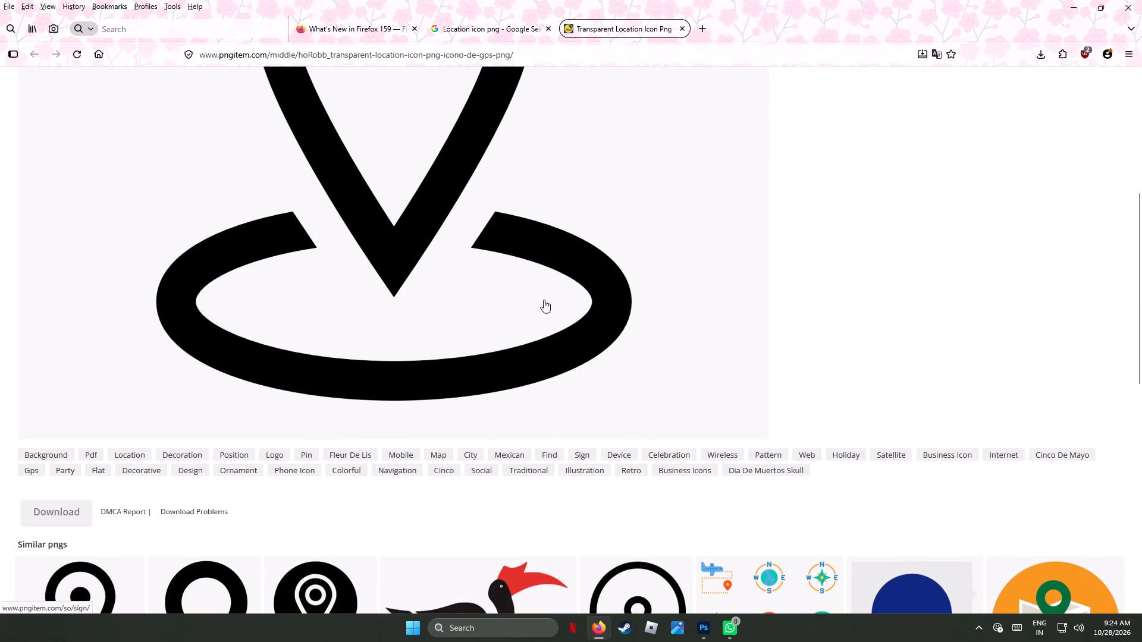
right_click(560, 257)
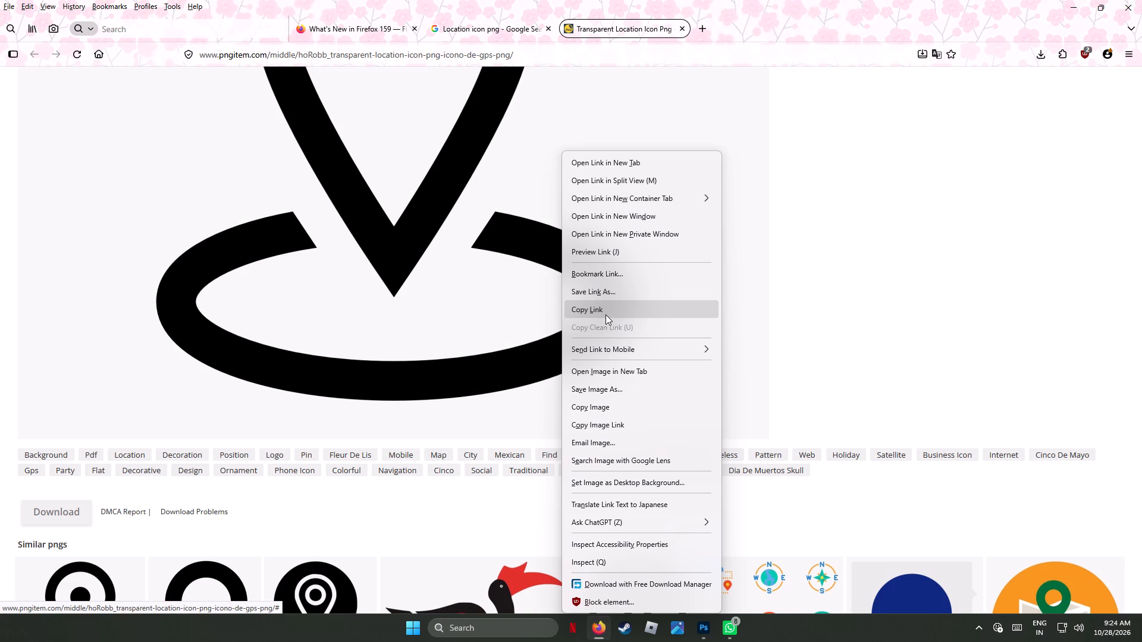
left_click(626, 388)
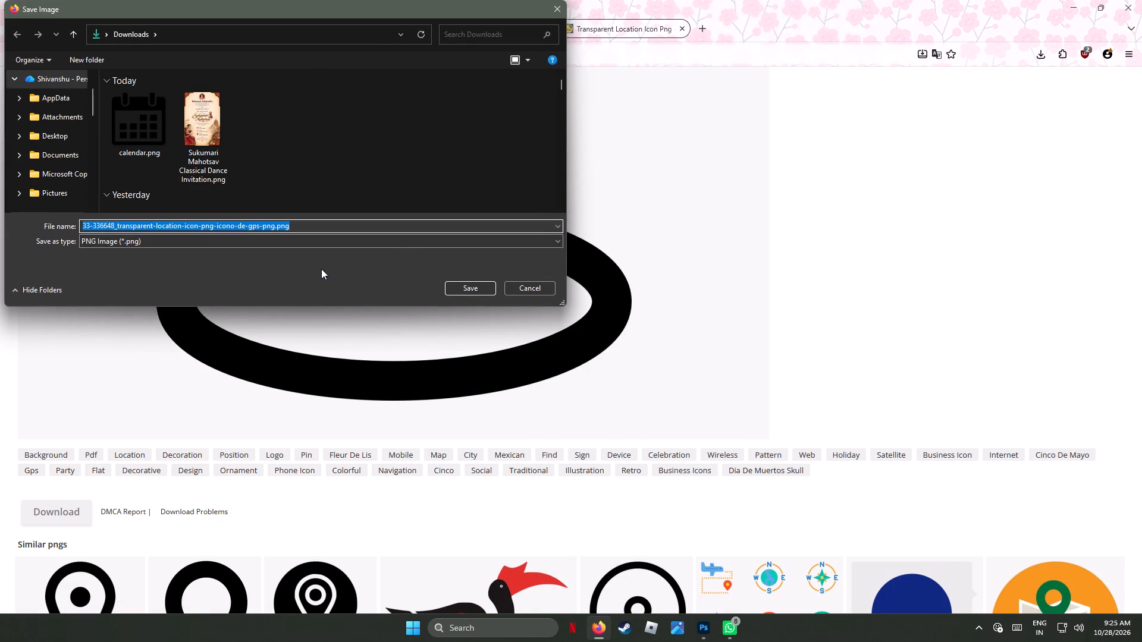
left_click(470, 285)
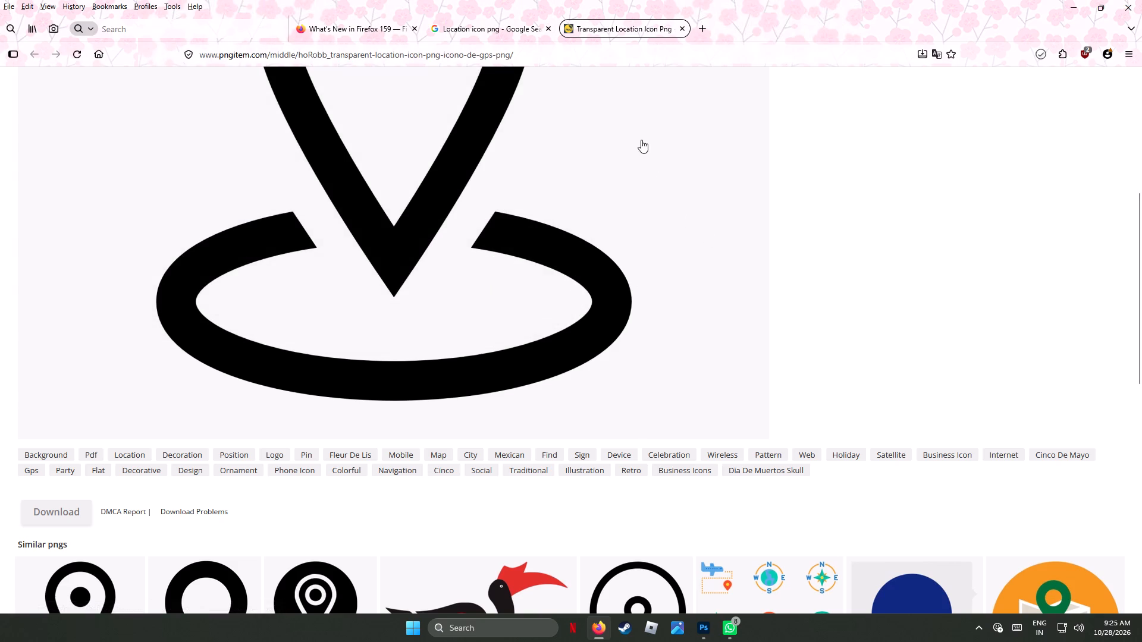
left_click(679, 28)
Change the image search to "Mail icon png".
scroll(571, 266, "down", 1)
scroll(571, 266, "up", 7)
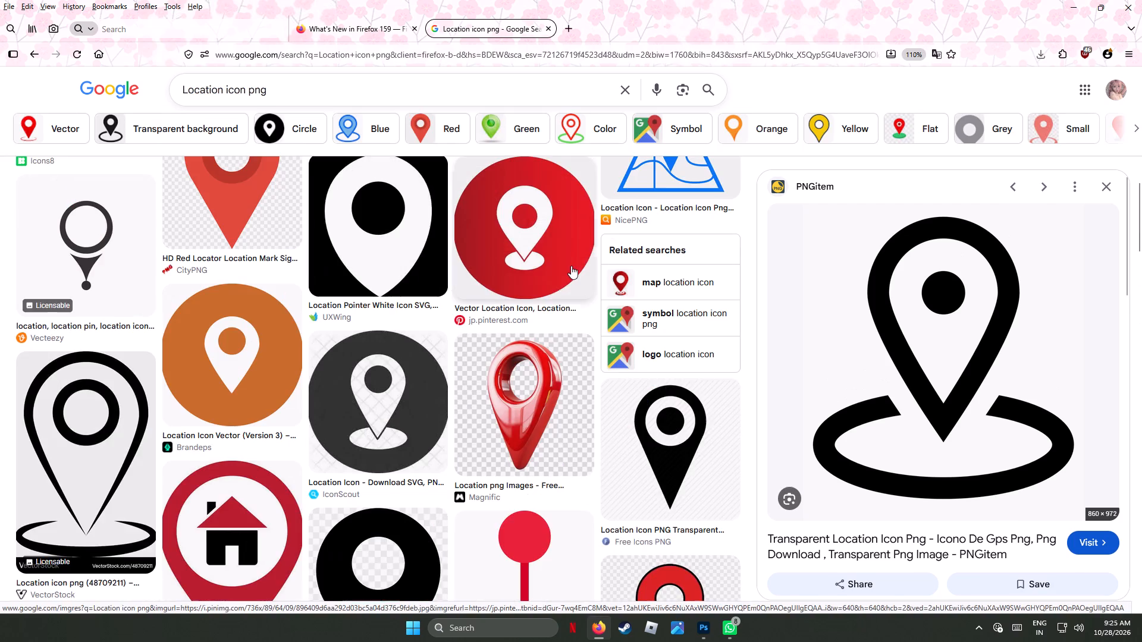
scroll(571, 266, "up", 4)
scroll(571, 266, "down", 3)
scroll(571, 266, "up", 6)
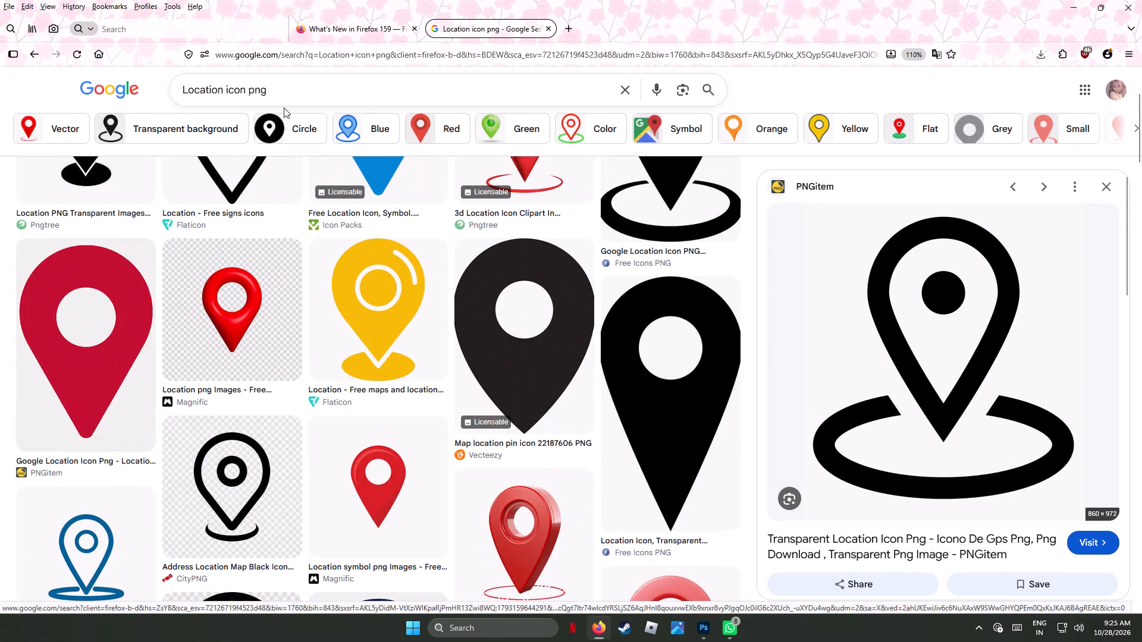
left_click_drag(222, 92, 172, 94)
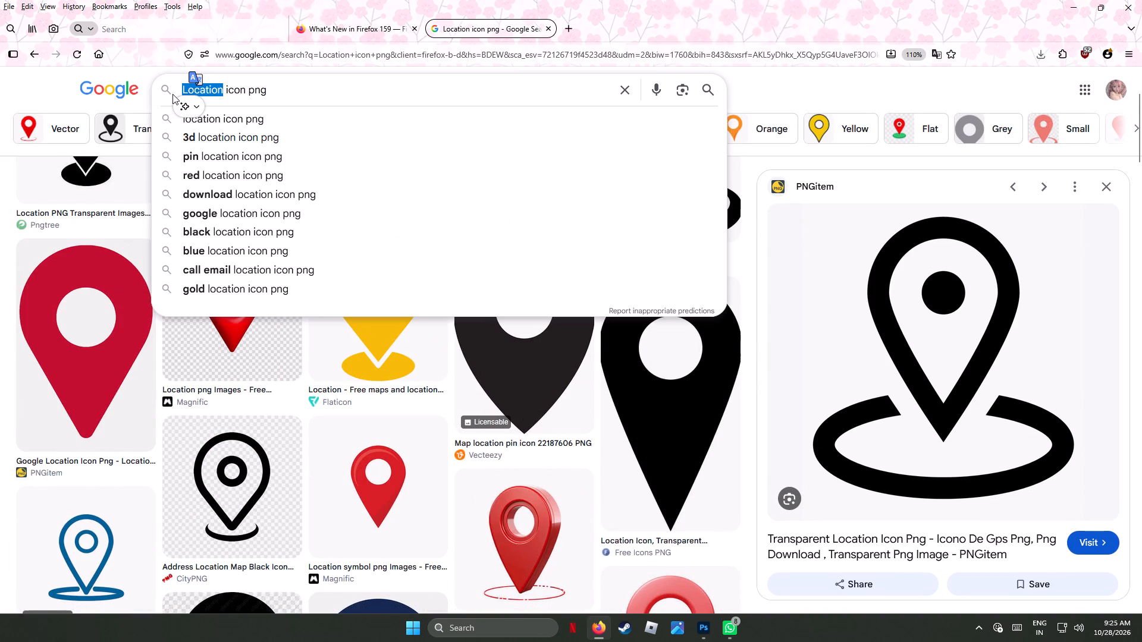
type("Mail")
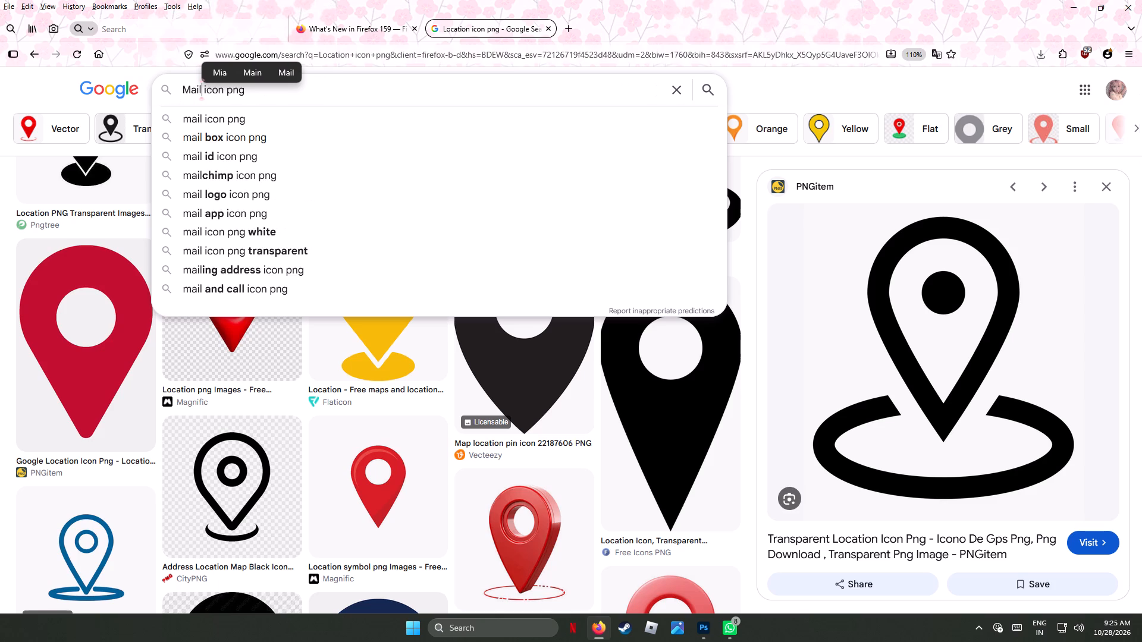
key("Return")
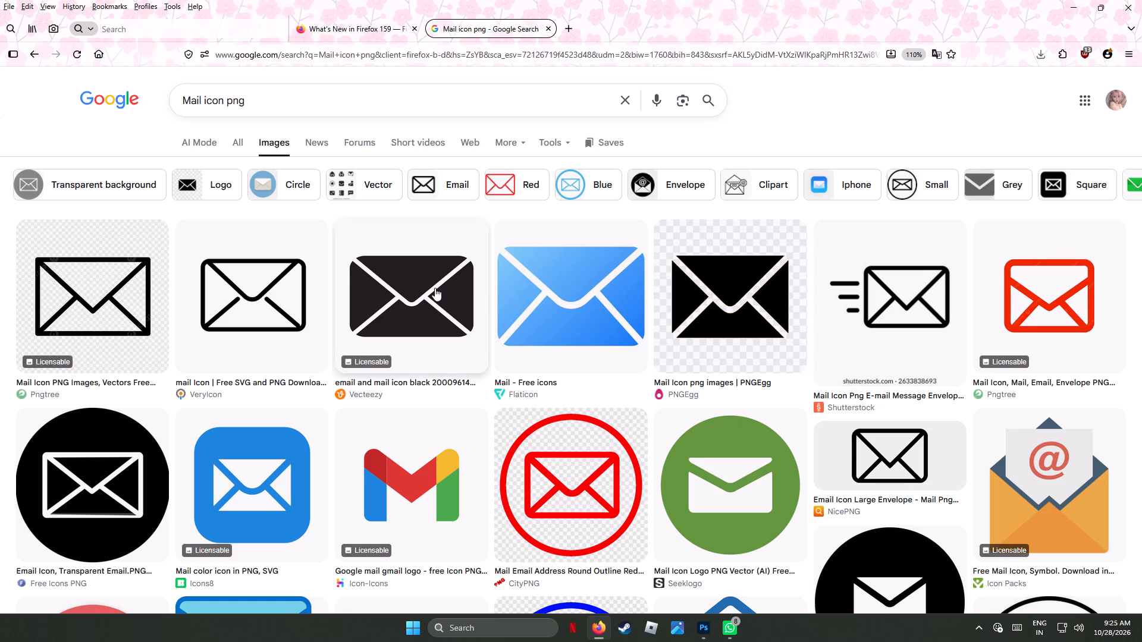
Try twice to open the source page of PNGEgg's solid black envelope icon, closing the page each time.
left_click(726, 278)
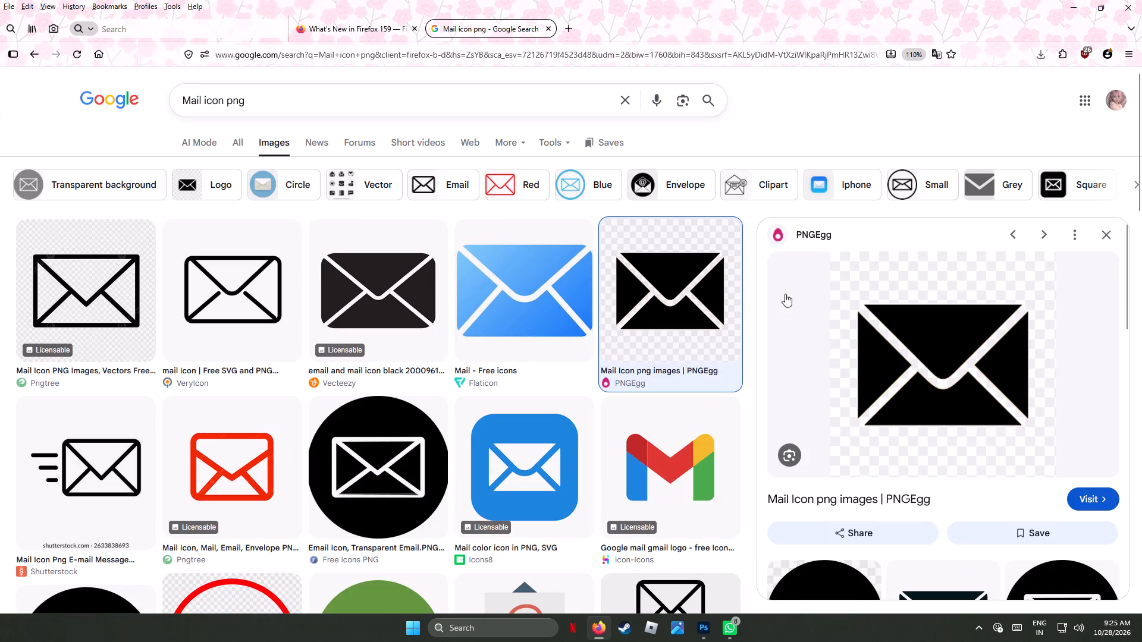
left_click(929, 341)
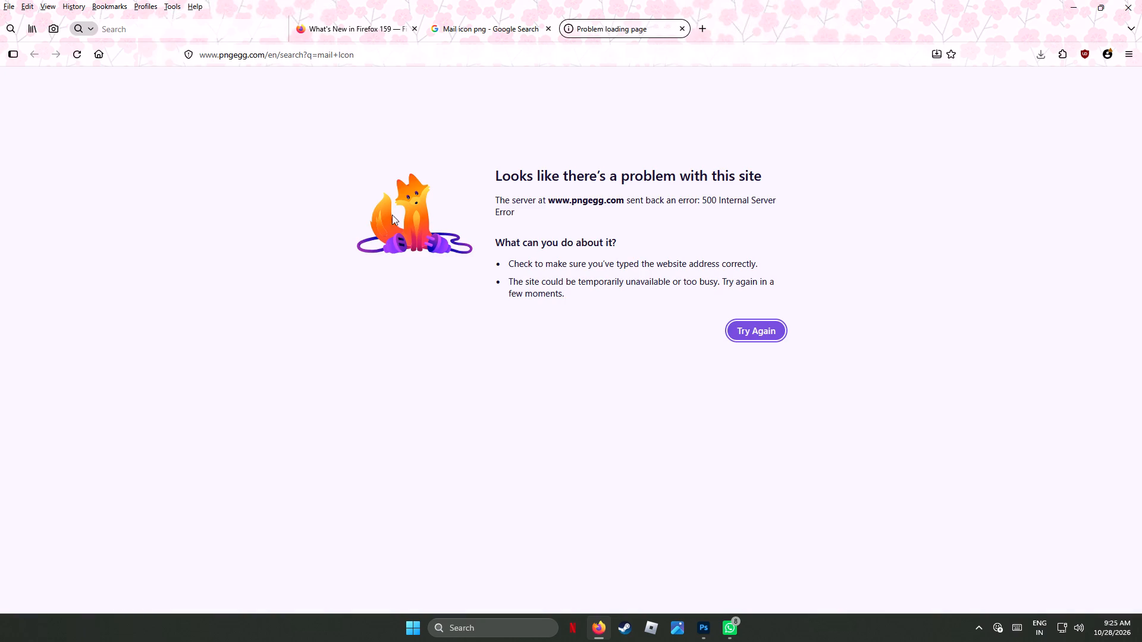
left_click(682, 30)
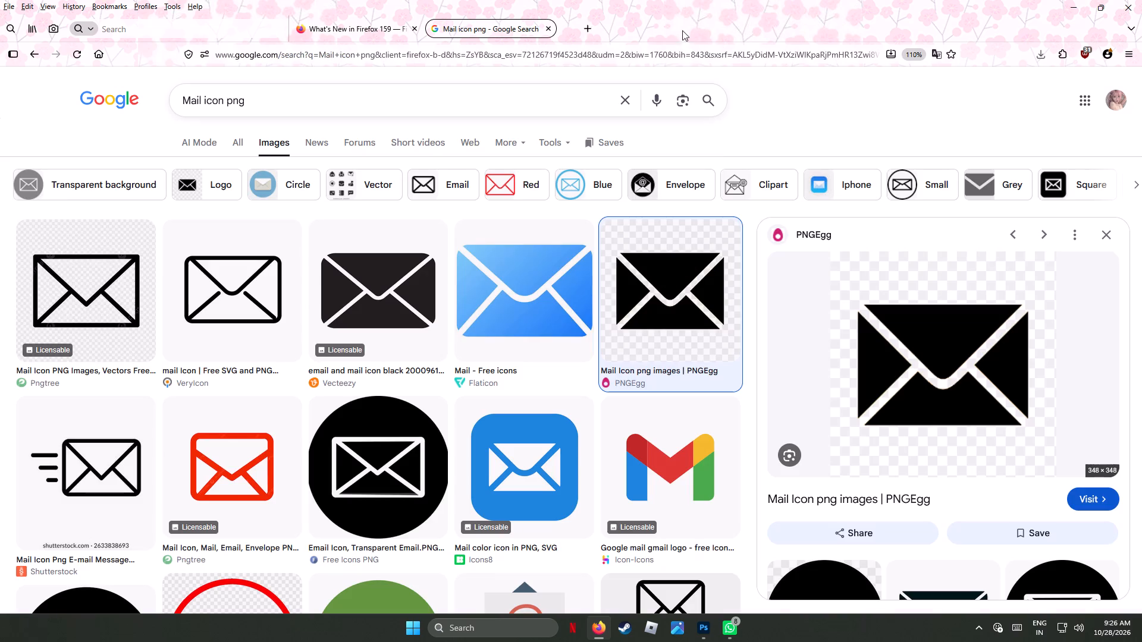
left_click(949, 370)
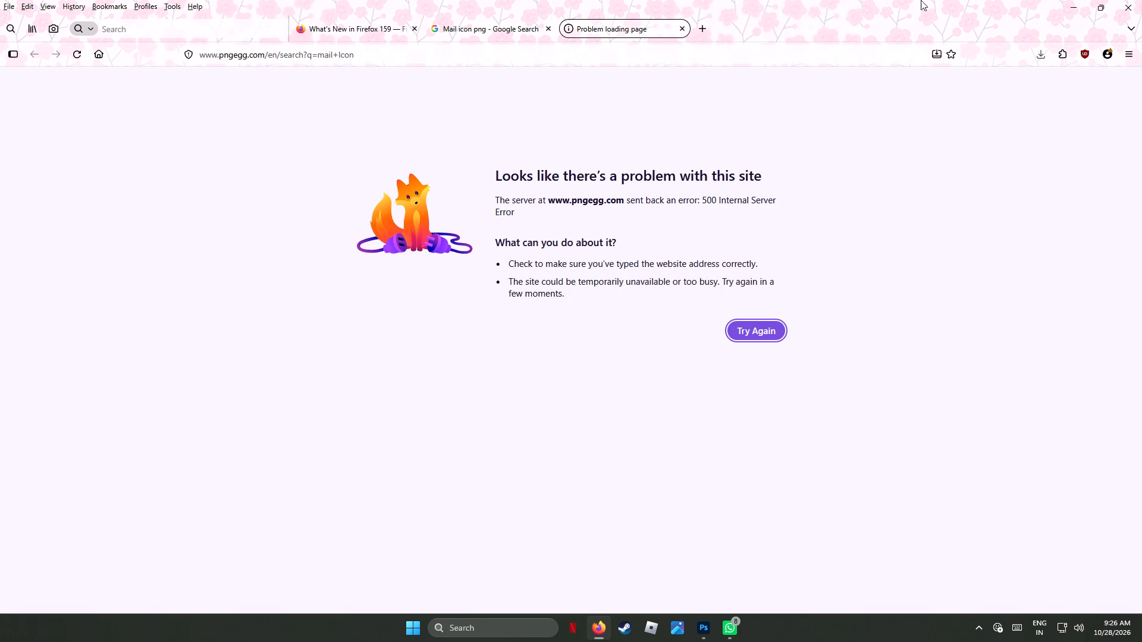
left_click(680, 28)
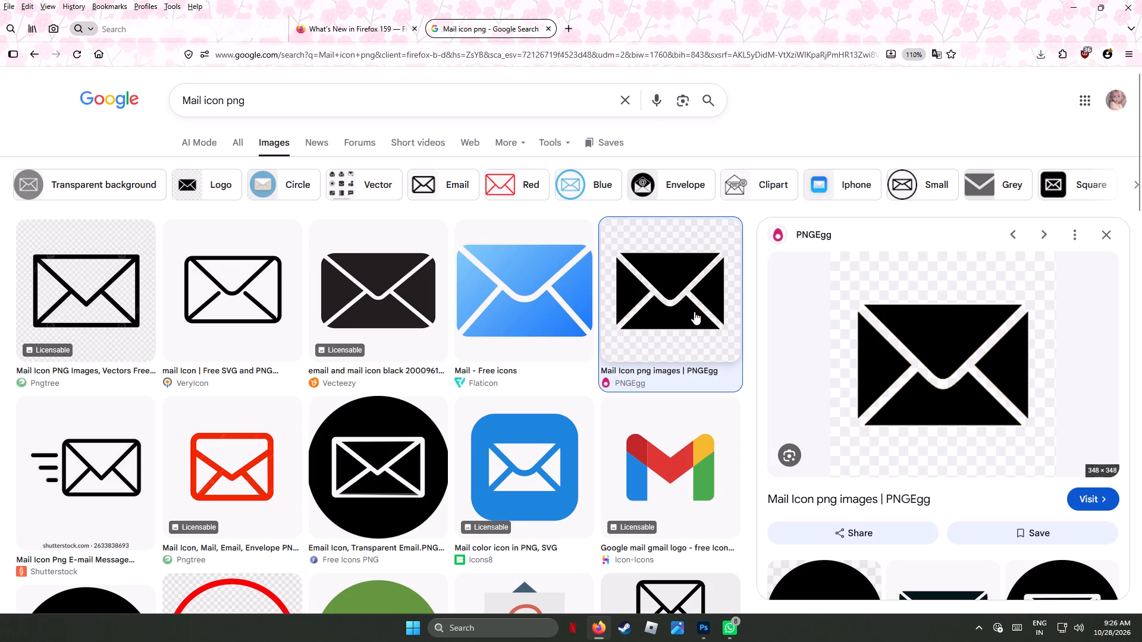
Open Vecteezy's rounded black envelope icon from the mail results and download the free PNG without logging in.
scroll(692, 311, "down", 4)
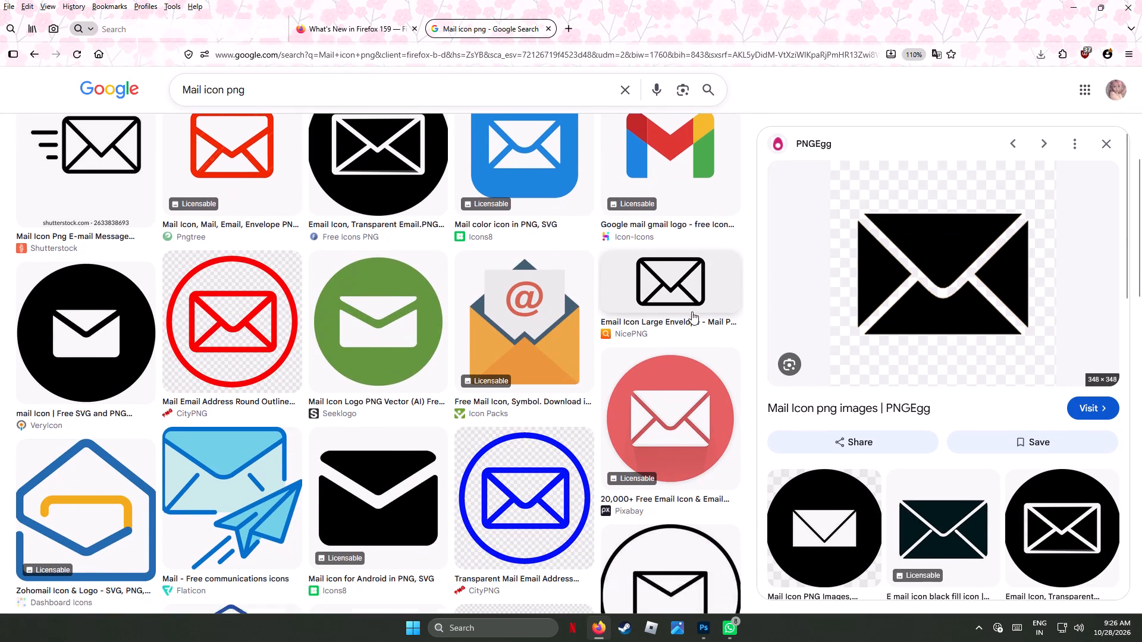
scroll(692, 311, "down", 4)
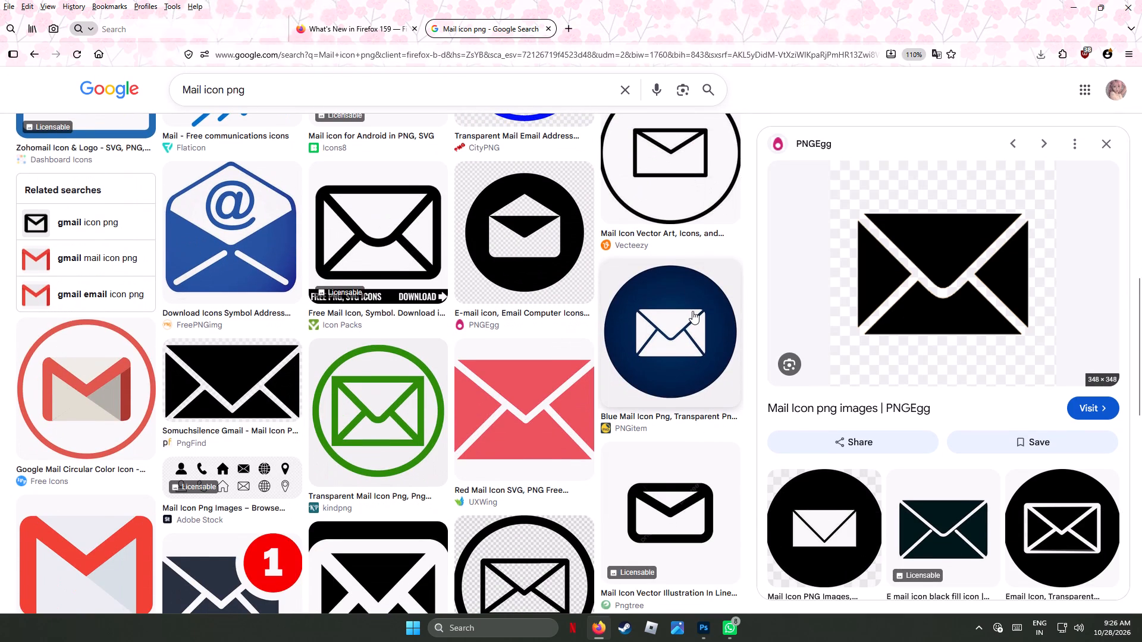
scroll(692, 311, "up", 8)
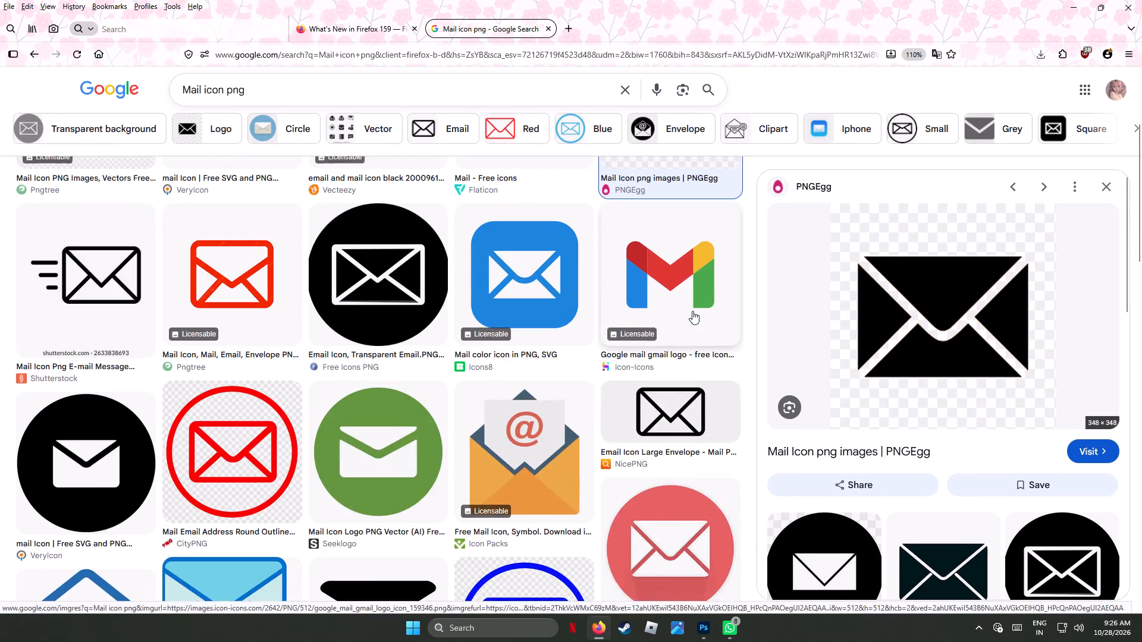
scroll(692, 311, "up", 3)
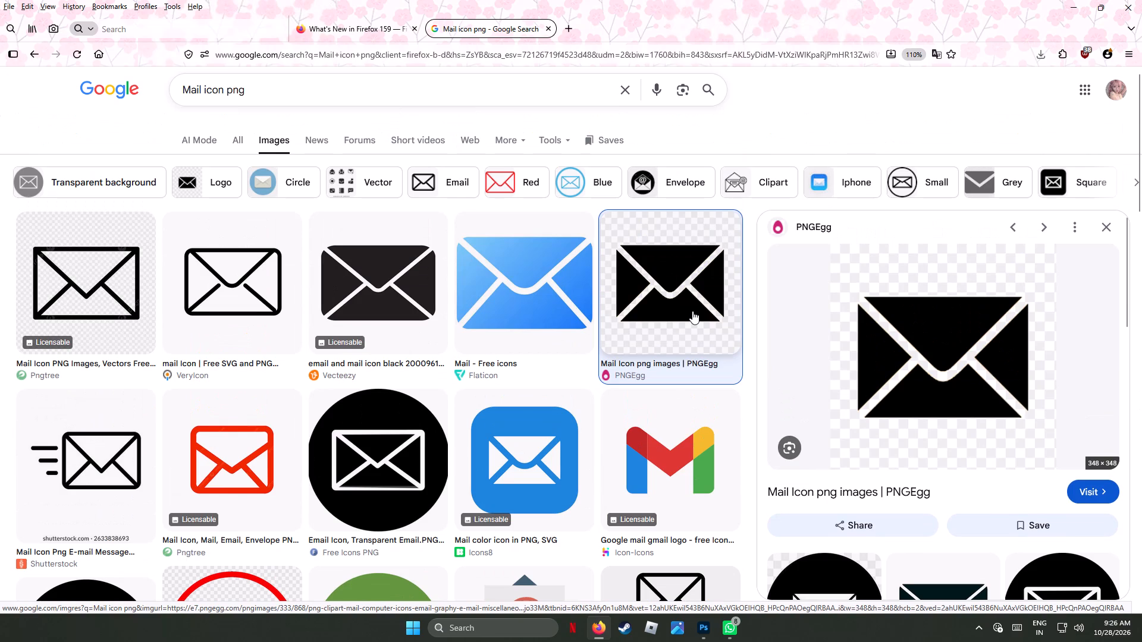
left_click(395, 289)
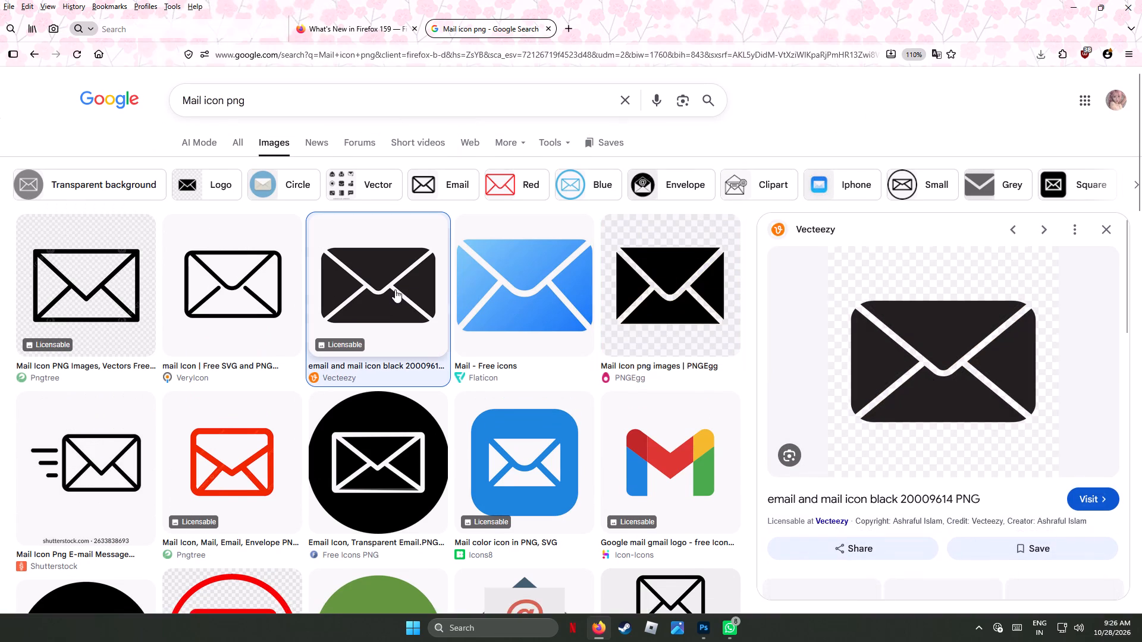
left_click(923, 357)
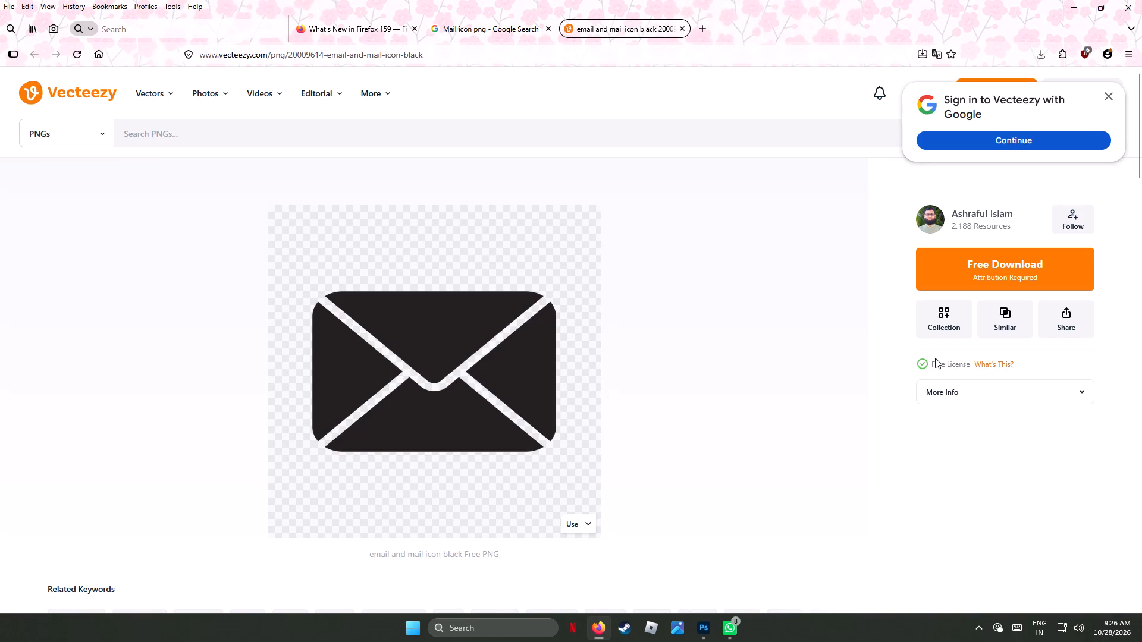
left_click(1012, 265)
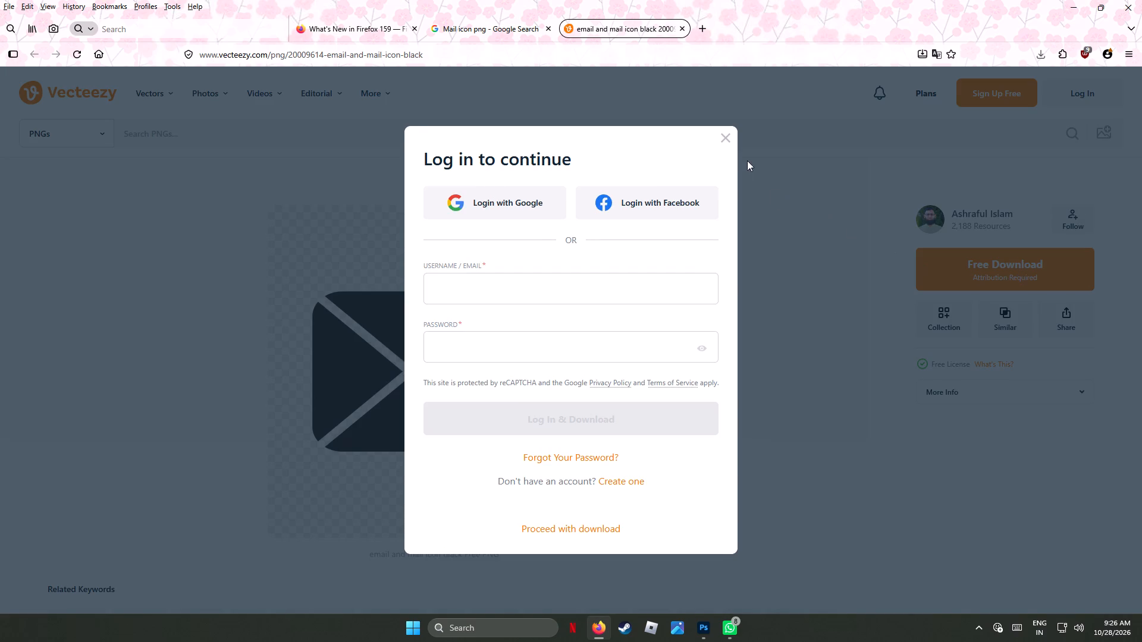
left_click(727, 137)
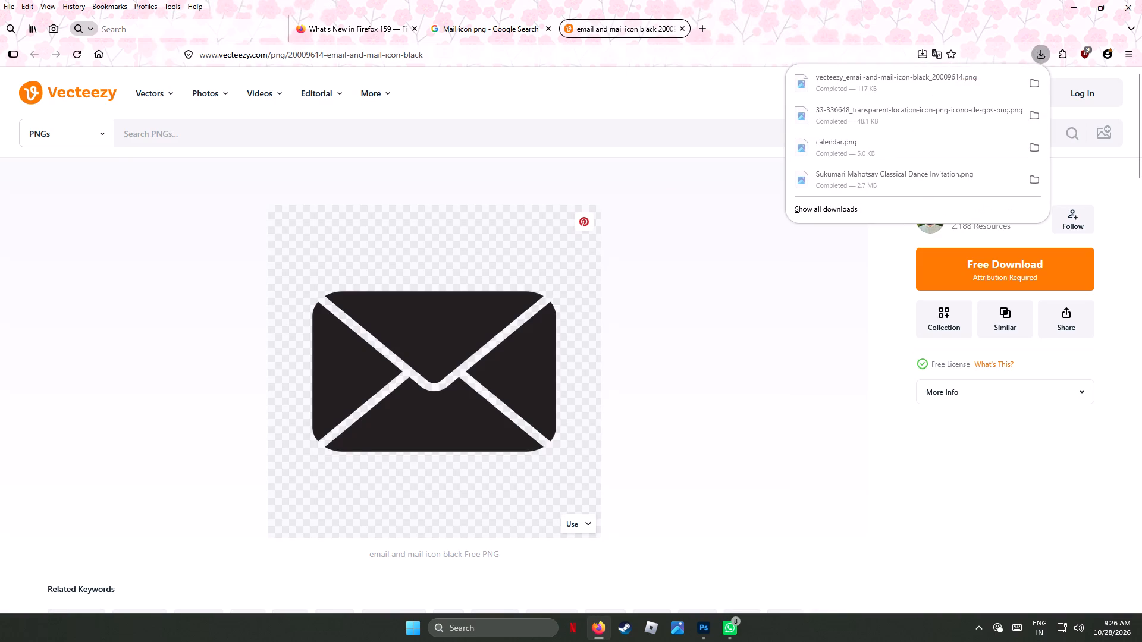
Inspect the black envelope icon enlarged on its Vecteezy page, return it to normal size and close the page.
left_click(467, 345)
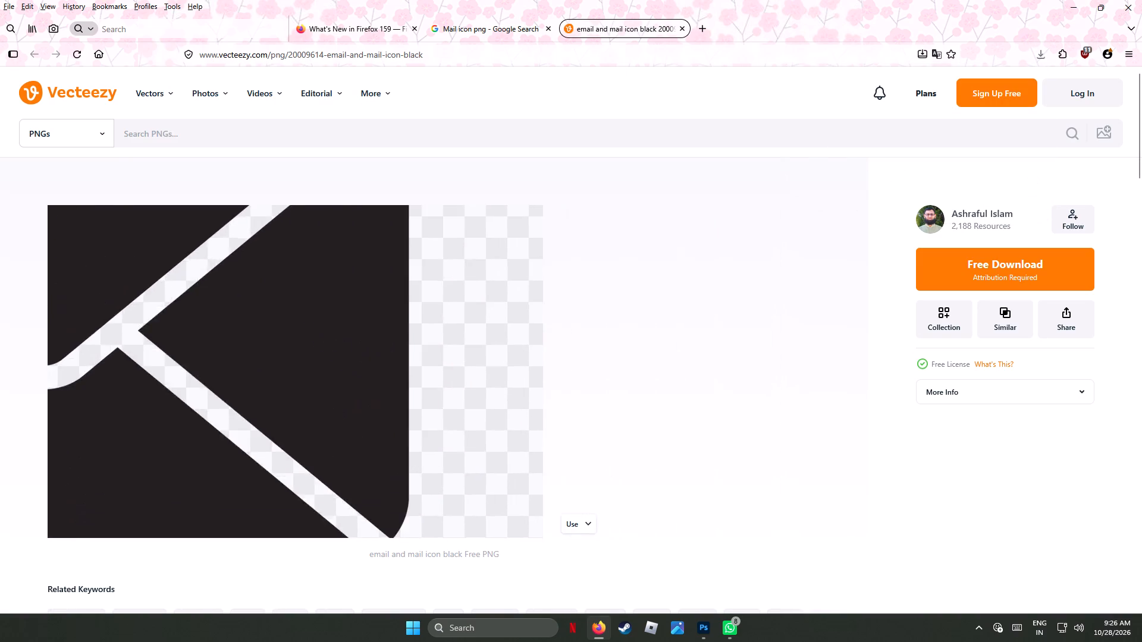
left_click(403, 349)
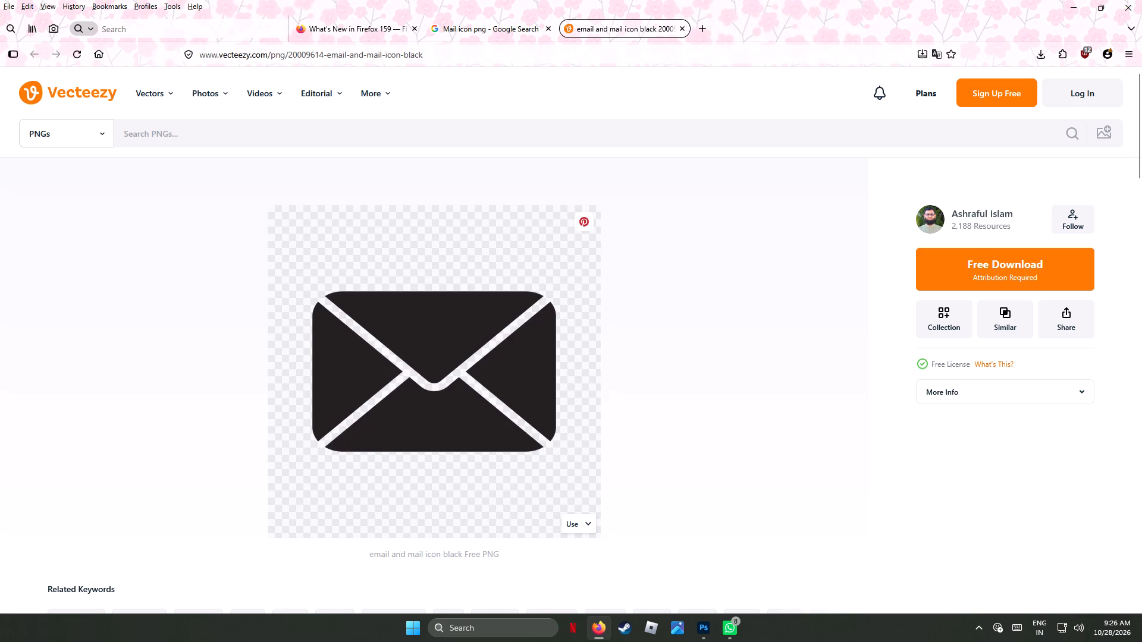
left_click(683, 28)
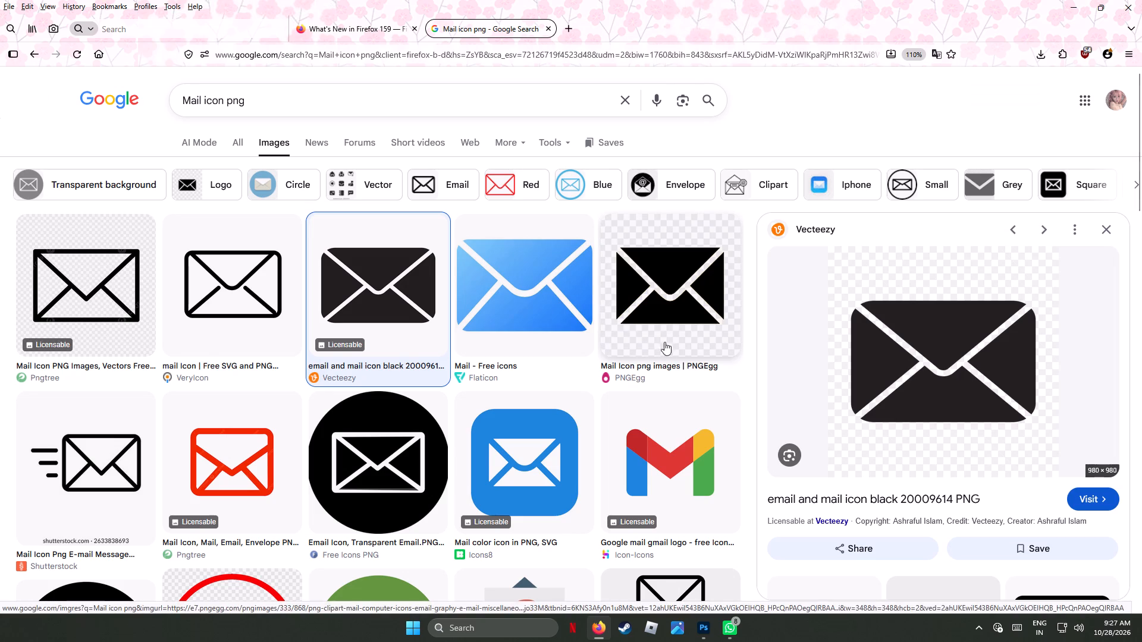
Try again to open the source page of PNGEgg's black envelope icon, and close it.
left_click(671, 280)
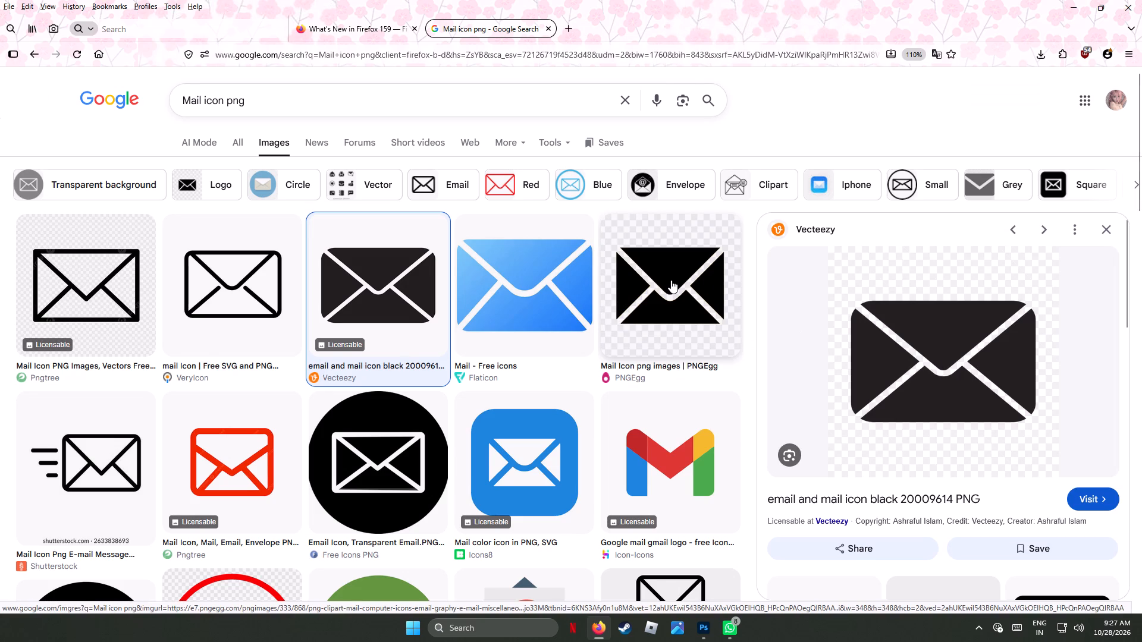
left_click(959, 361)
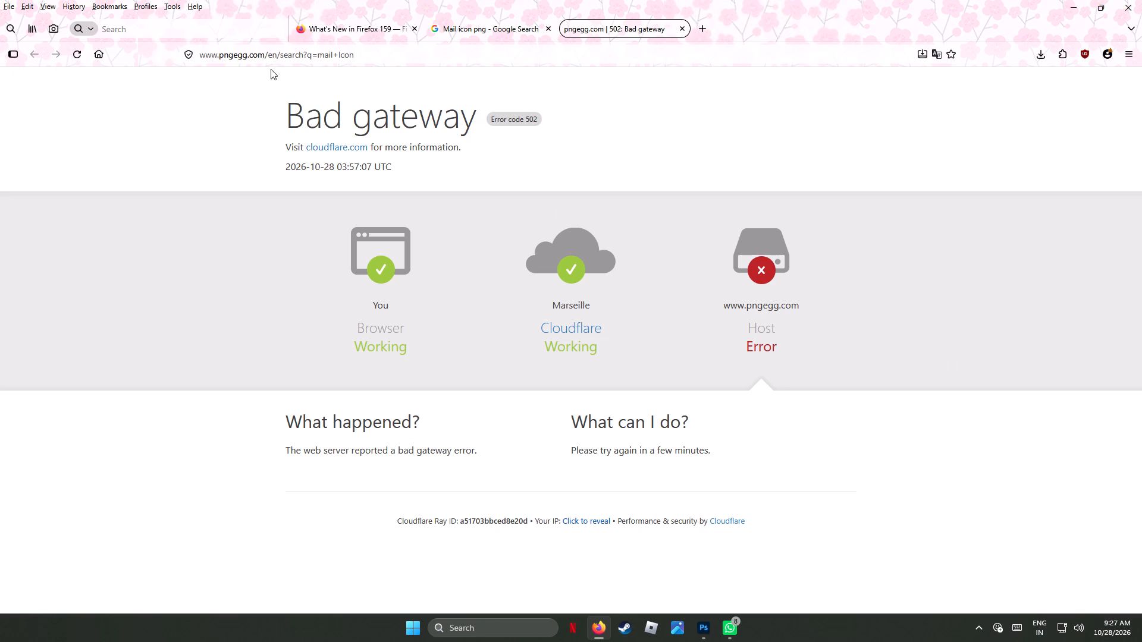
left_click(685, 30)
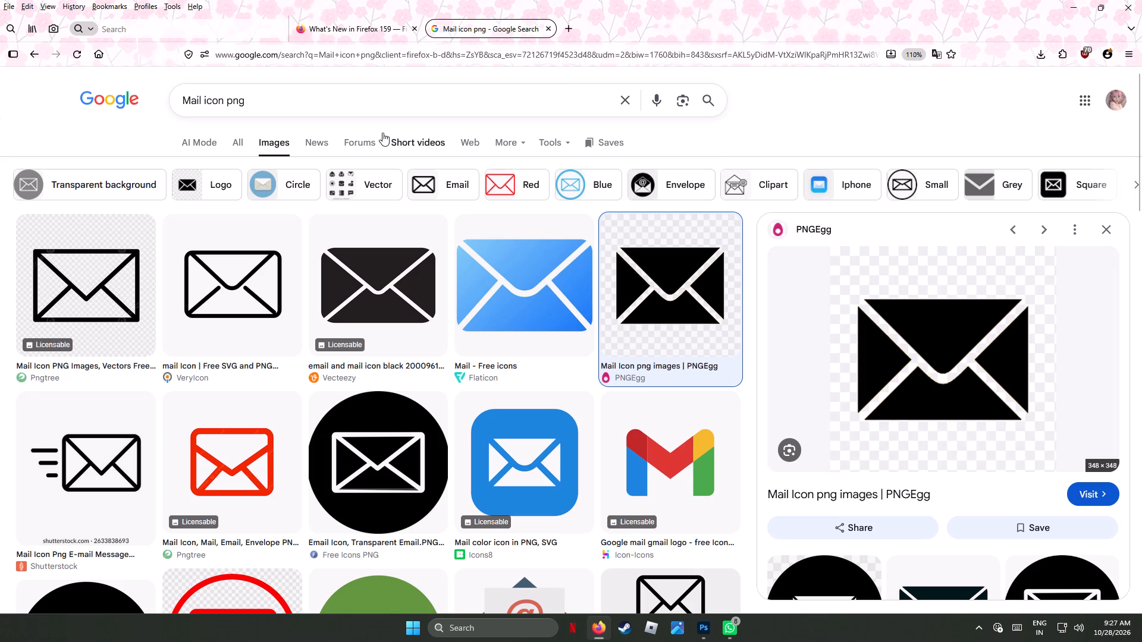
Look through the mail icon image results for a suitable black envelope icon.
left_click(33, 51)
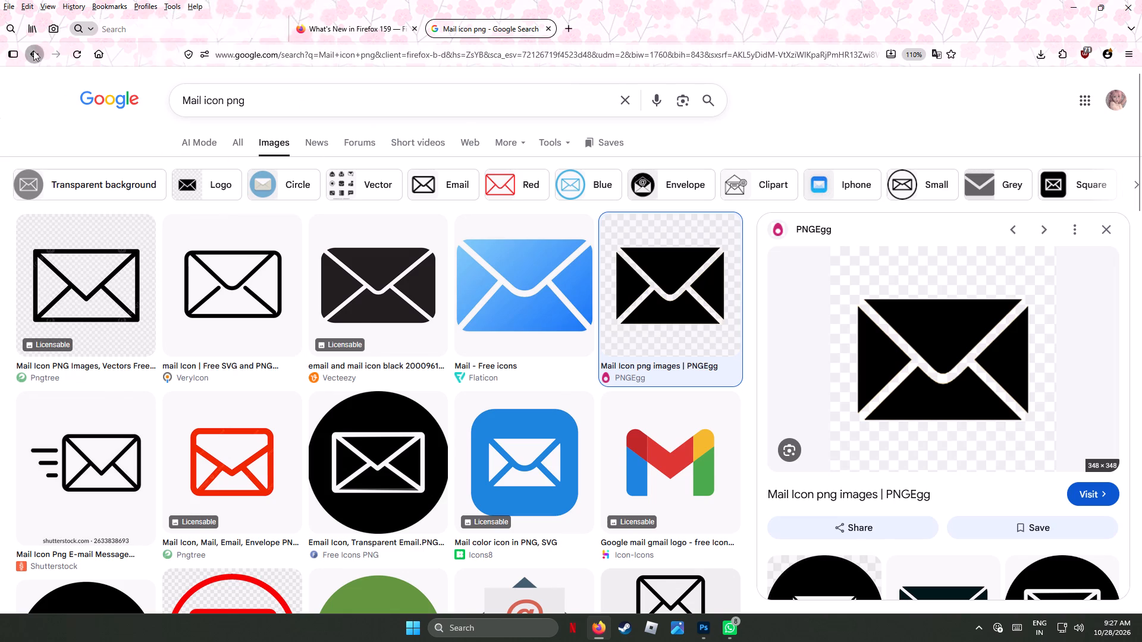
left_click(33, 51)
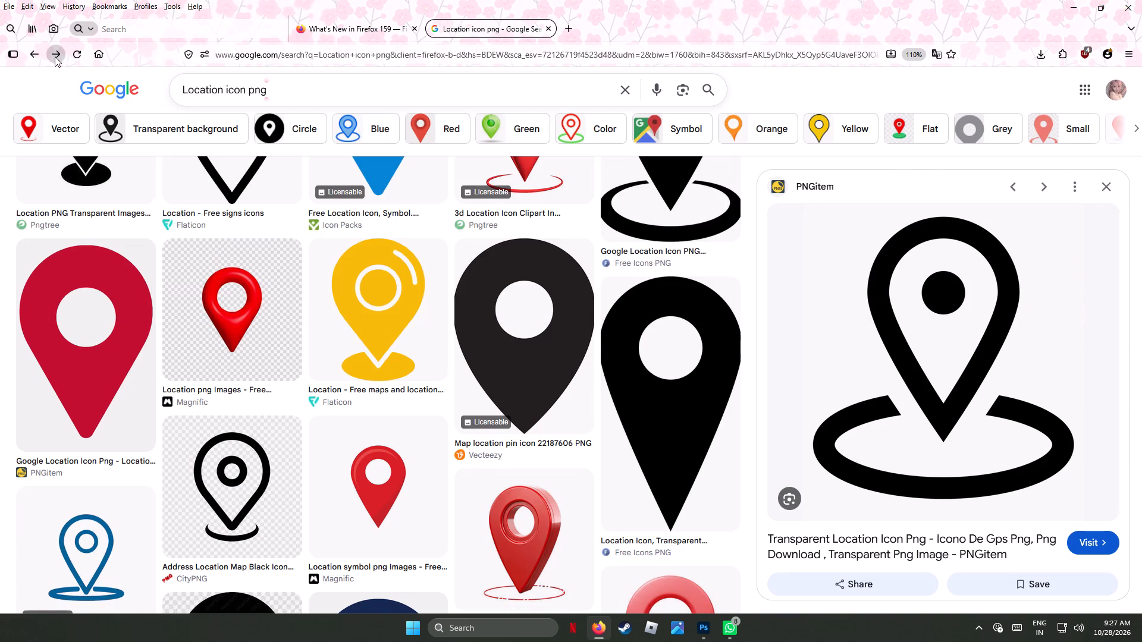
left_click(55, 56)
scroll(469, 304, "down", 5)
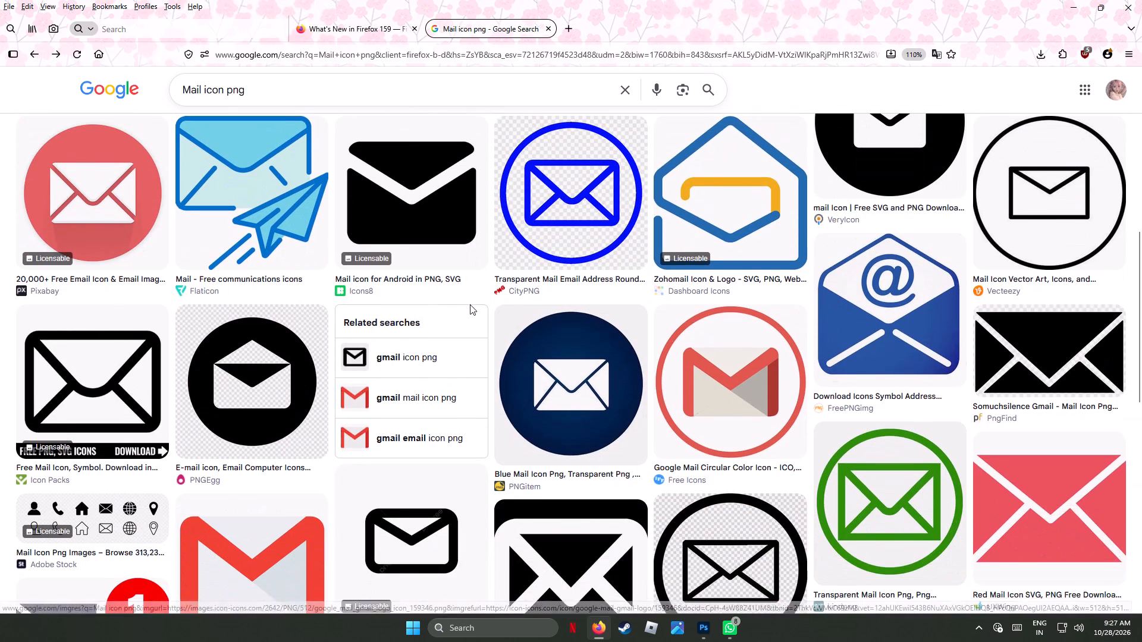
scroll(470, 304, "down", 3)
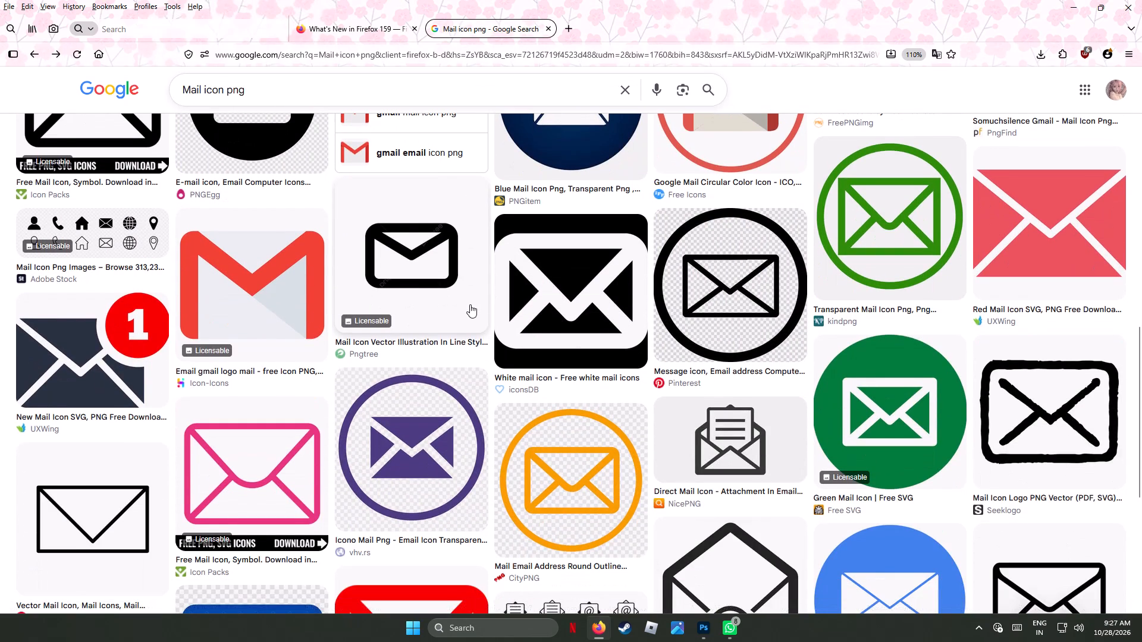
scroll(470, 304, "down", 5)
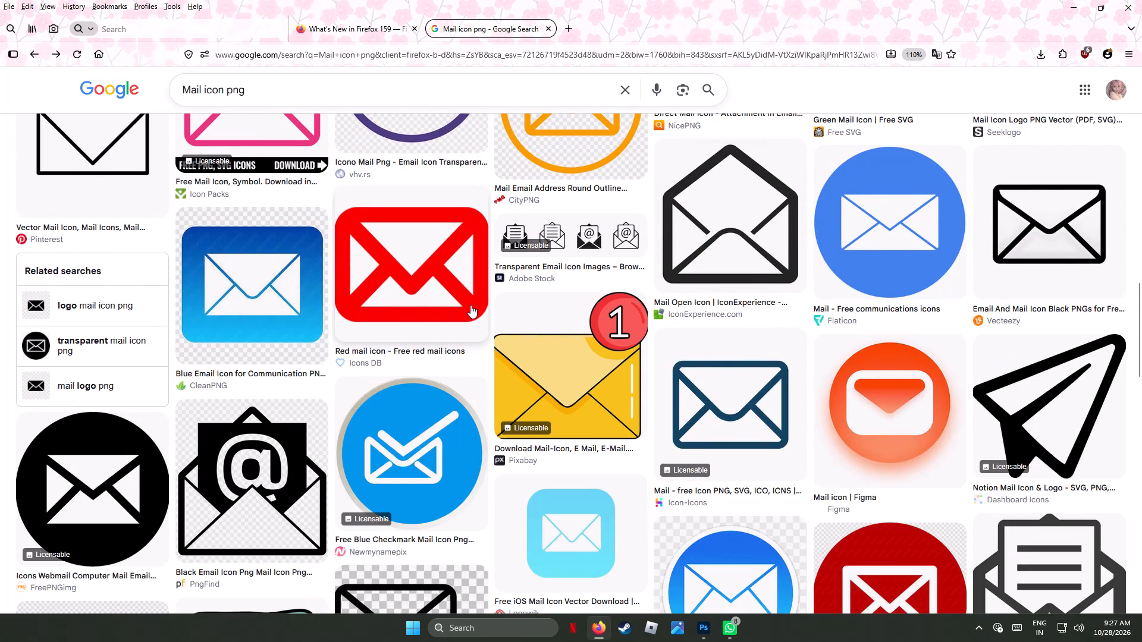
scroll(470, 305, "down", 5)
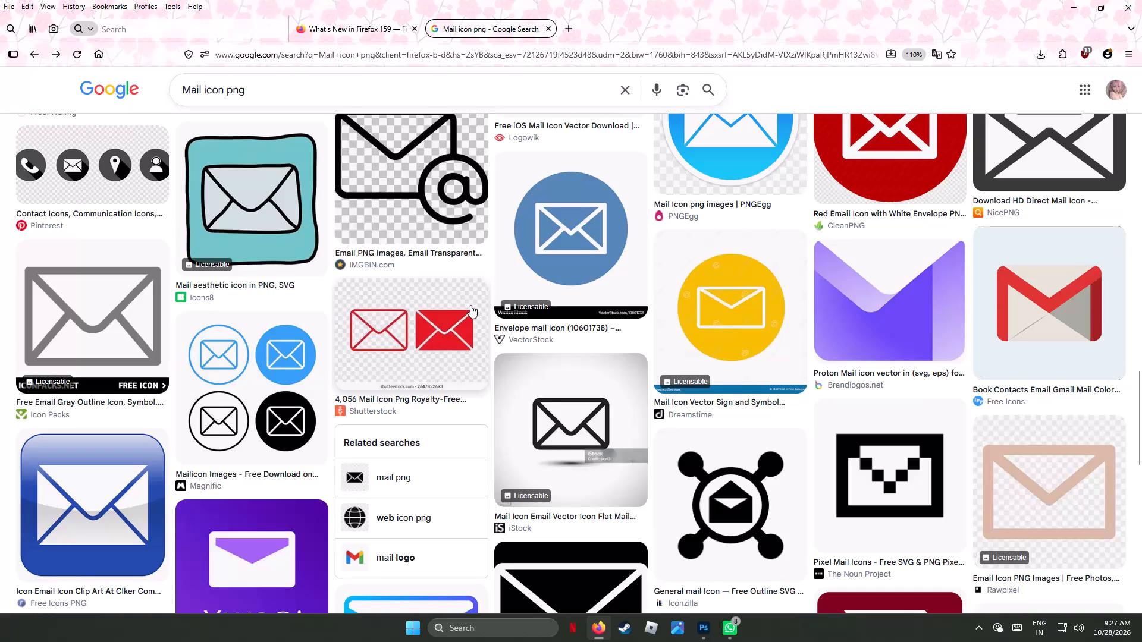
scroll(470, 305, "up", 1)
scroll(470, 305, "down", 2)
scroll(470, 305, "up", 2)
scroll(470, 305, "down", 2)
scroll(470, 305, "up", 1)
scroll(470, 305, "down", 1)
scroll(470, 305, "up", 11)
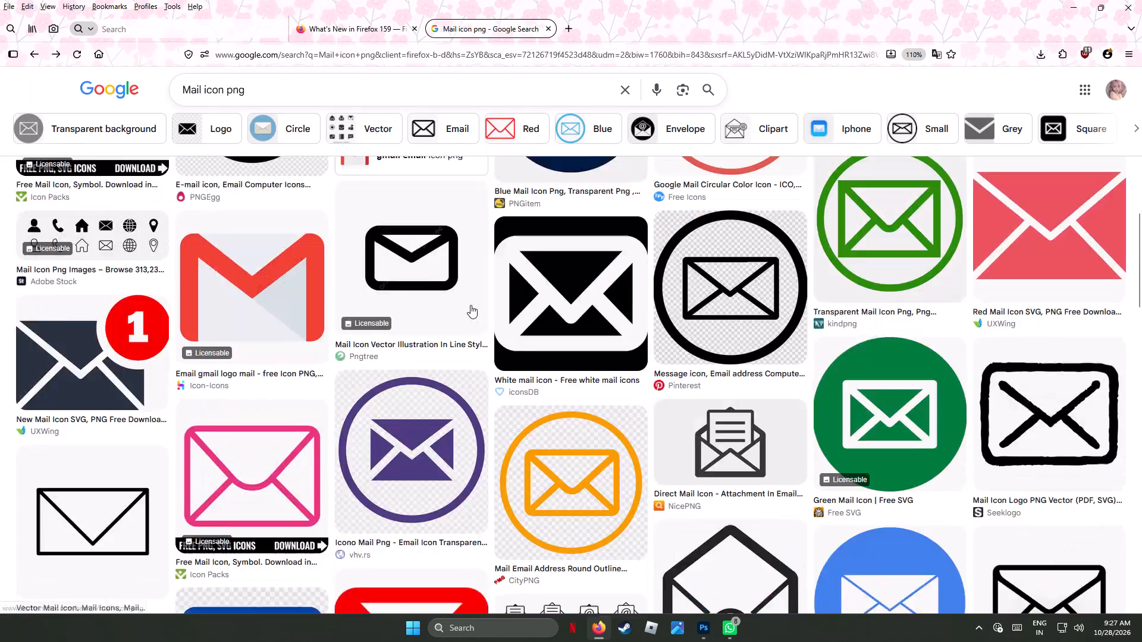
scroll(470, 305, "up", 12)
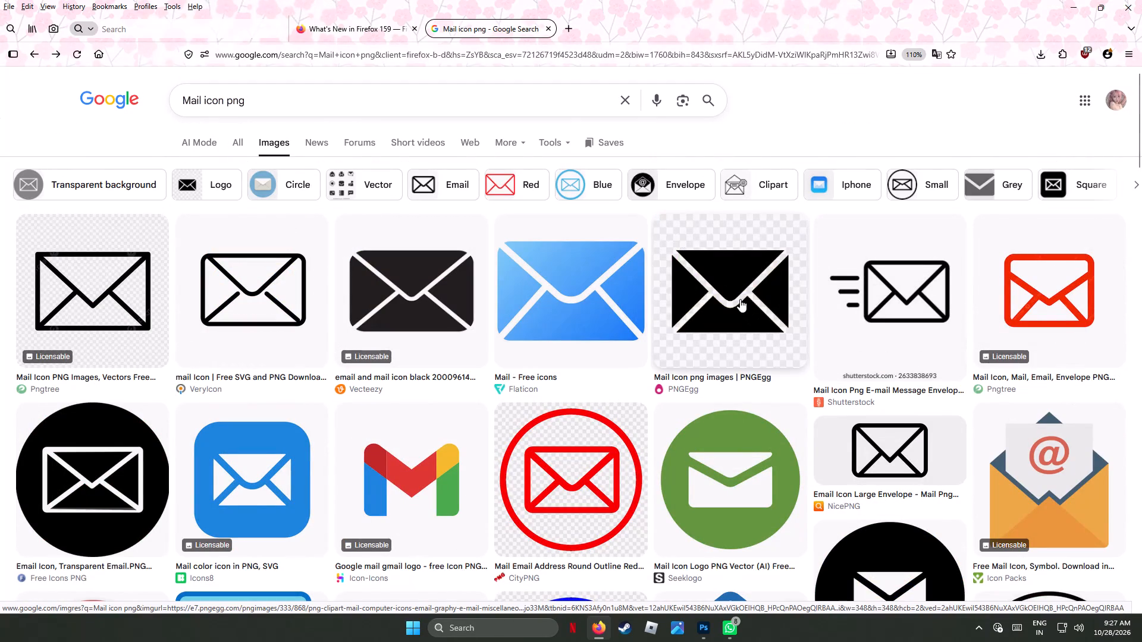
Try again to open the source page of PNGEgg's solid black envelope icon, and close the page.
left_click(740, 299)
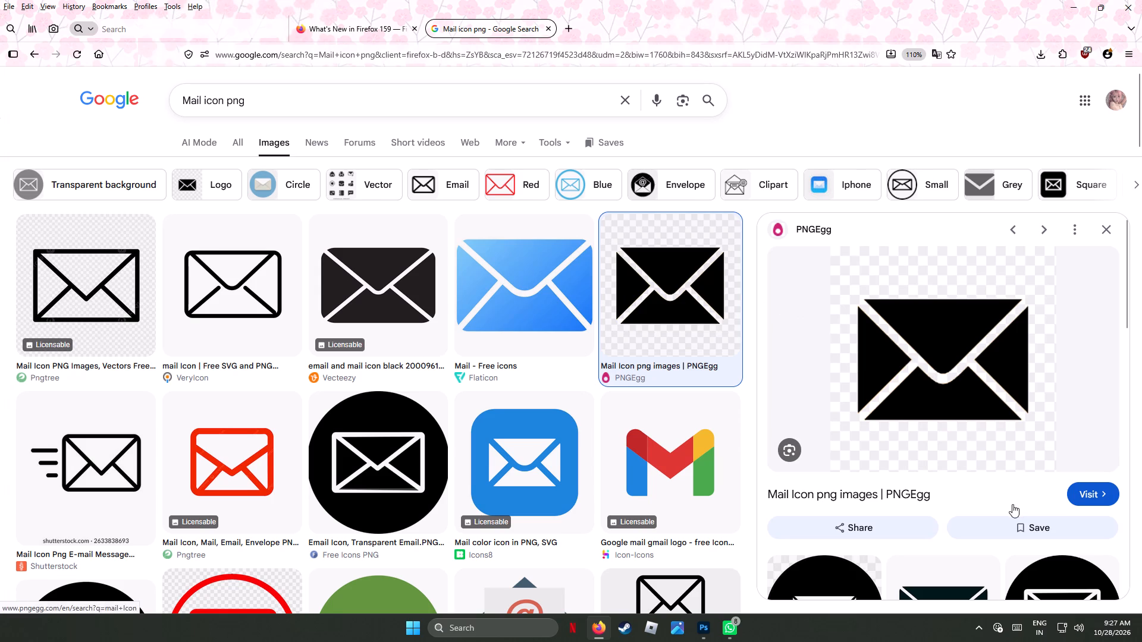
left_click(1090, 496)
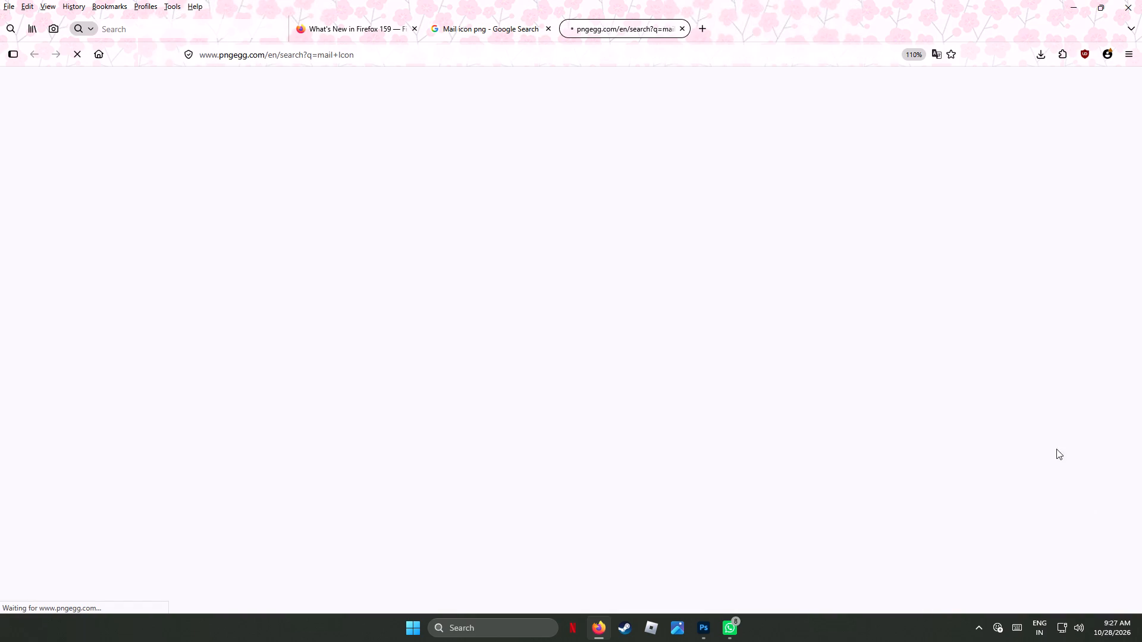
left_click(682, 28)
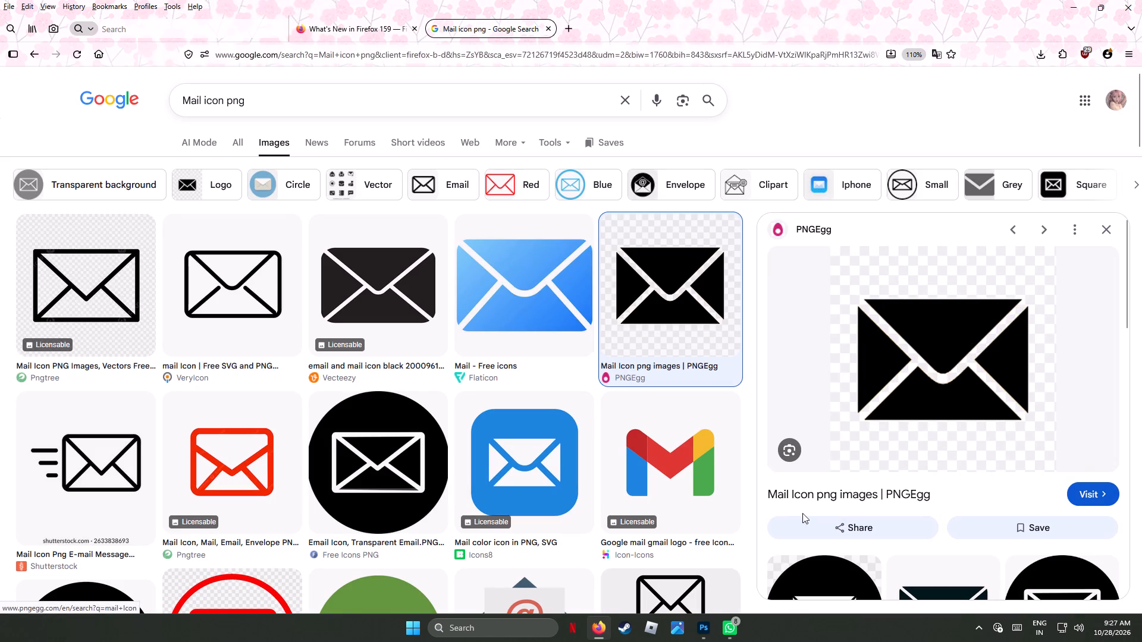
Find and open the Snipping Tool.
left_click(487, 629)
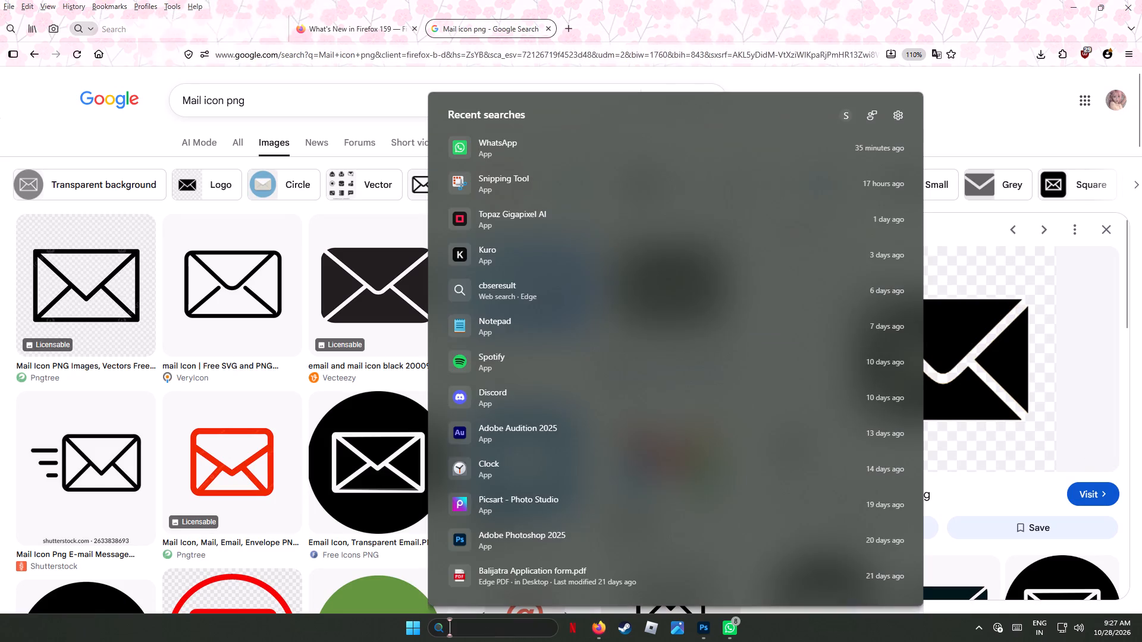
key("s")
key("n")
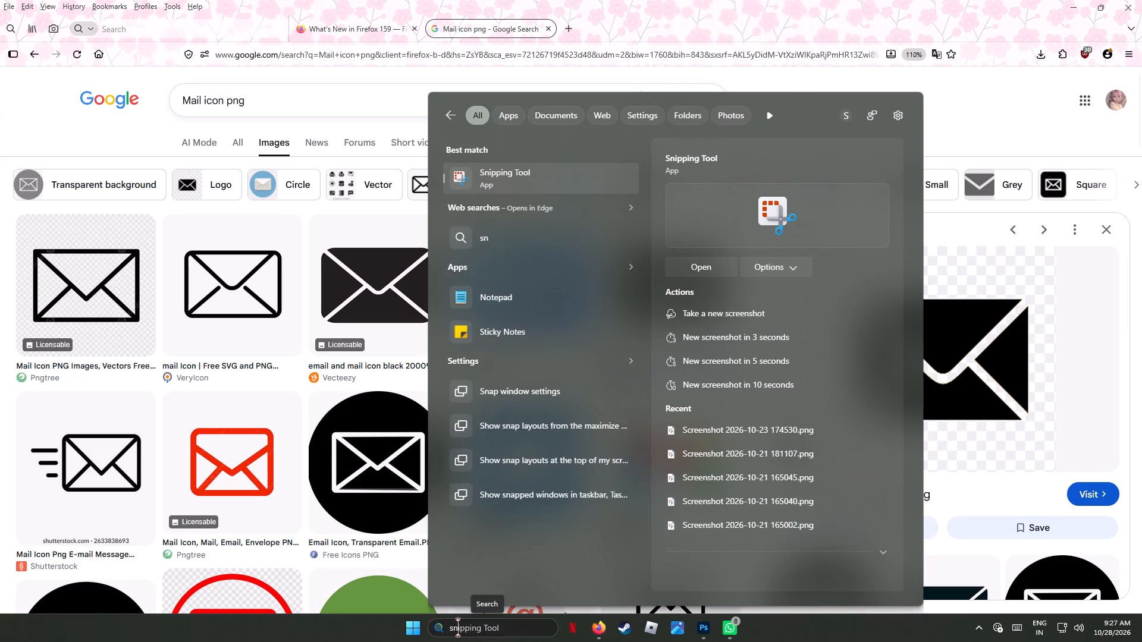
left_click(517, 174)
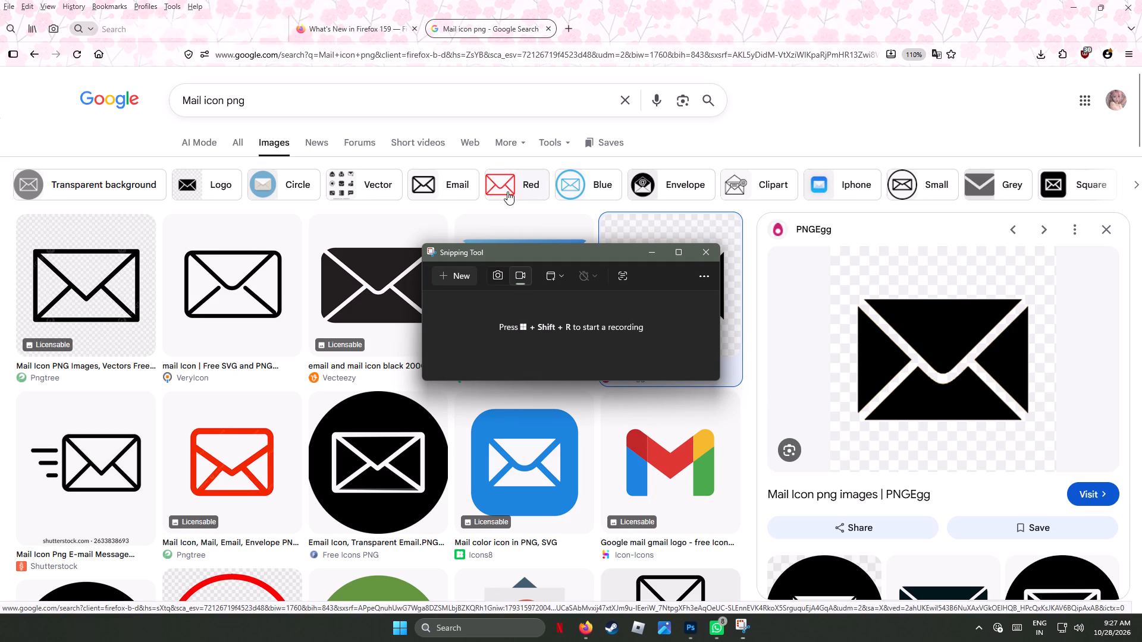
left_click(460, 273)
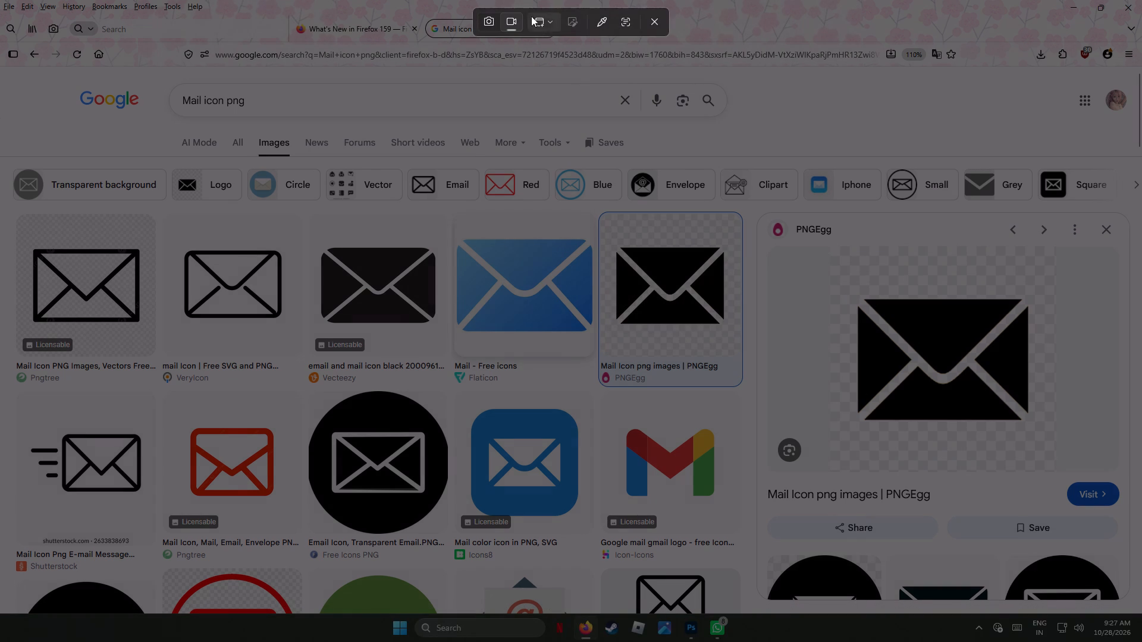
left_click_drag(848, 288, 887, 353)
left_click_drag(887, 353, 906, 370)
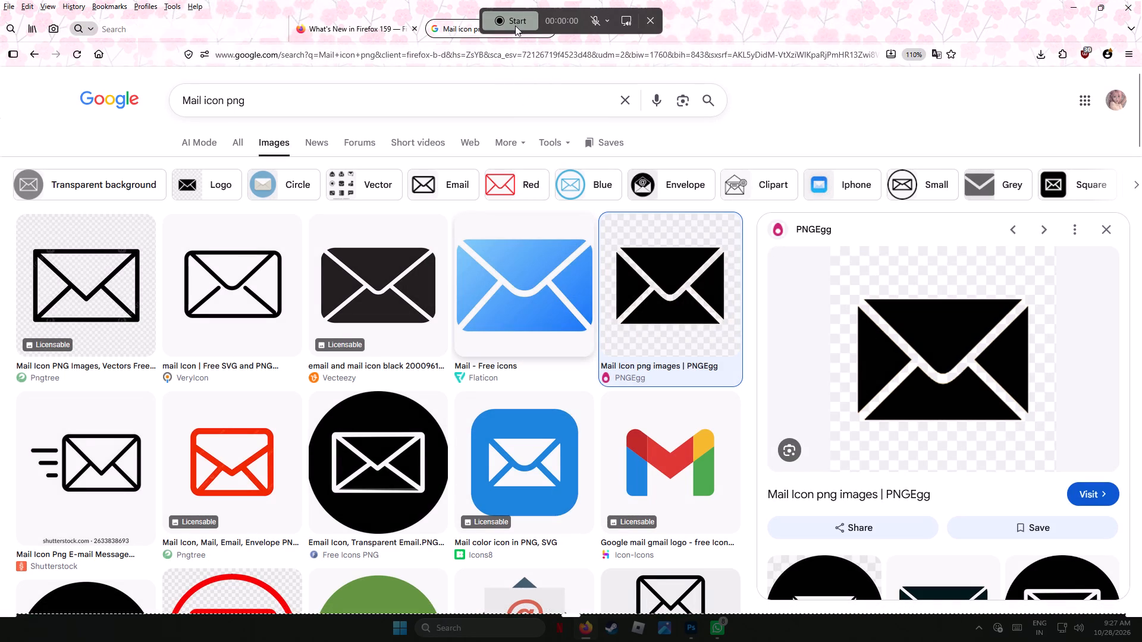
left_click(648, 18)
Take a rectangular screenshot snip tightly around the enlarged PNGEgg black envelope icon in the image preview.
left_click(498, 273)
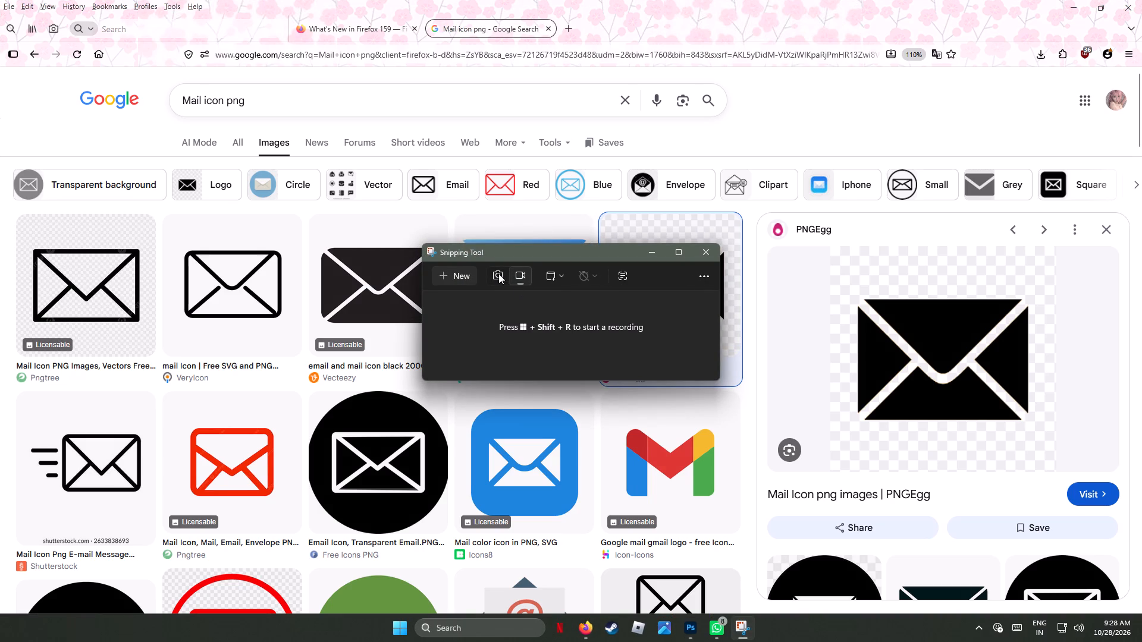
left_click(459, 276)
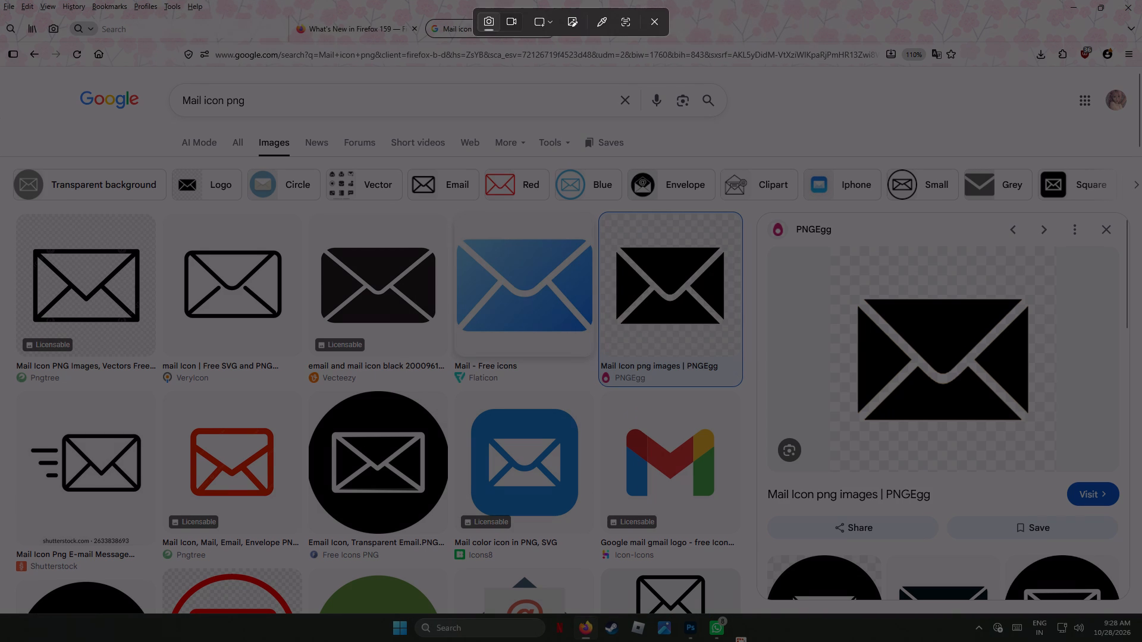
left_click_drag(848, 283, 1038, 433)
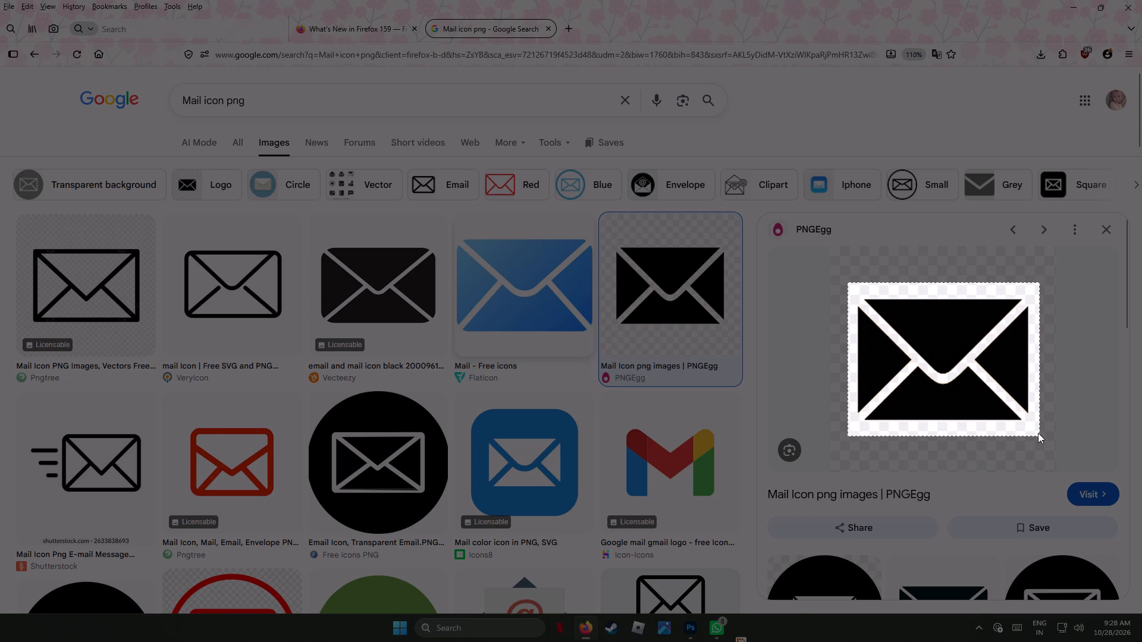
left_click_drag(1038, 433, 1037, 431)
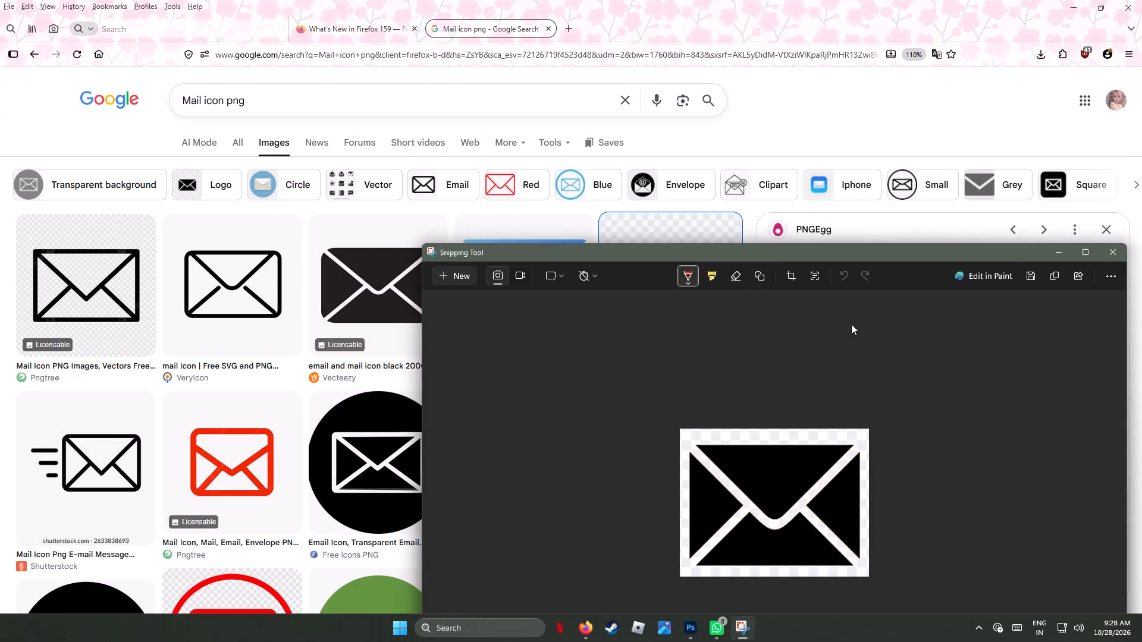
Save the envelope snip as a PNG in the Downloads folder and close the Snipping Tool.
left_click(1030, 273)
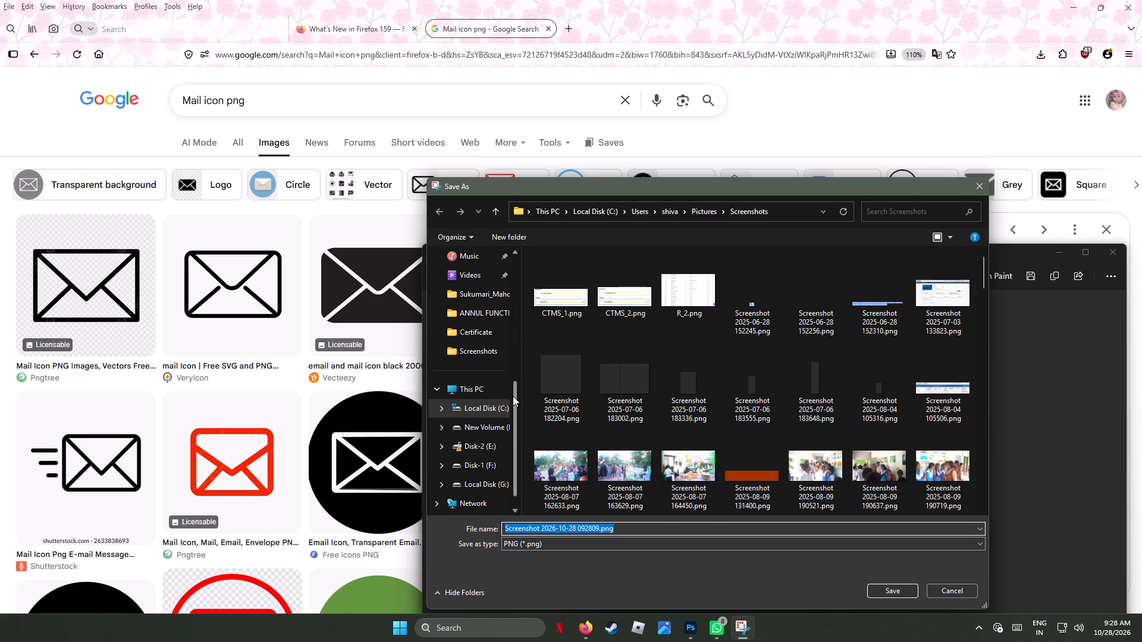
left_click_drag(513, 395, 529, 335)
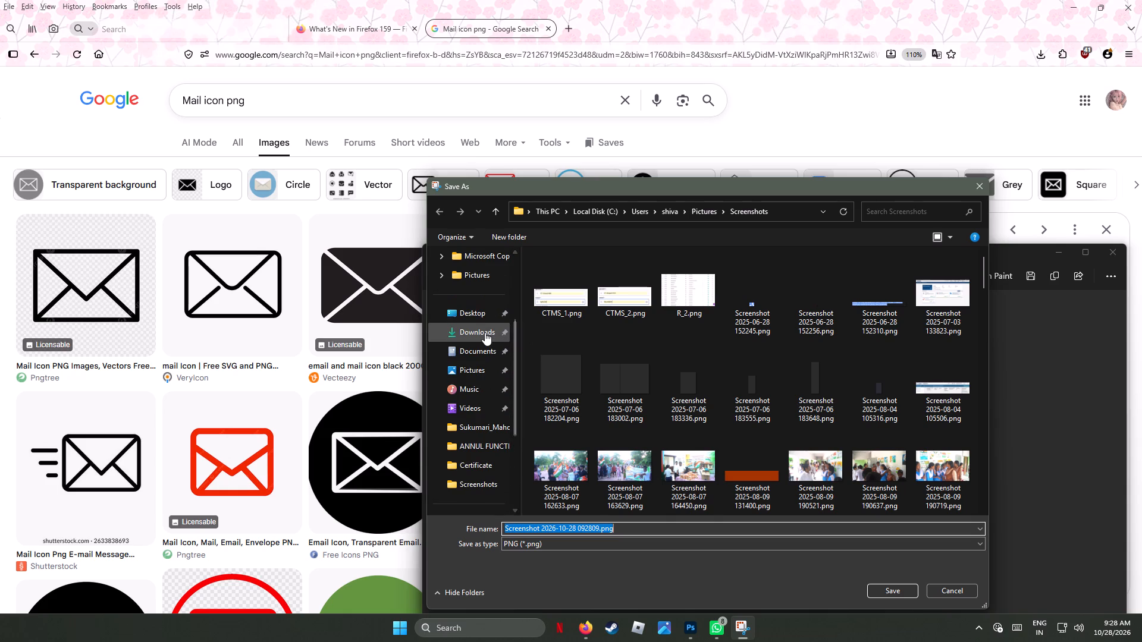
left_click(485, 332)
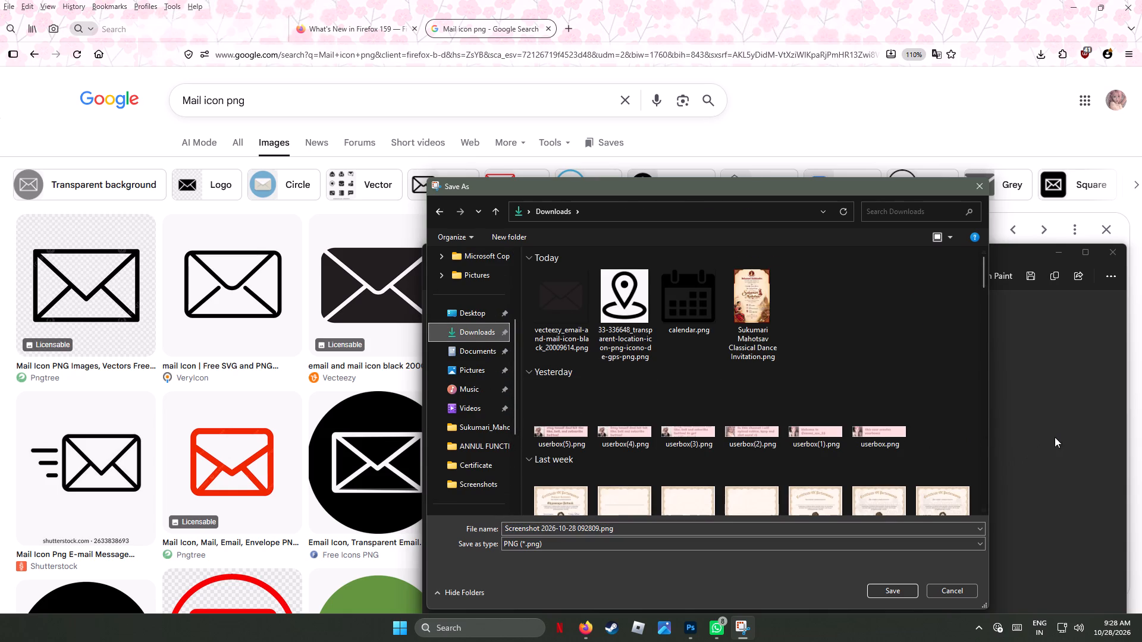
left_click(899, 588)
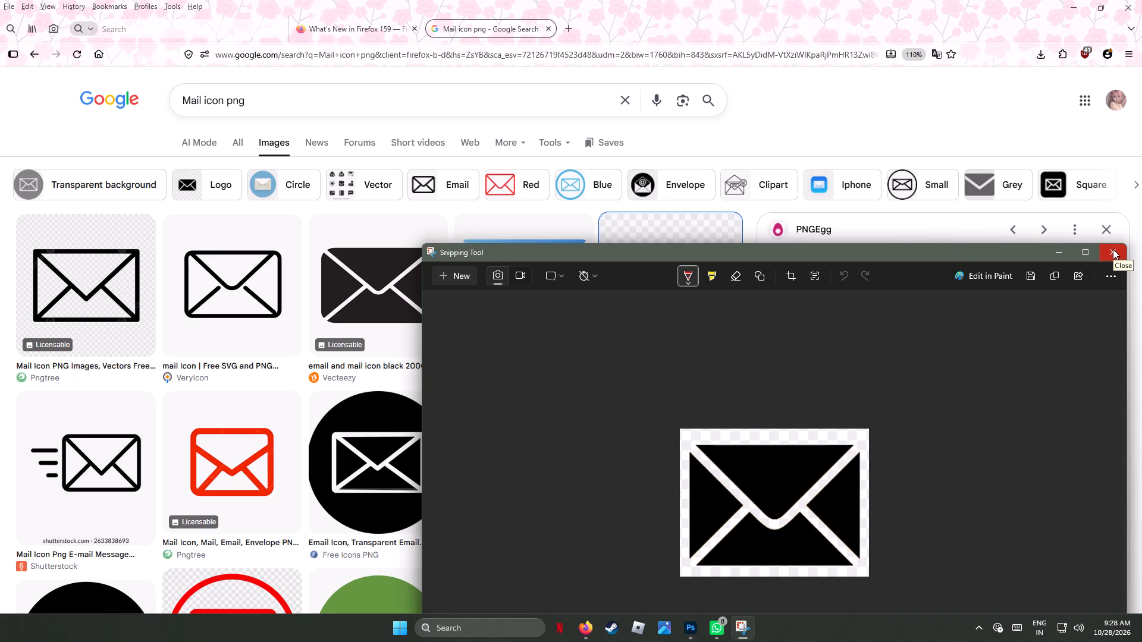
left_click(1113, 249)
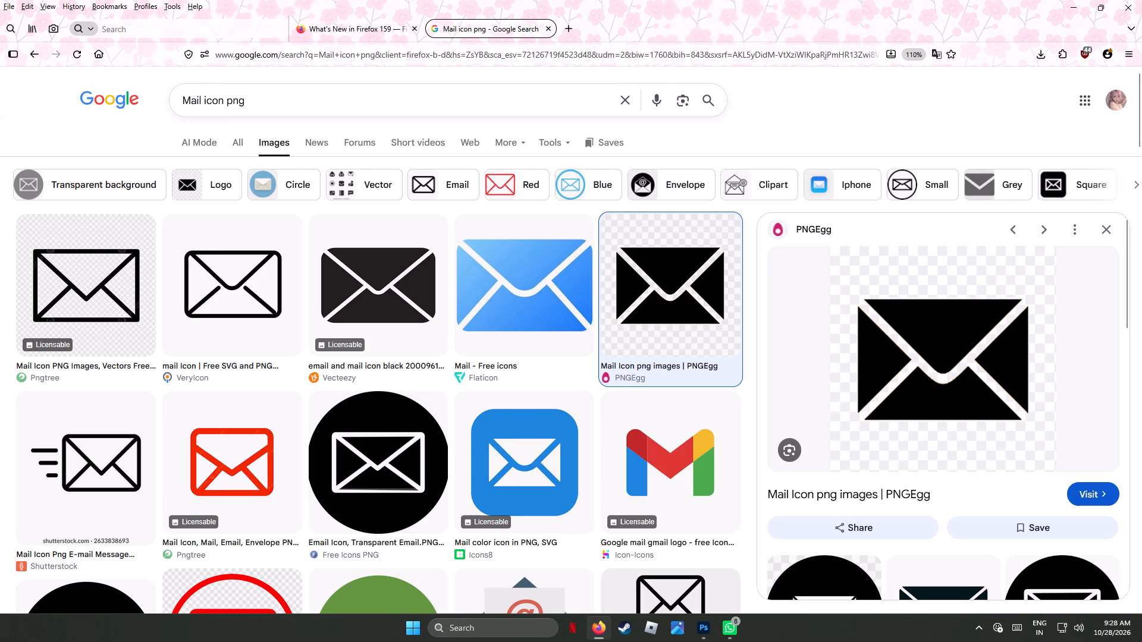
Change the image search from mail to "web icon png".
left_click(200, 98)
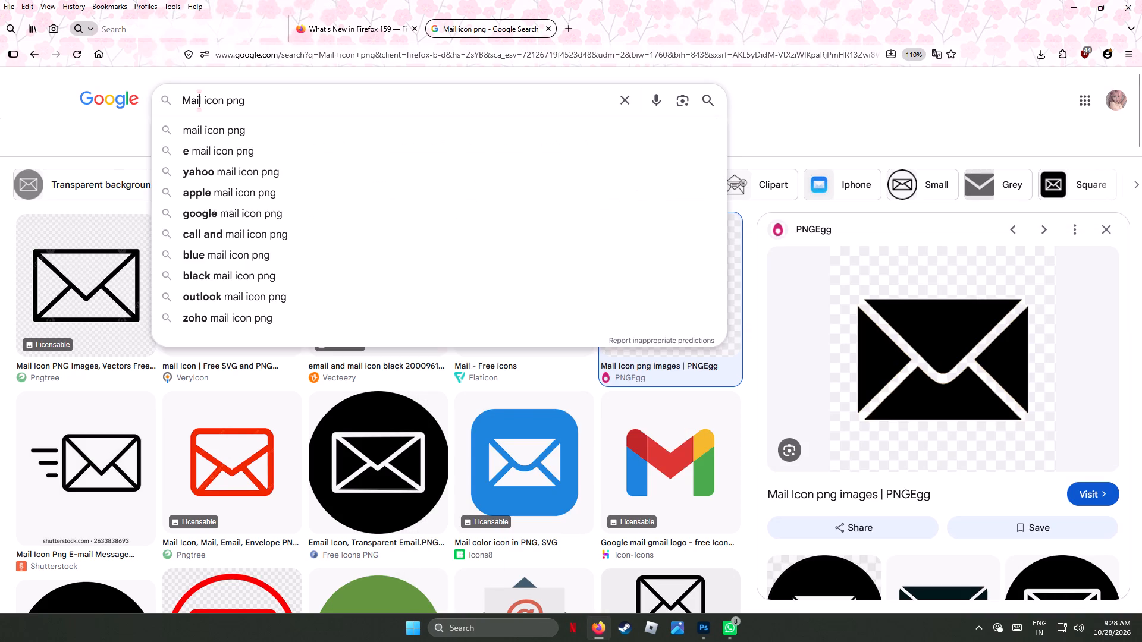
left_click_drag(201, 95, 150, 102)
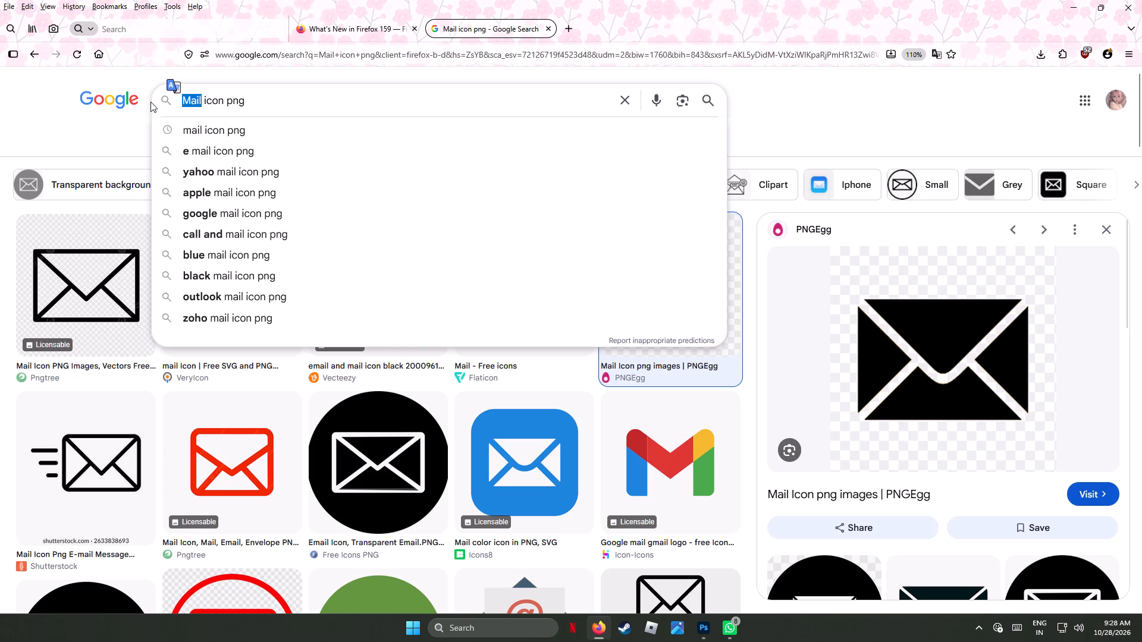
type("we")
key("b")
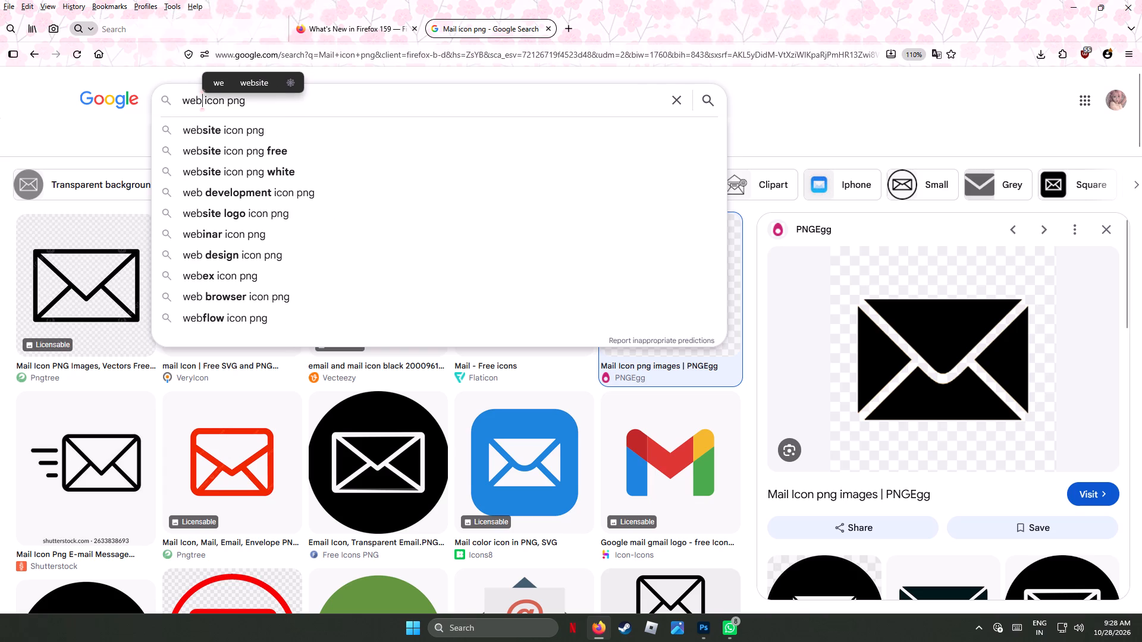
key("Return")
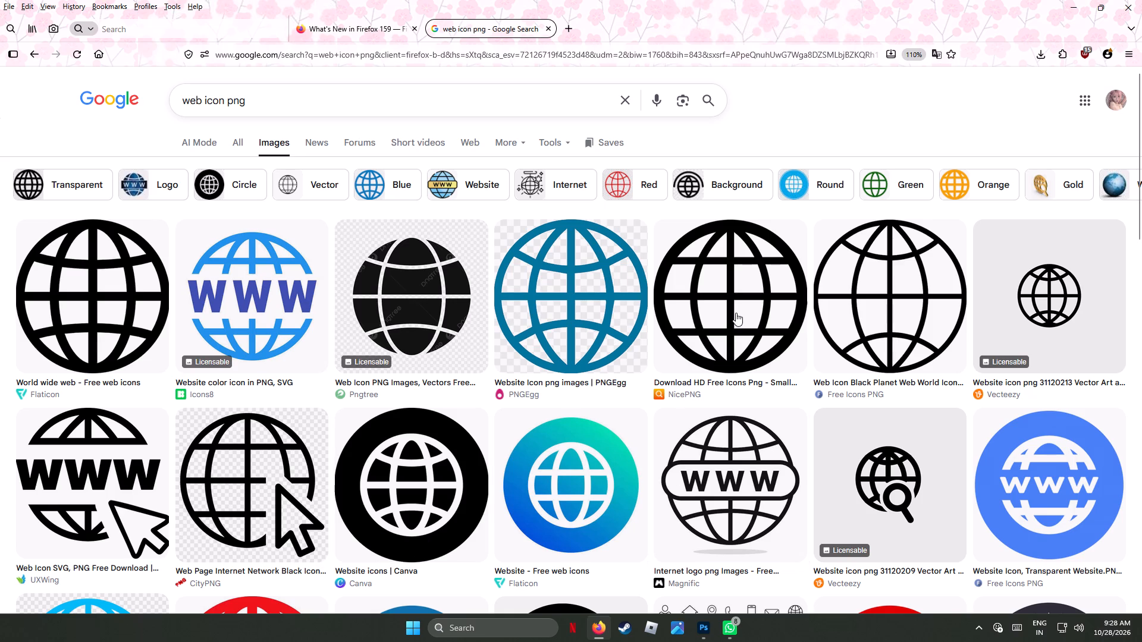
Download Flaticon's black World Wide Web globe icon as a free PNG from its source page, and close the page.
left_click(81, 300)
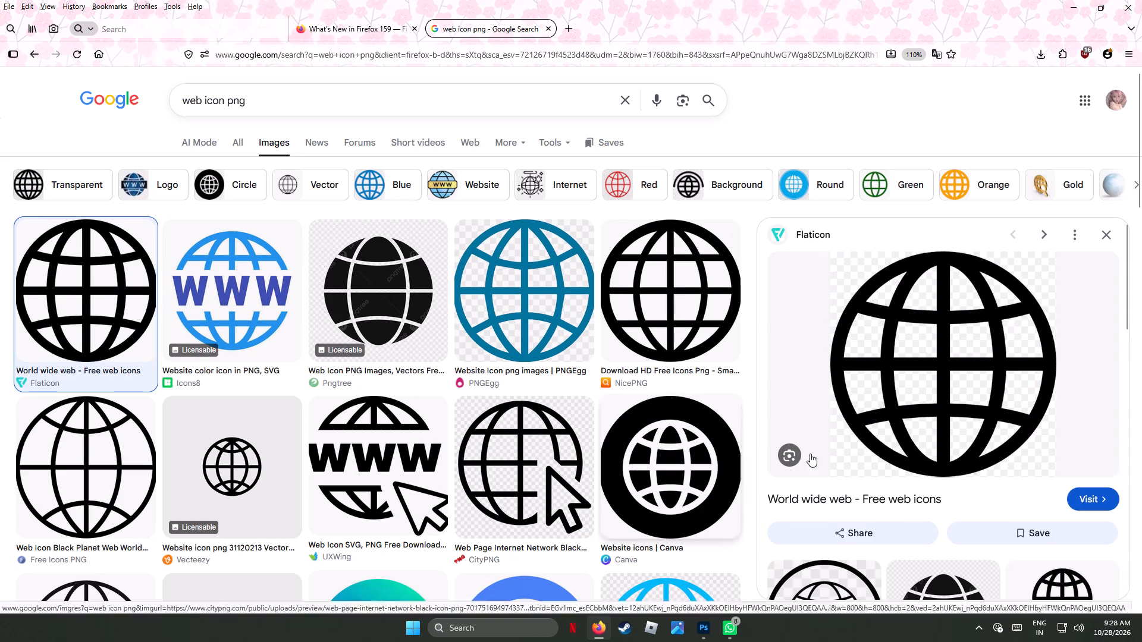
left_click(936, 369)
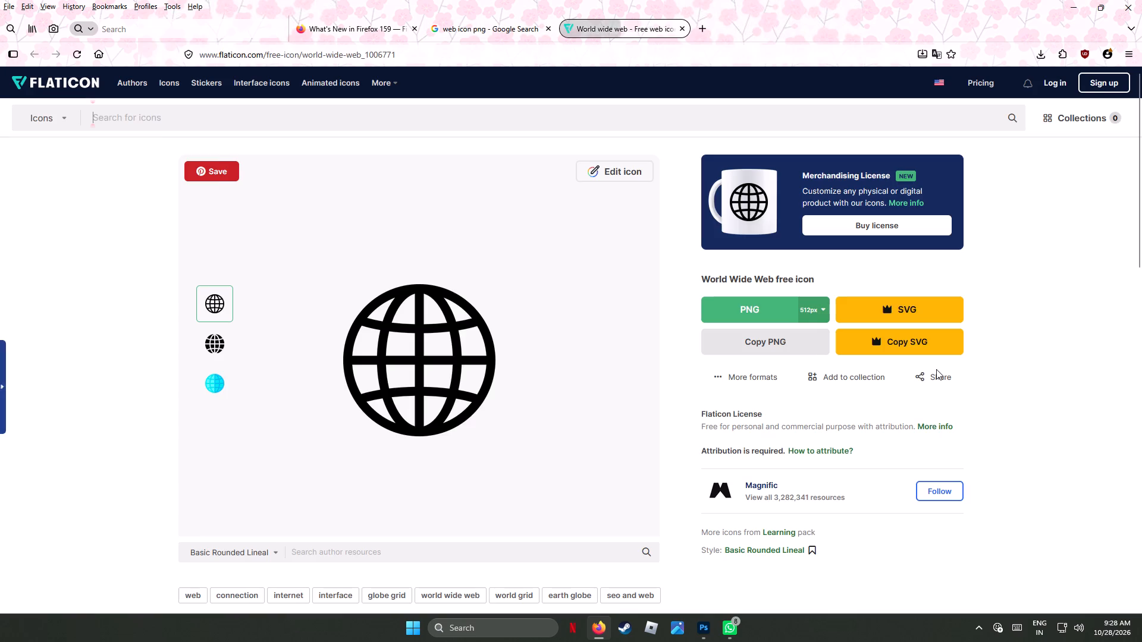
left_click(758, 309)
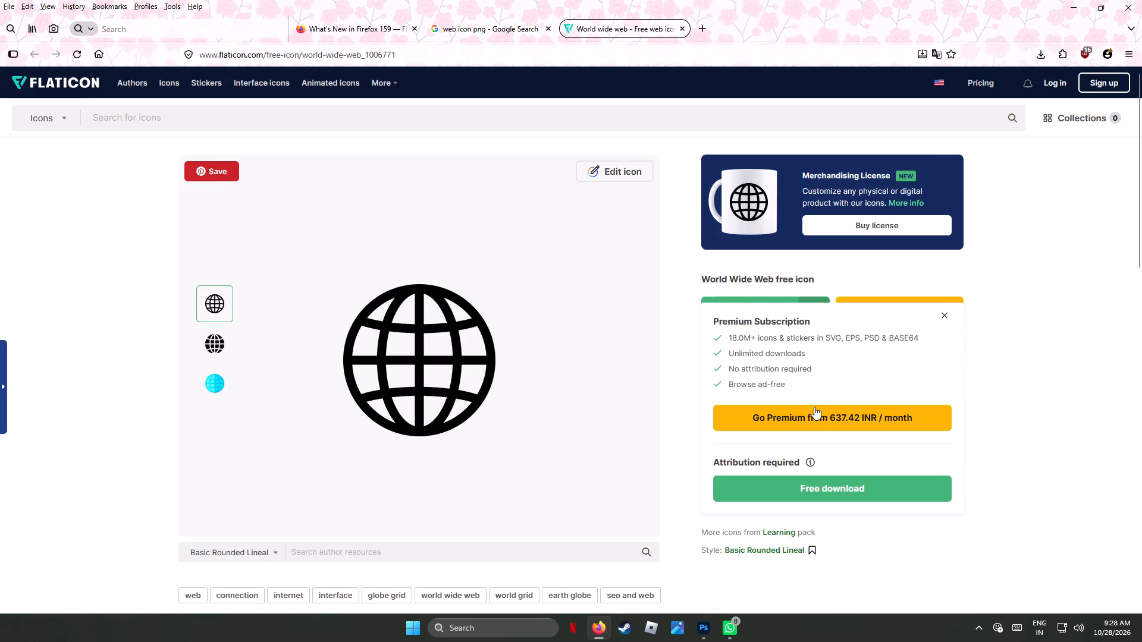
left_click(830, 490)
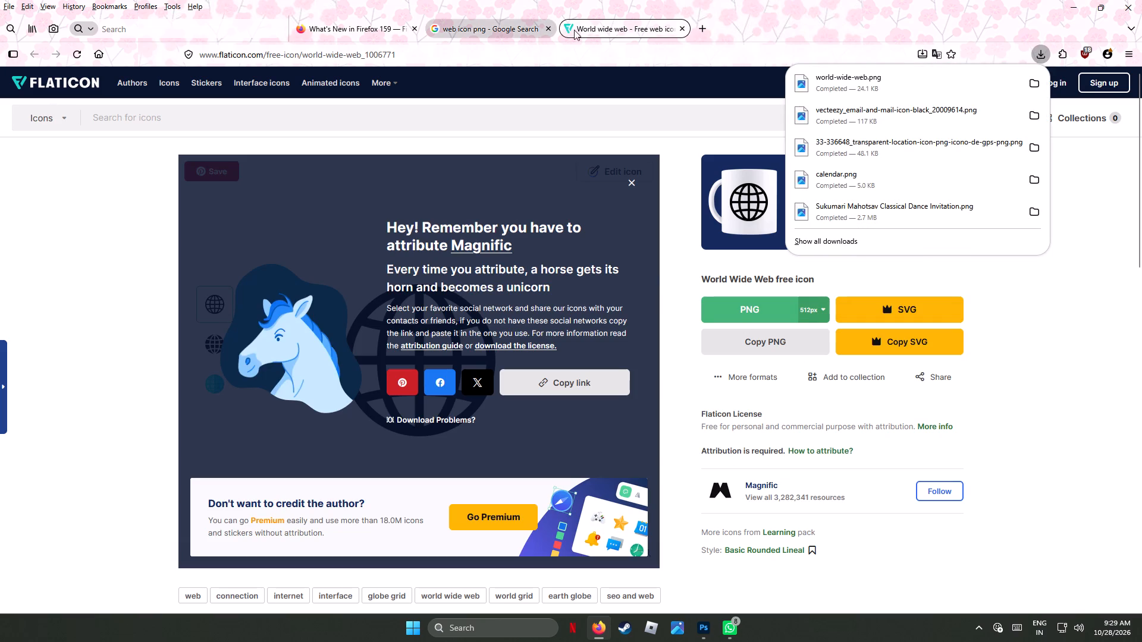
left_click(680, 27)
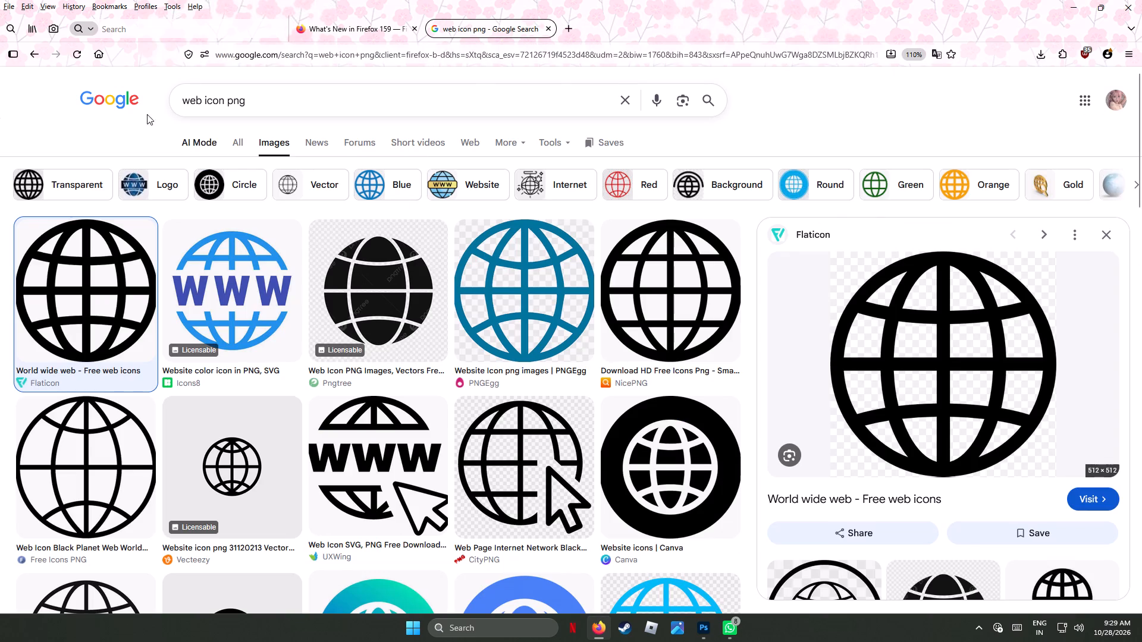
Change the image search from web to "phone icon png".
left_click_drag(202, 100, 195, 100)
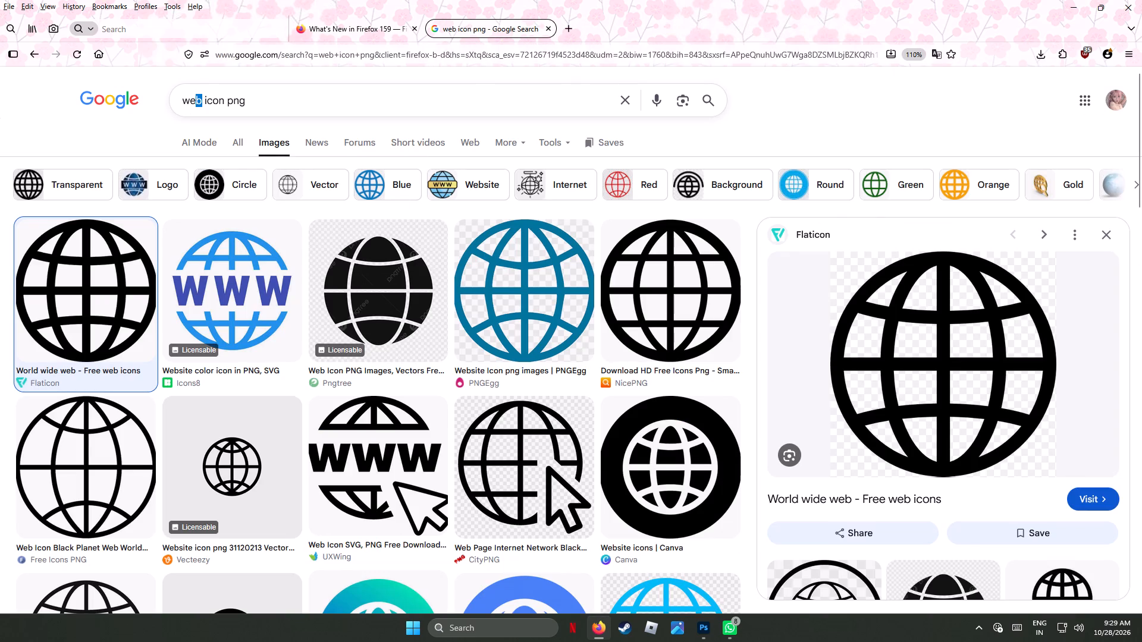
left_click_drag(195, 100, 156, 102)
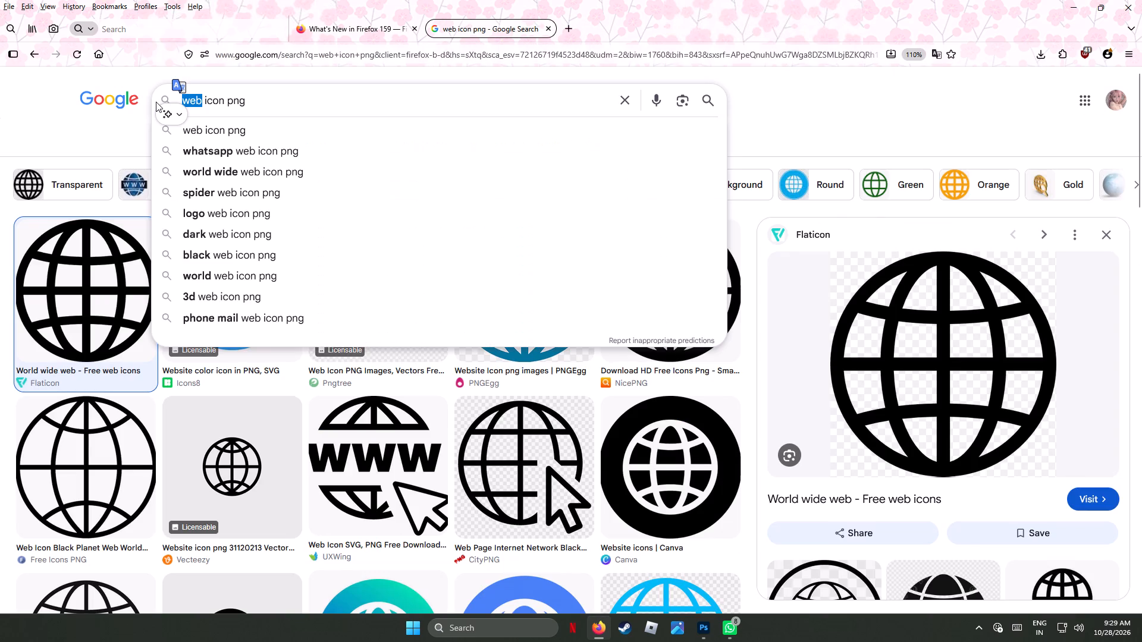
type("phone")
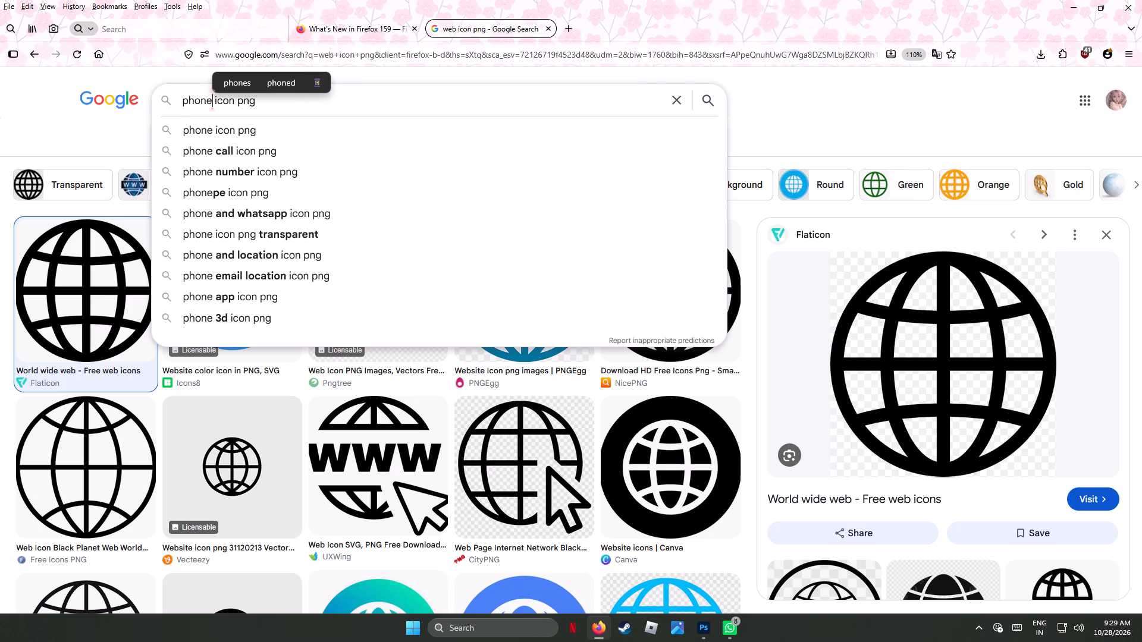
key("Return")
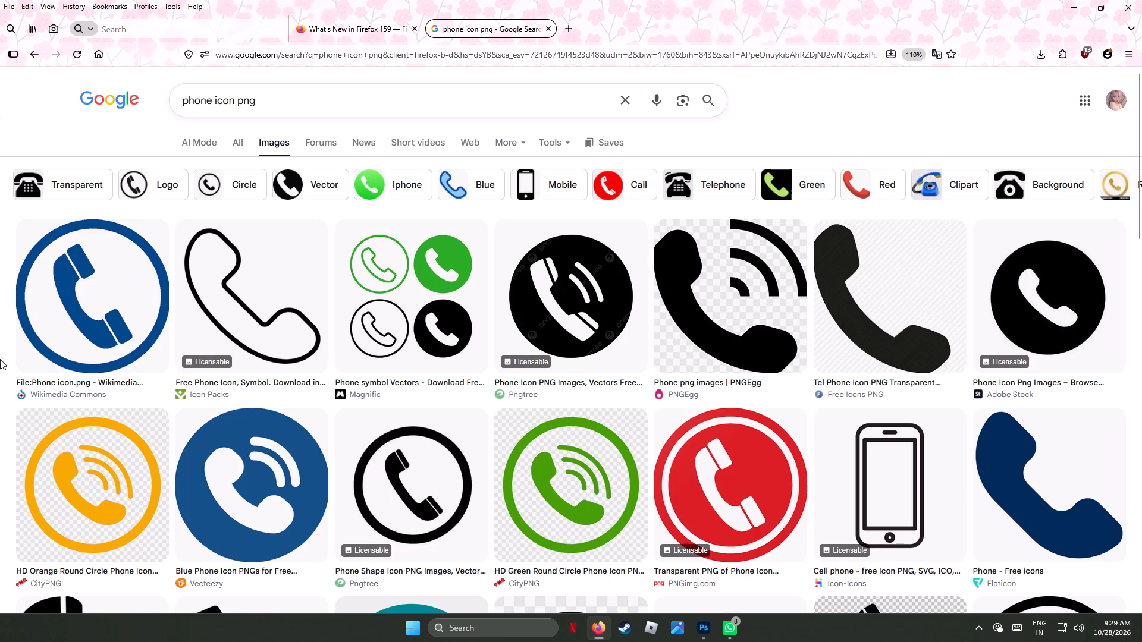
Download Wikimedia Commons' blue circled phone icon at full resolution from its source page, and close the download dialog.
left_click(87, 320)
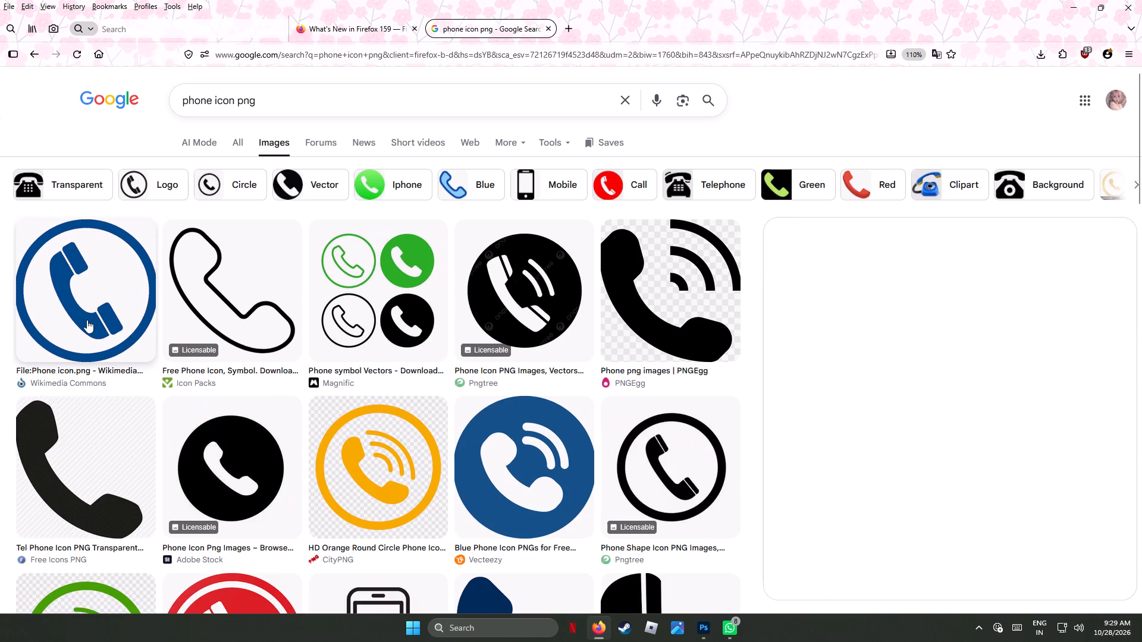
left_click(925, 376)
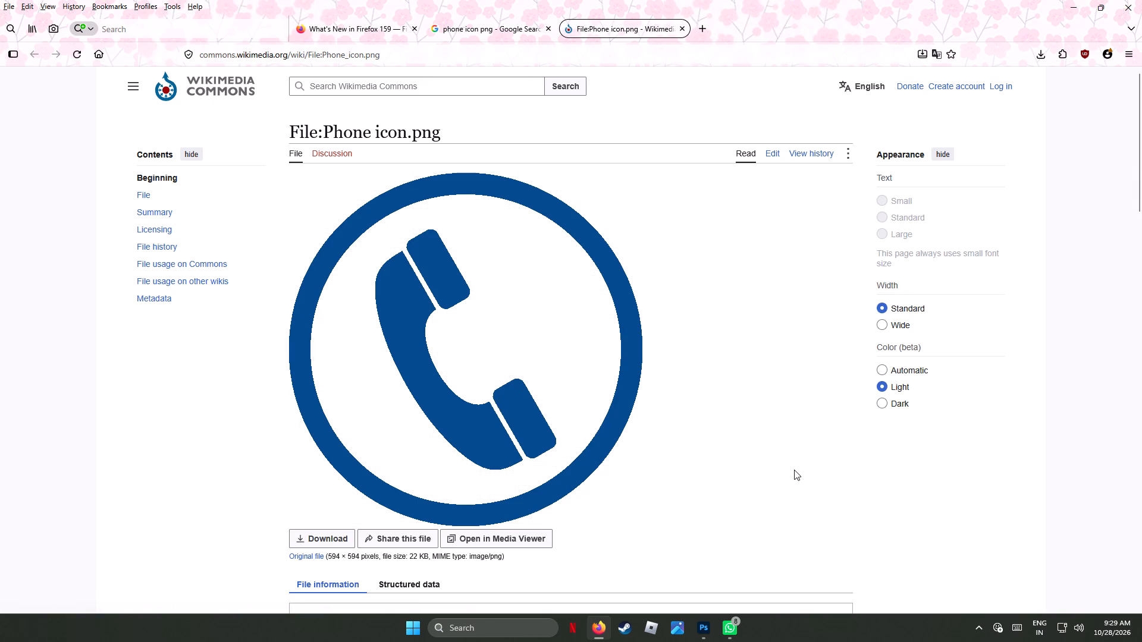
left_click(331, 538)
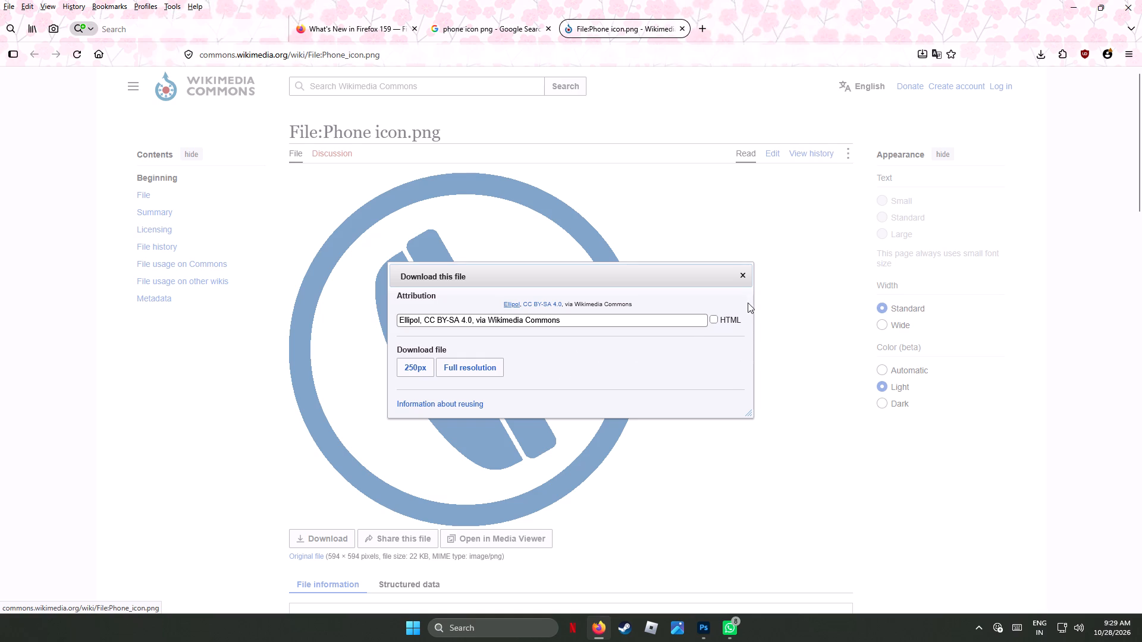
left_click(748, 276)
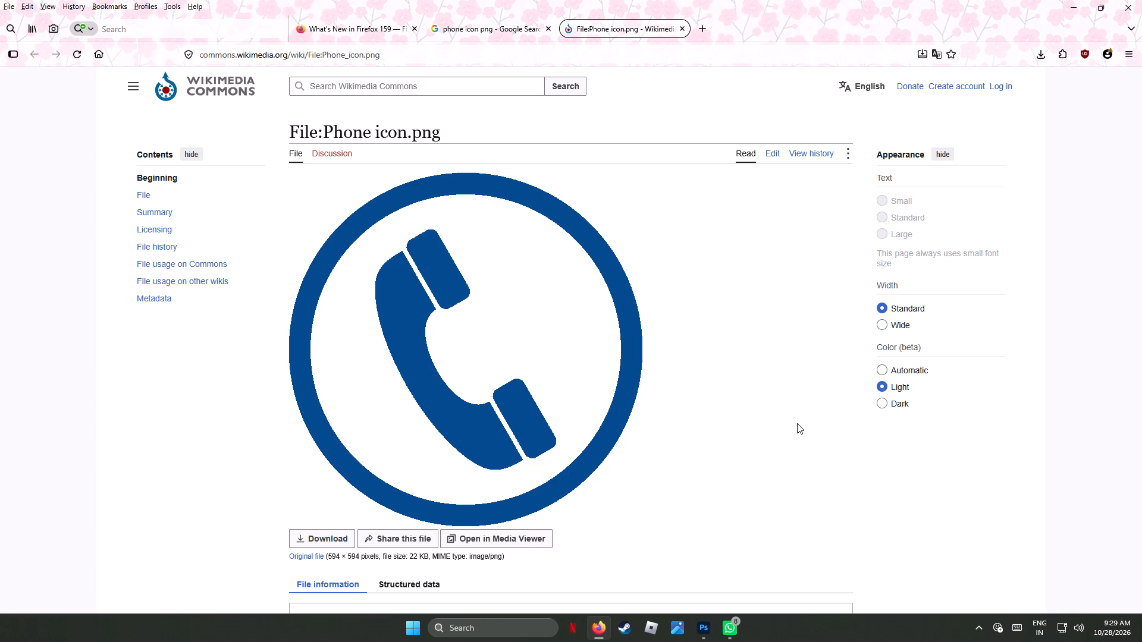
scroll(797, 423, "down", 3)
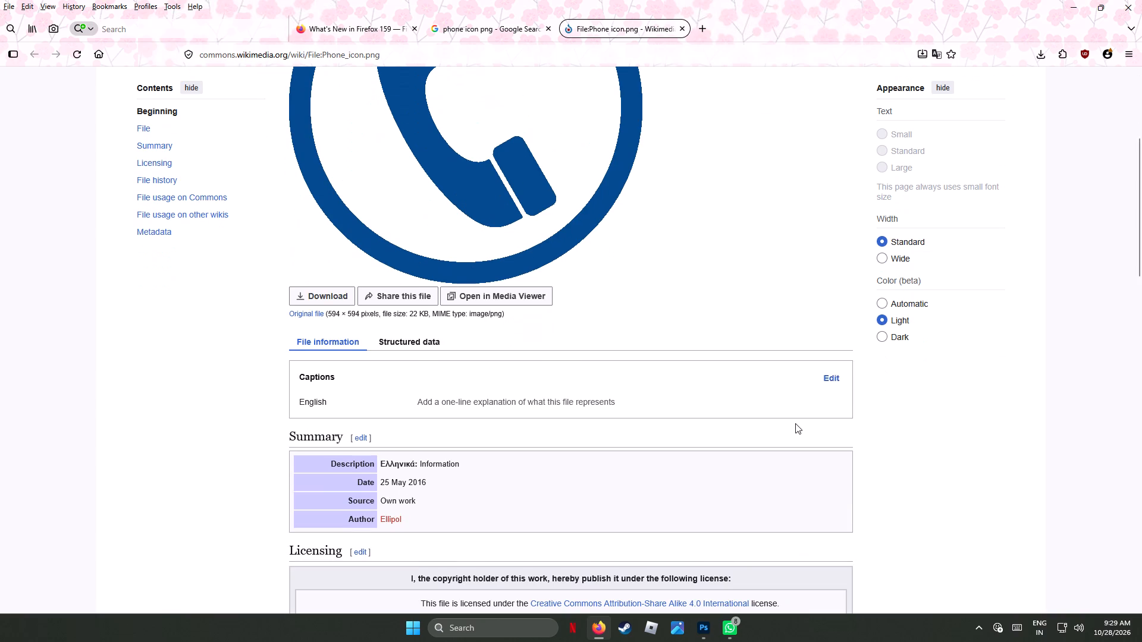
left_click(324, 291)
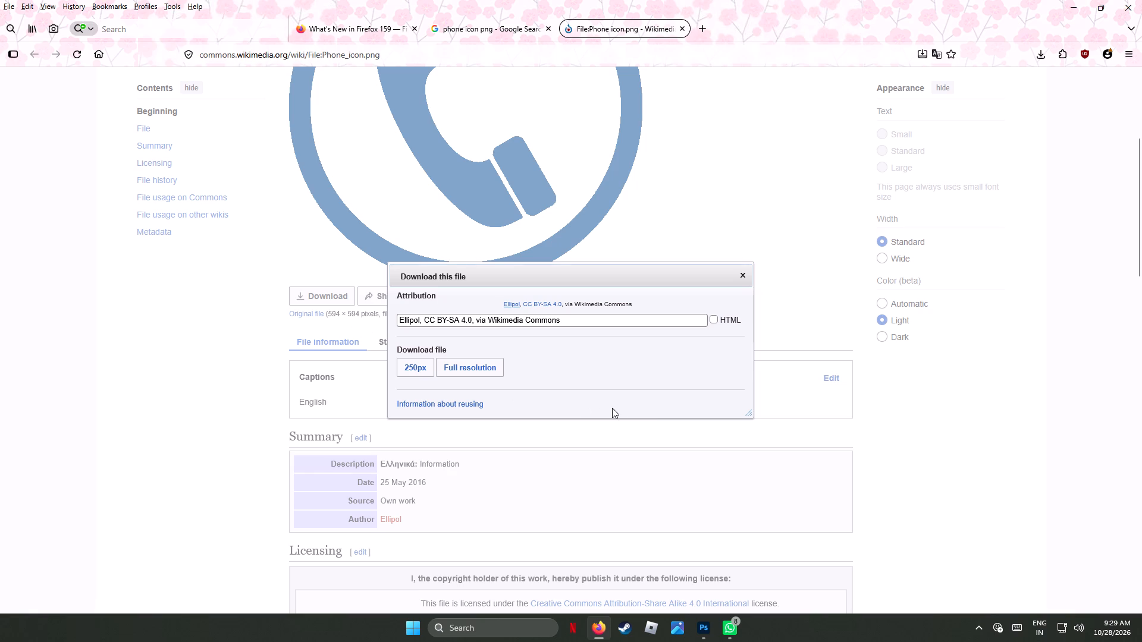
left_click(466, 369)
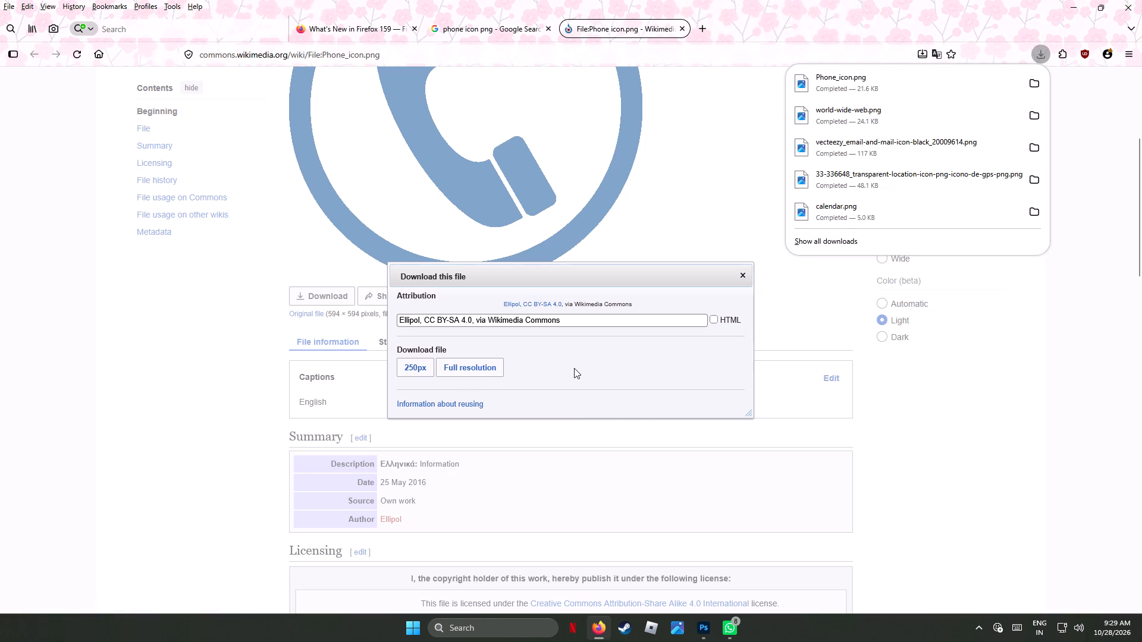
left_click(743, 278)
Take a rectangular screenshot snip around the whole blue phone icon on the Wikimedia Commons page using the Snipping Tool.
scroll(746, 364, "up", 1)
scroll(746, 364, "down", 1)
scroll(746, 364, "up", 1)
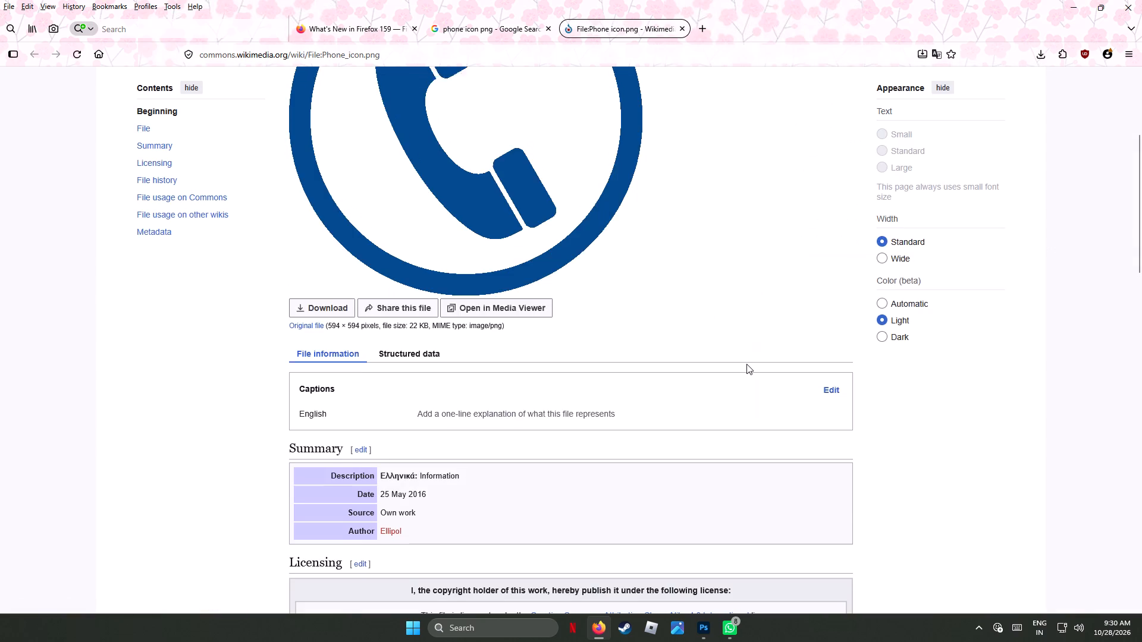
scroll(746, 364, "up", 2)
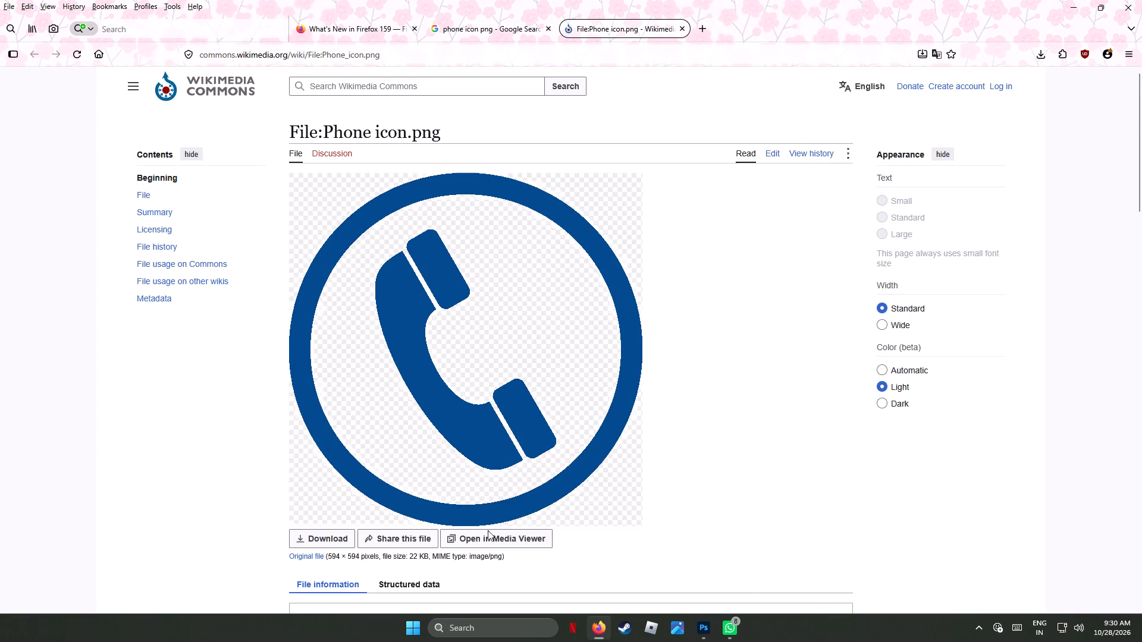
left_click(466, 627)
key("s")
left_click(555, 172)
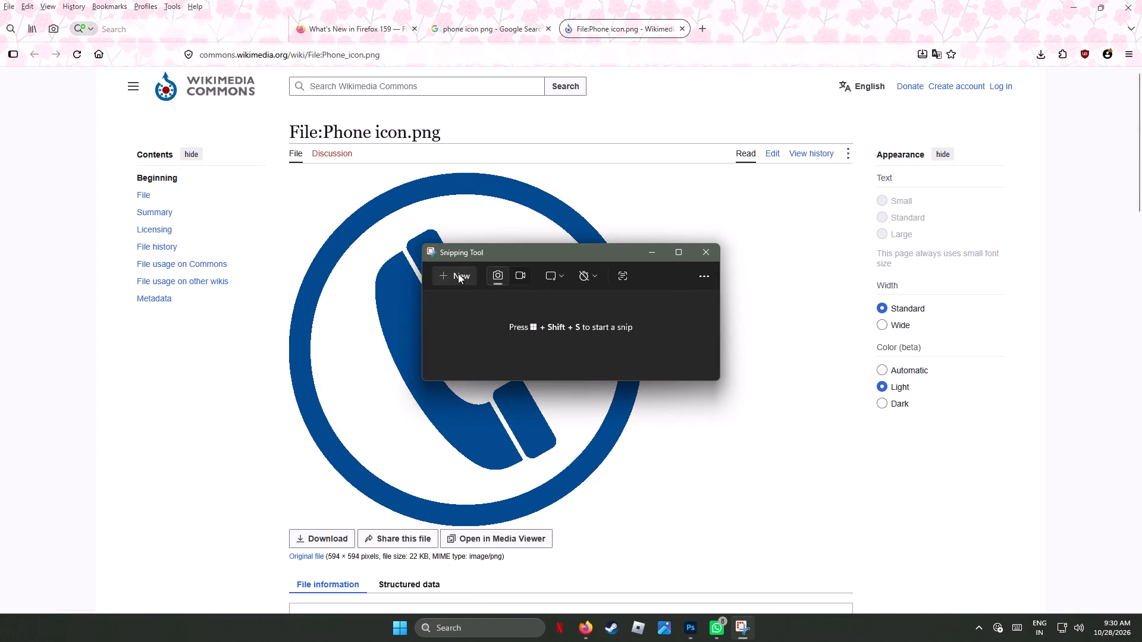
left_click(457, 273)
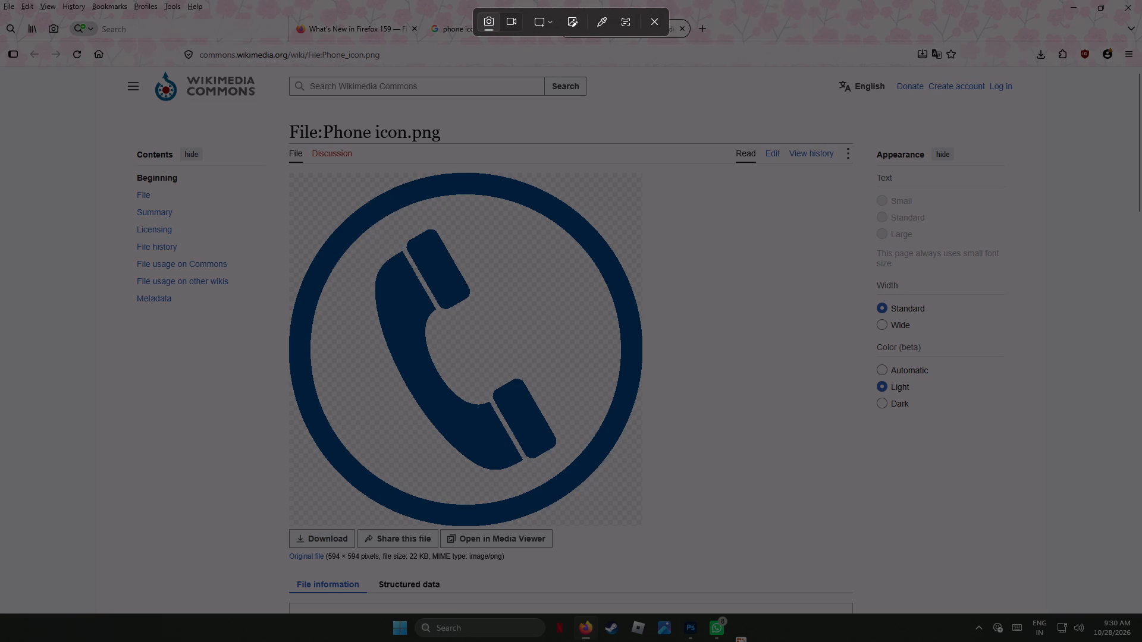
left_click_drag(284, 169, 638, 517)
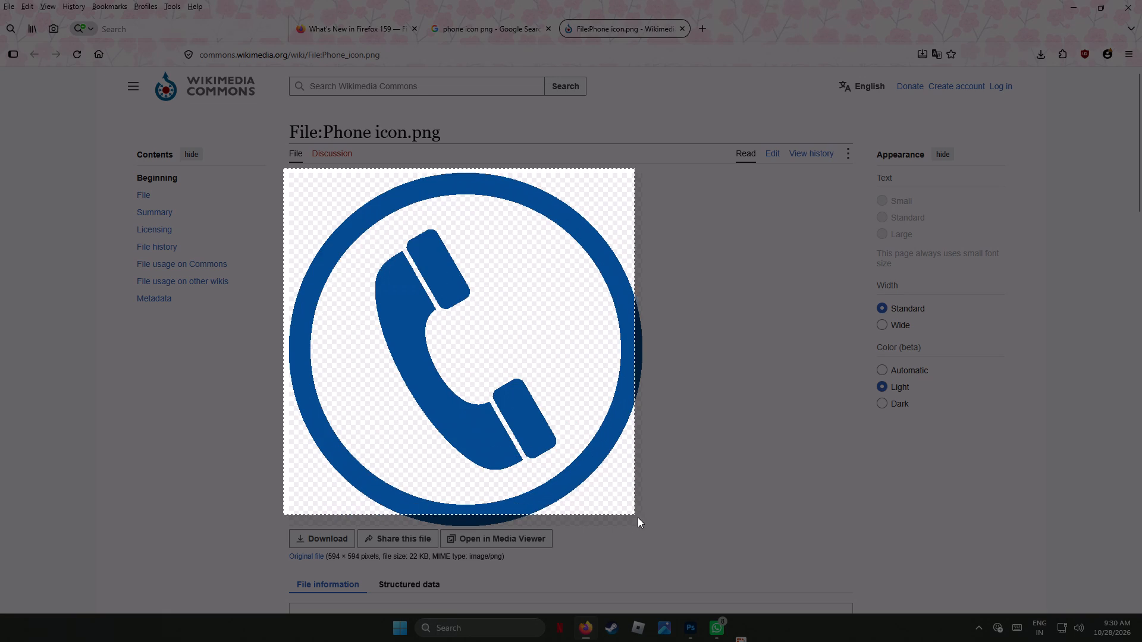
left_click_drag(638, 517, 659, 527)
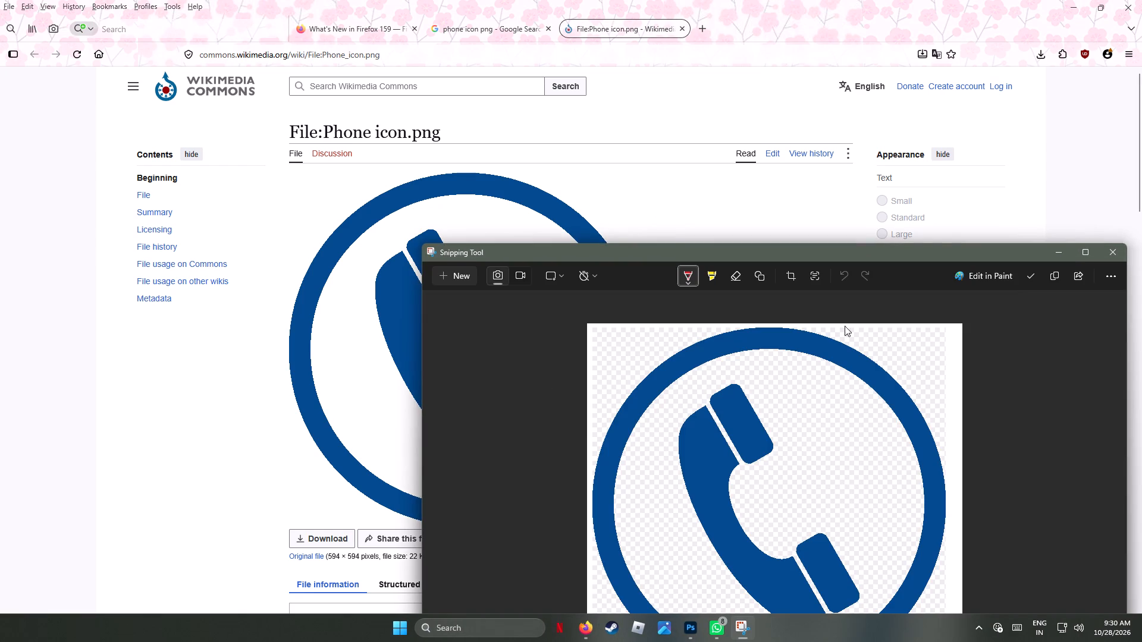
Save the phone icon snip as a PNG in the Downloads folder, closing the Snipping Tool and the Wikimedia Commons page.
left_click(1029, 275)
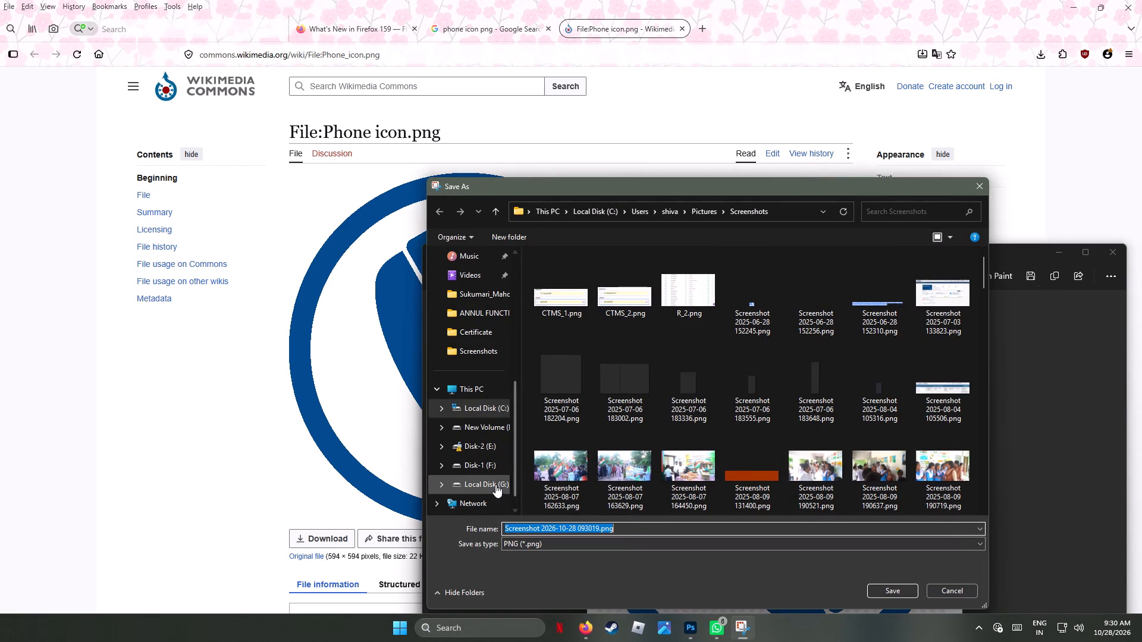
left_click_drag(516, 413, 508, 438)
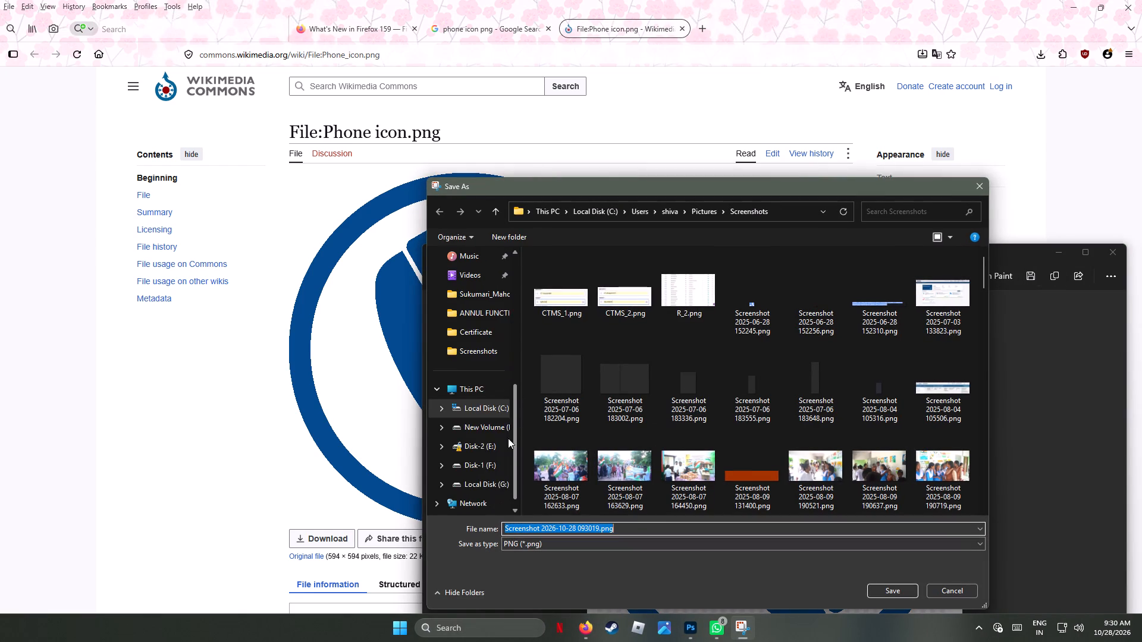
left_click_drag(508, 438, 522, 366)
left_click(479, 290)
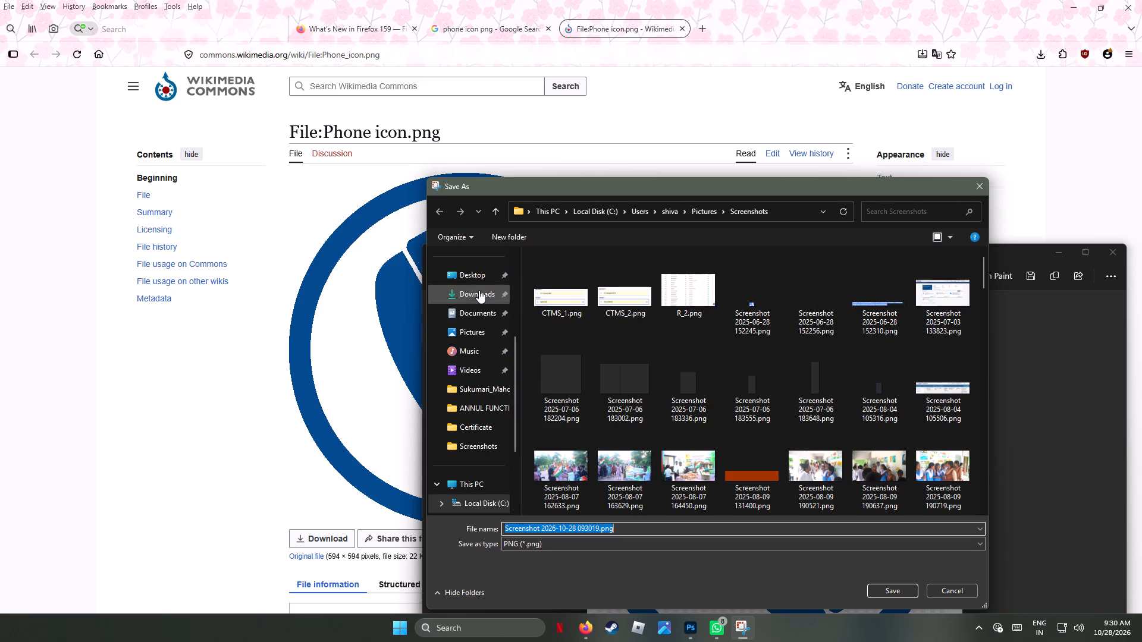
left_click(902, 590)
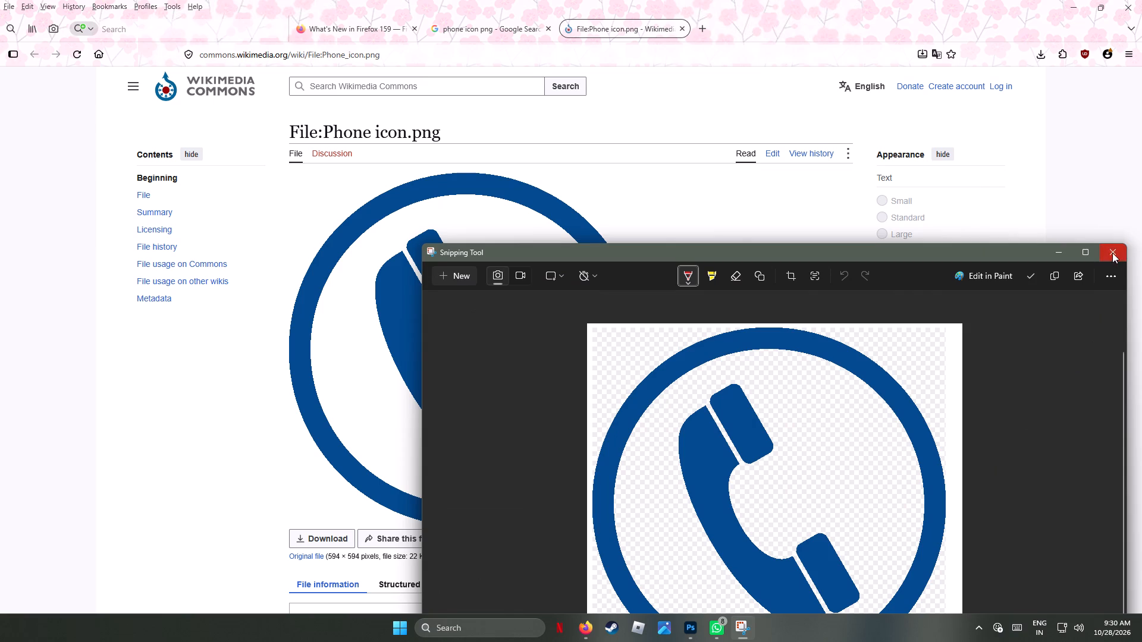
left_click(1112, 251)
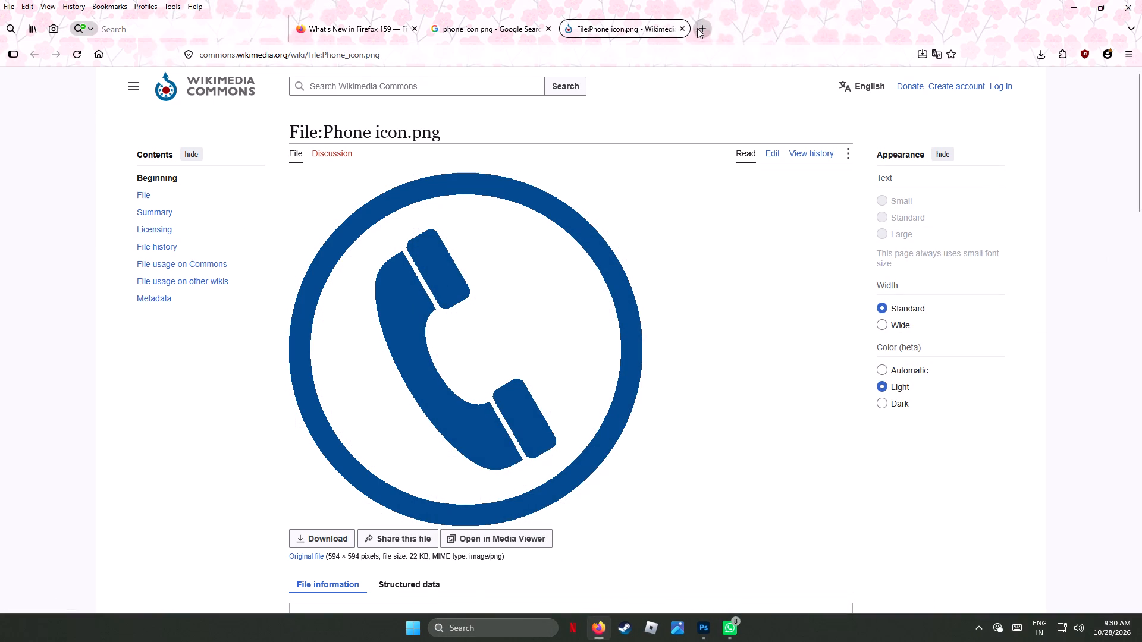
left_click(680, 26)
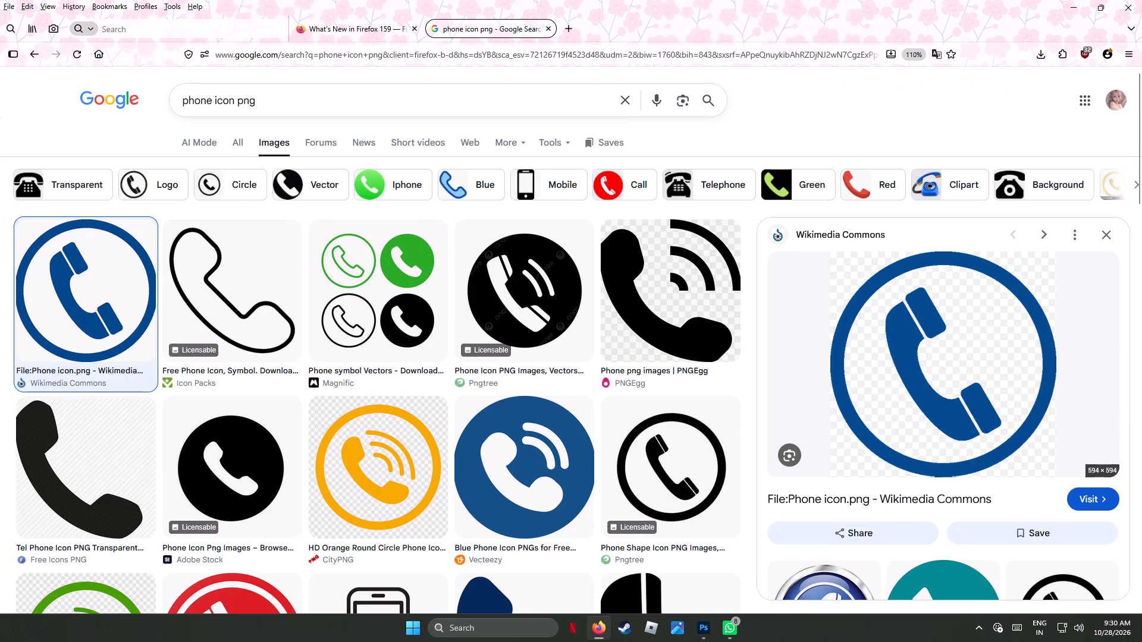
Change the image search from phone to "youtube icon png".
left_click_drag(211, 100, 152, 98)
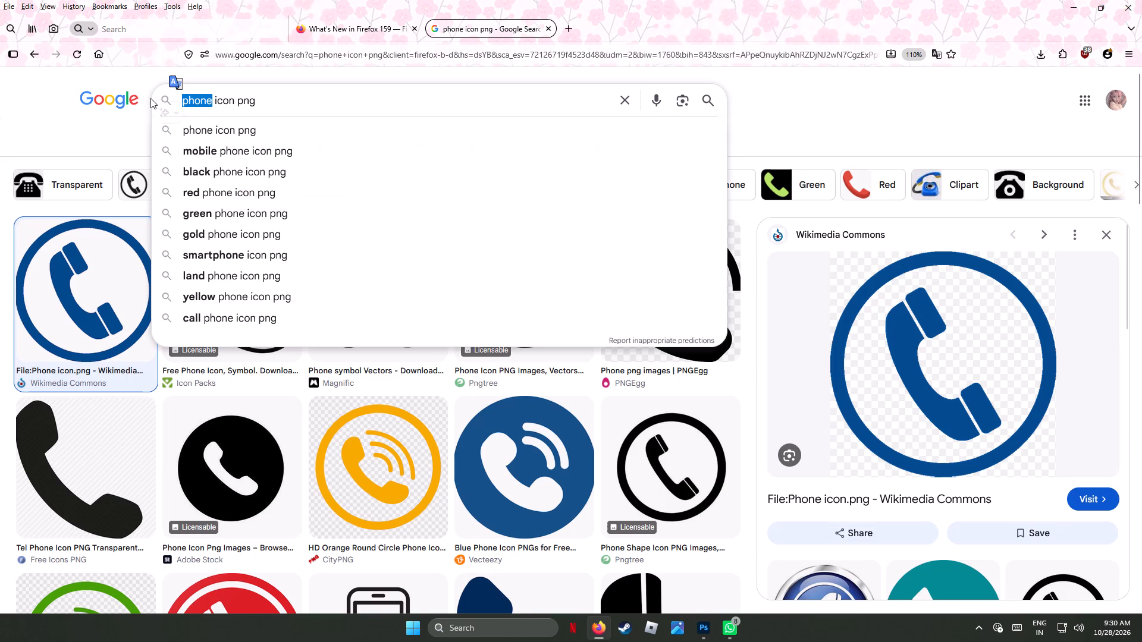
type("youtu")
type("be")
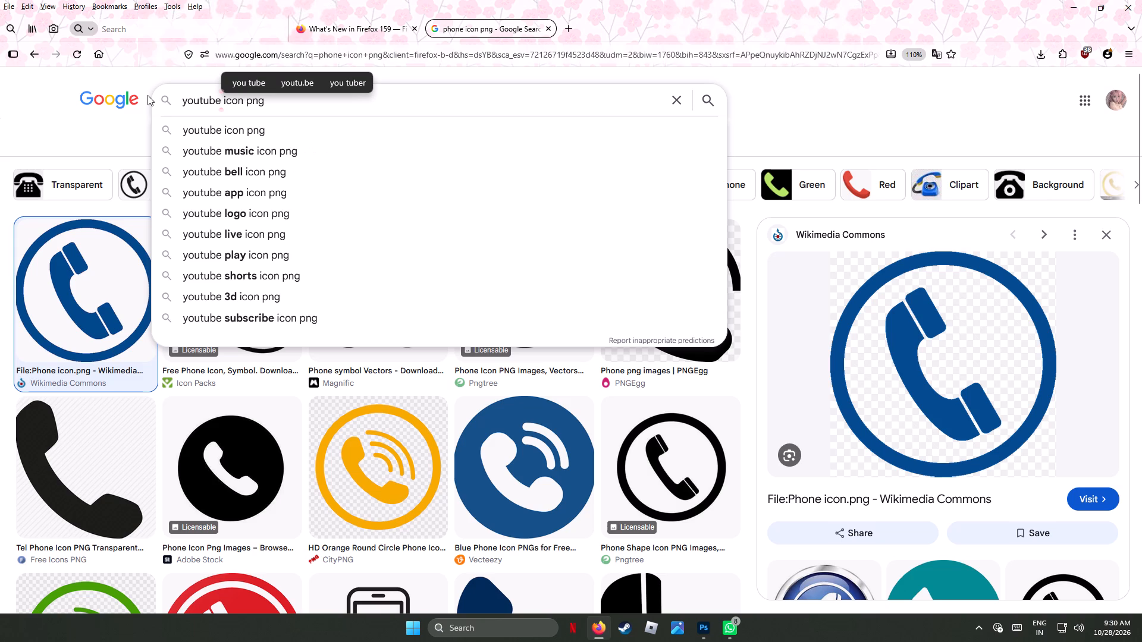
key("Return")
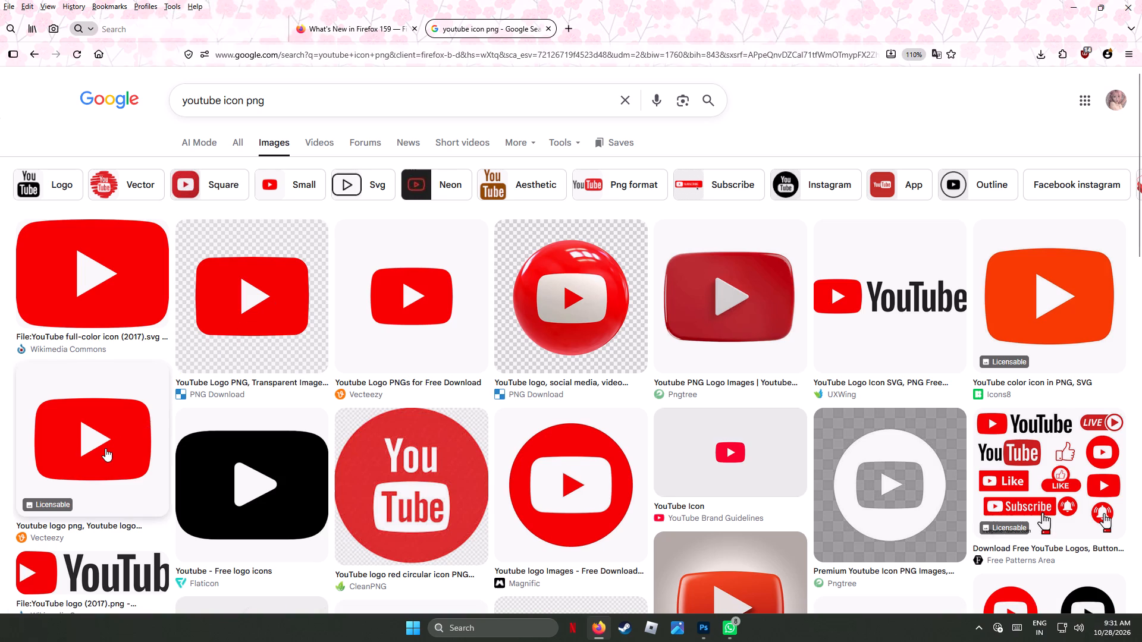
Download PNG Download's transparent red YouTube logo as a free PNG from its source page.
left_click(280, 291)
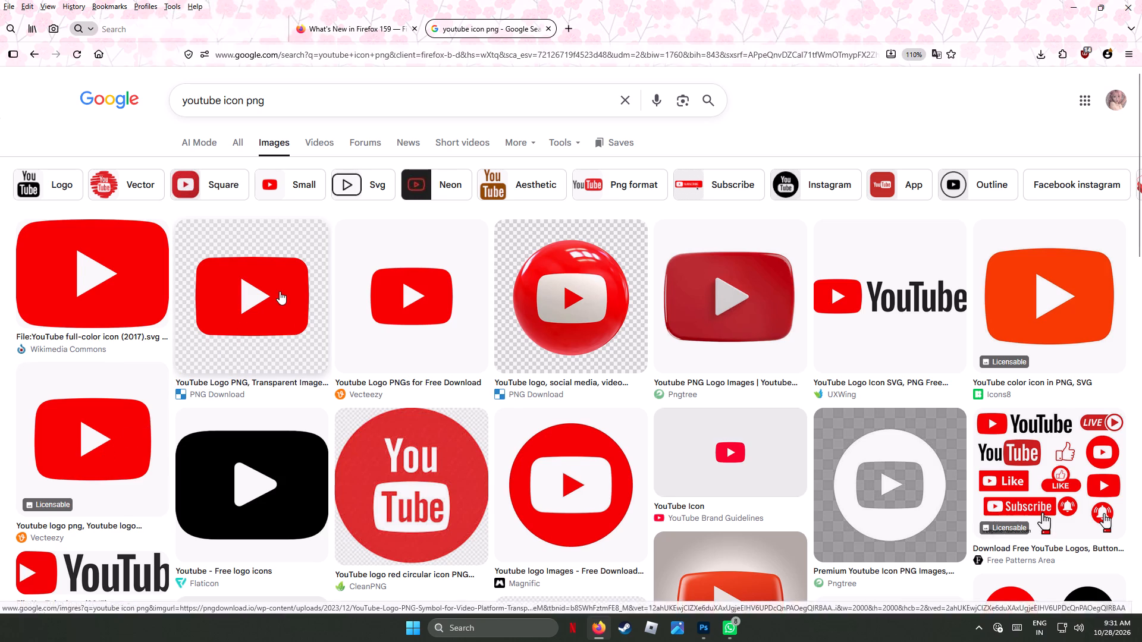
left_click(932, 370)
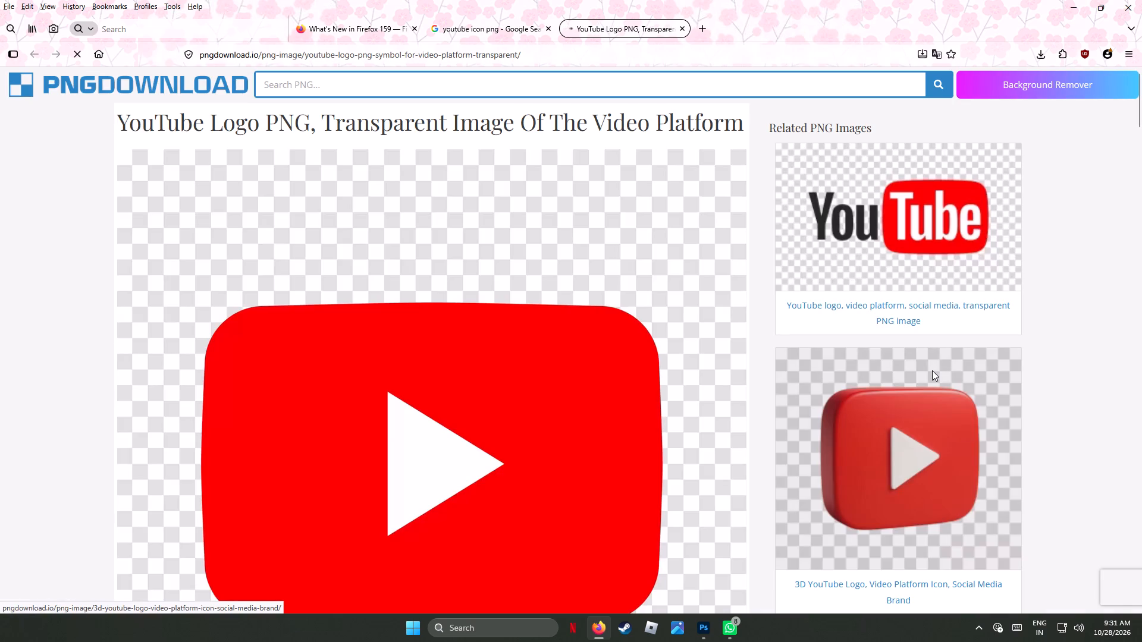
scroll(509, 408, "down", 4)
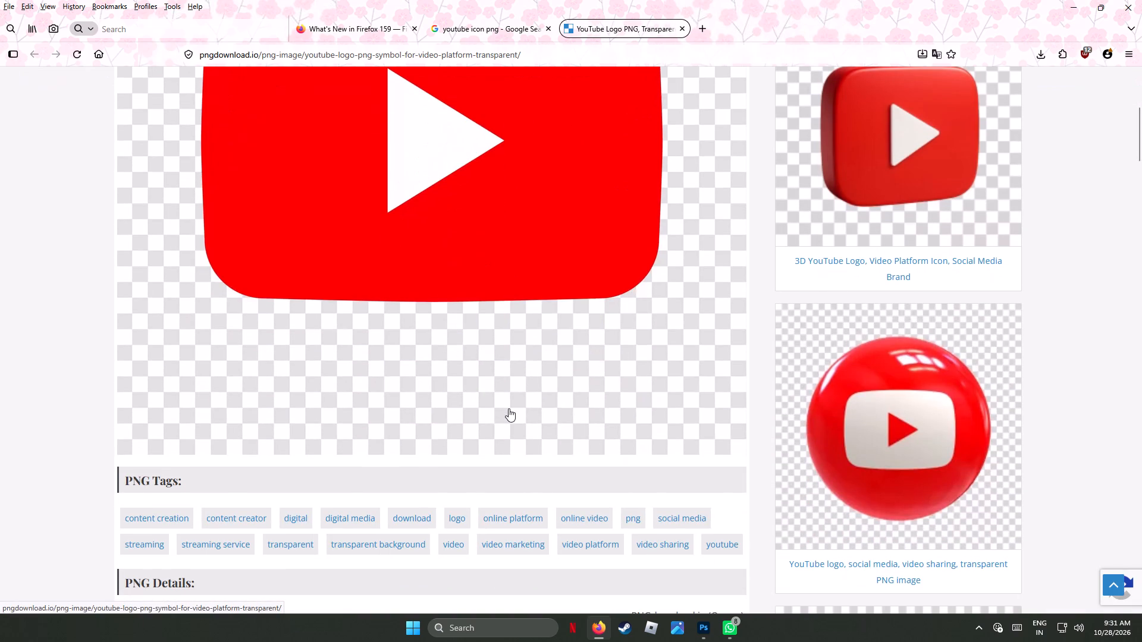
scroll(509, 408, "down", 3)
scroll(509, 408, "up", 5)
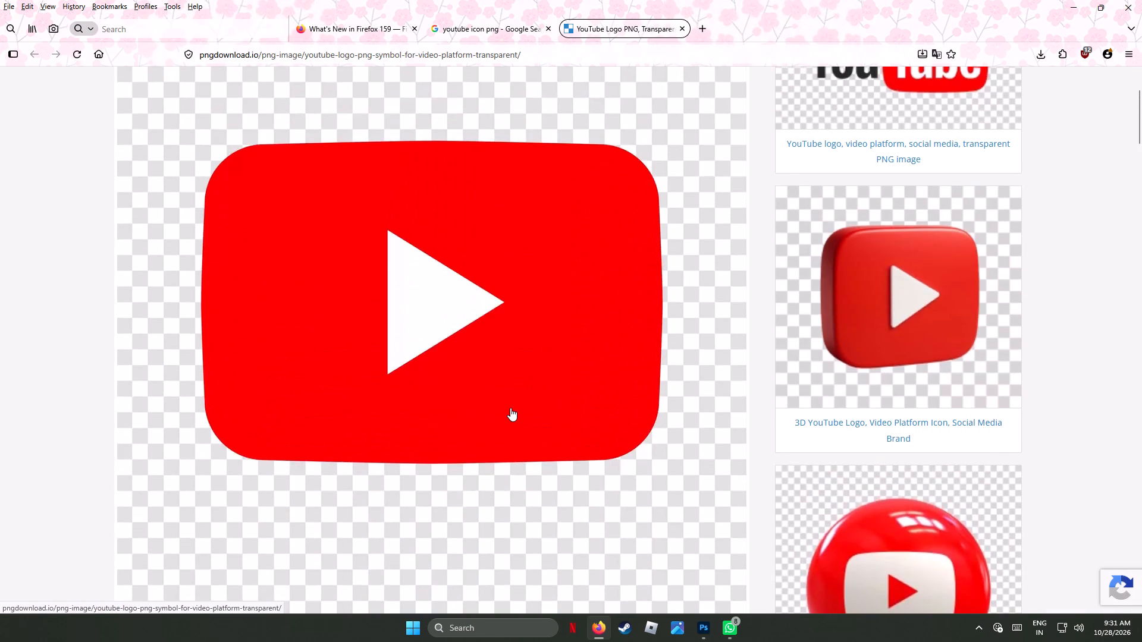
scroll(510, 408, "up", 3)
scroll(512, 406, "down", 4)
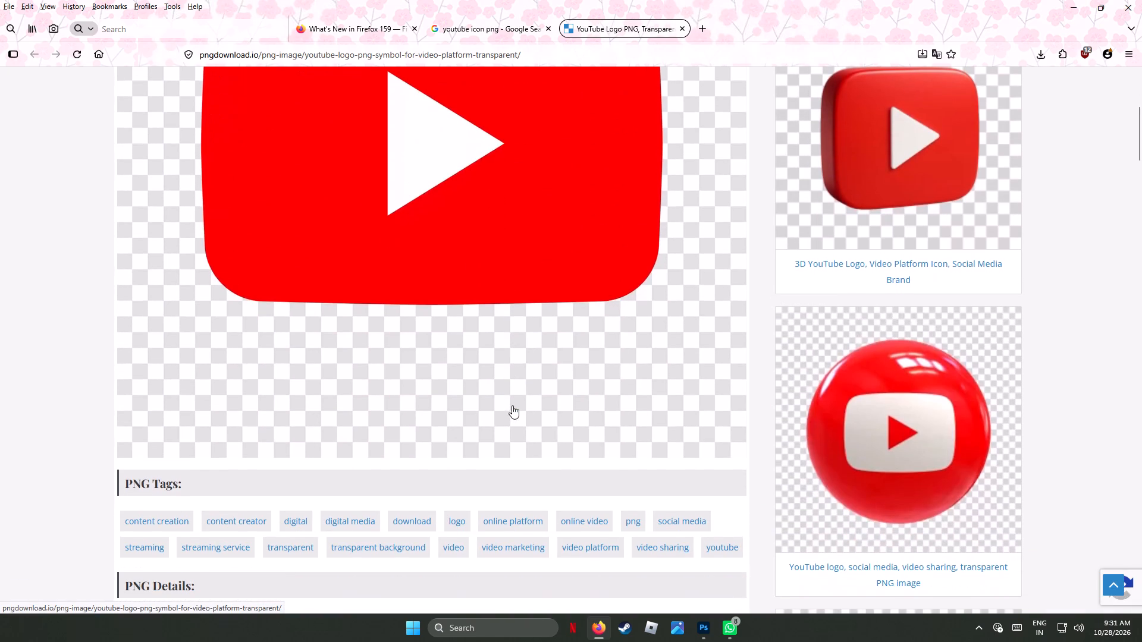
scroll(512, 405, "up", 1)
scroll(512, 405, "down", 8)
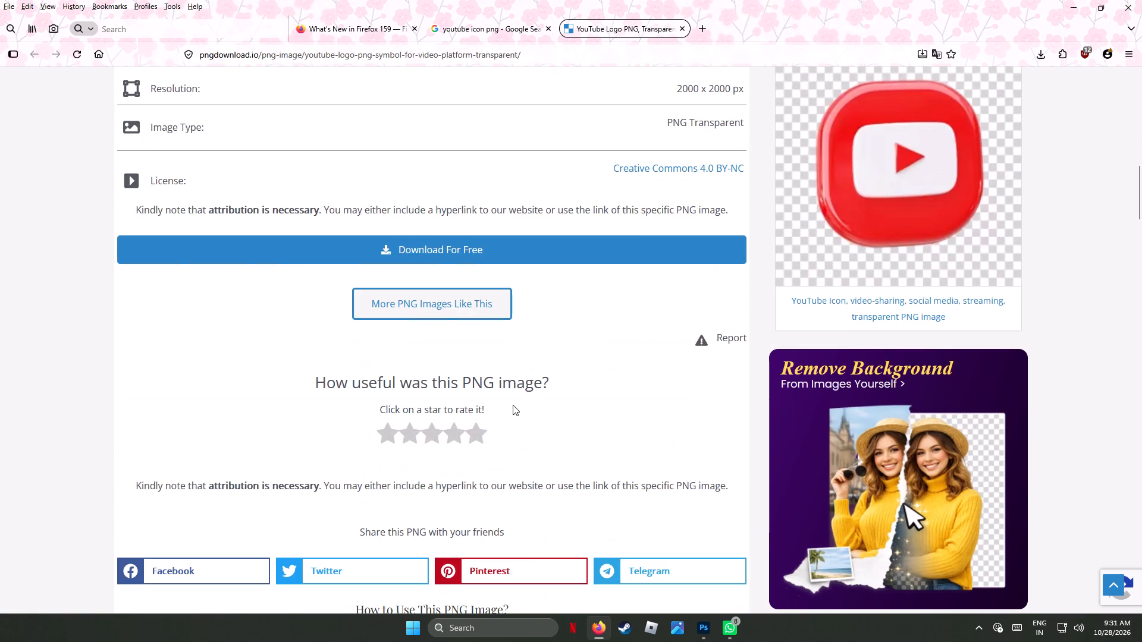
left_click(425, 244)
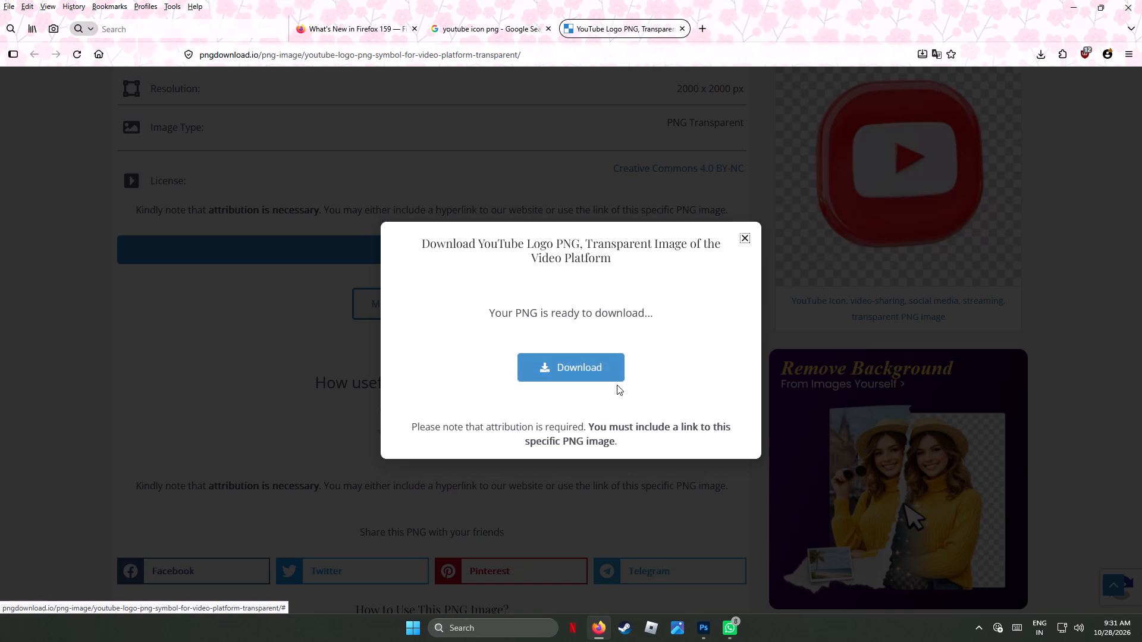
left_click(568, 358)
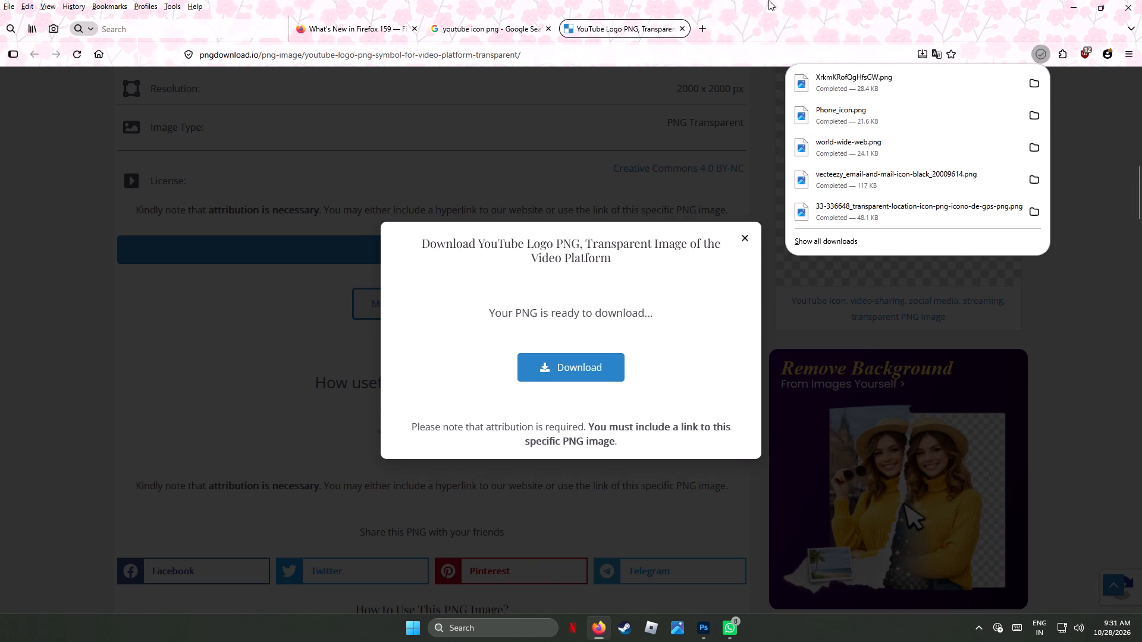
left_click(768, 0)
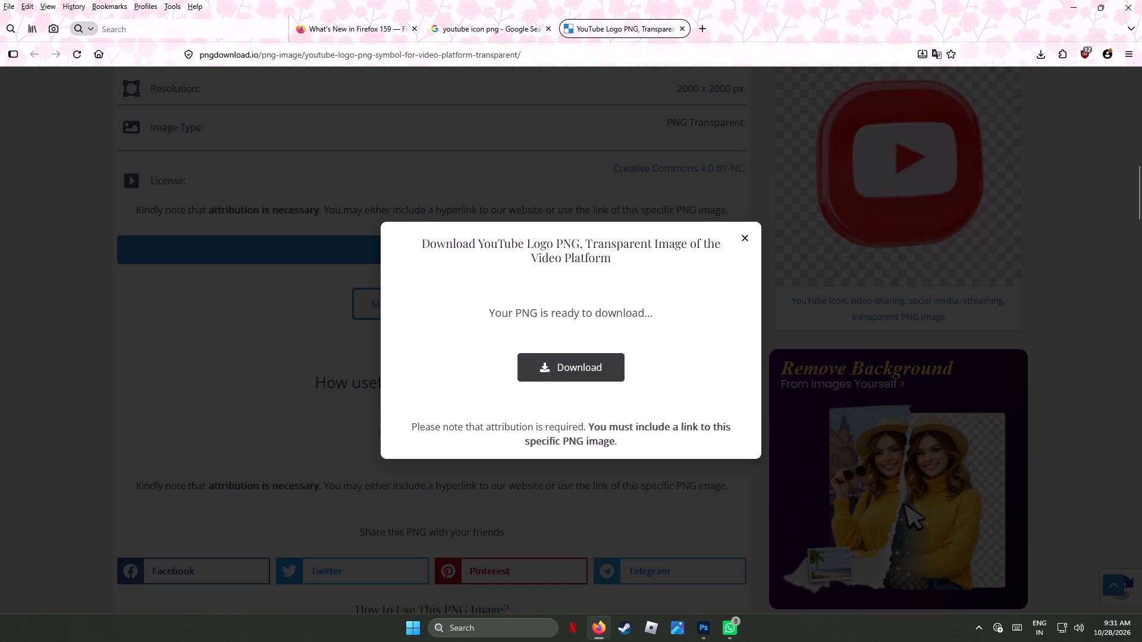
Dismiss the YouTube logo download prompt and search the PNGDownload site for "web", browsing the results for a suitable web icon.
left_click(746, 238)
scroll(626, 331, "up", 11)
scroll(640, 332, "down", 1)
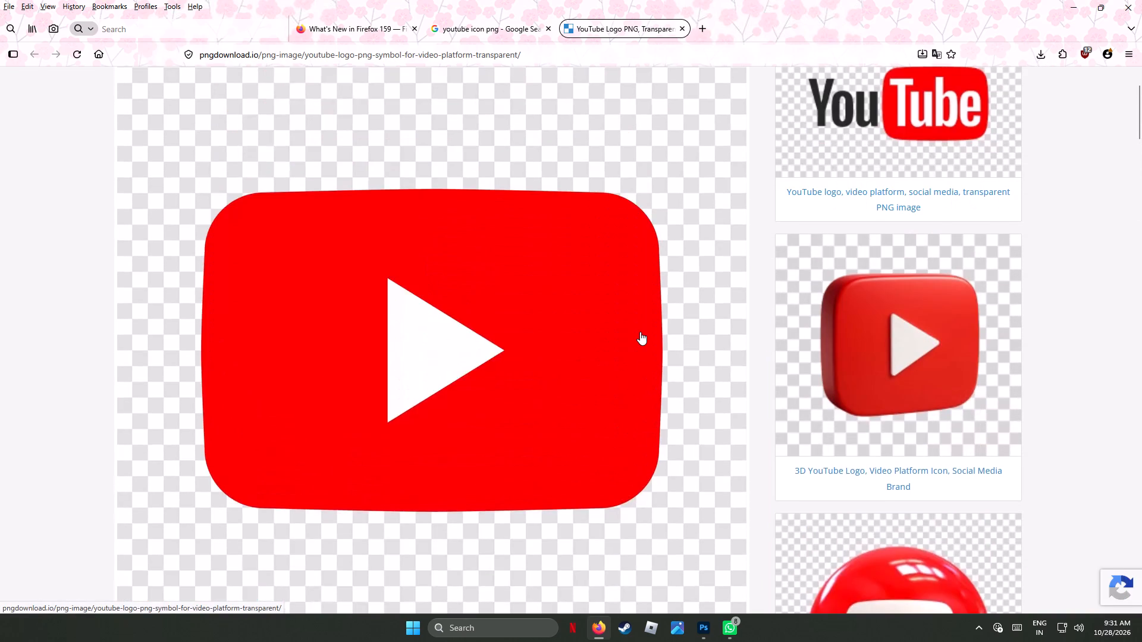
scroll(640, 332, "down", 4)
scroll(640, 332, "up", 12)
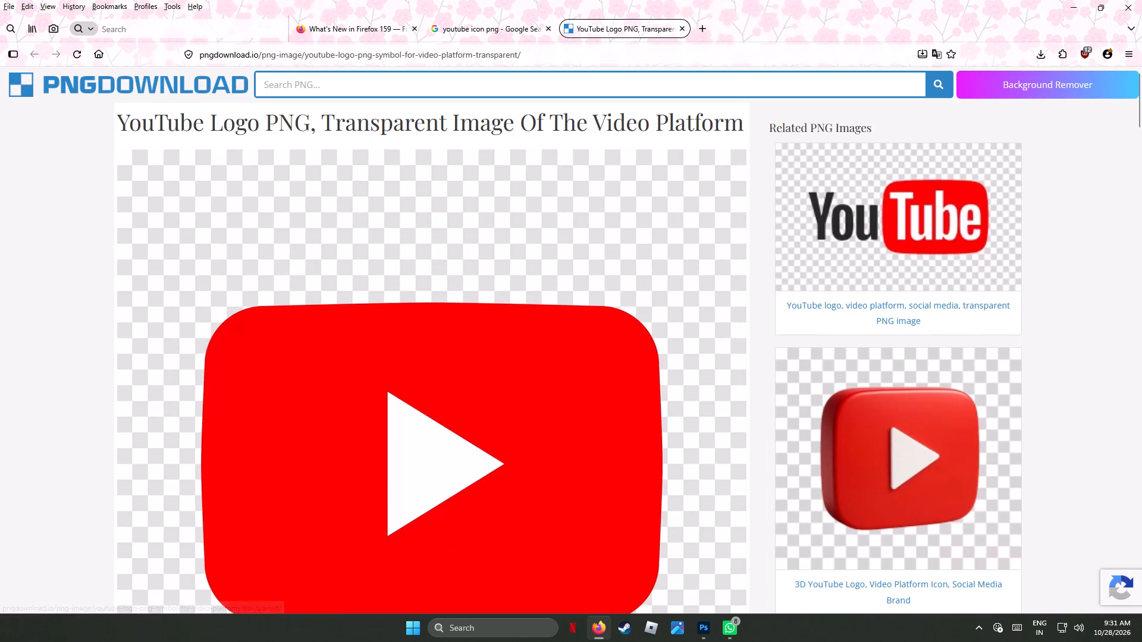
left_click(315, 86)
key("w")
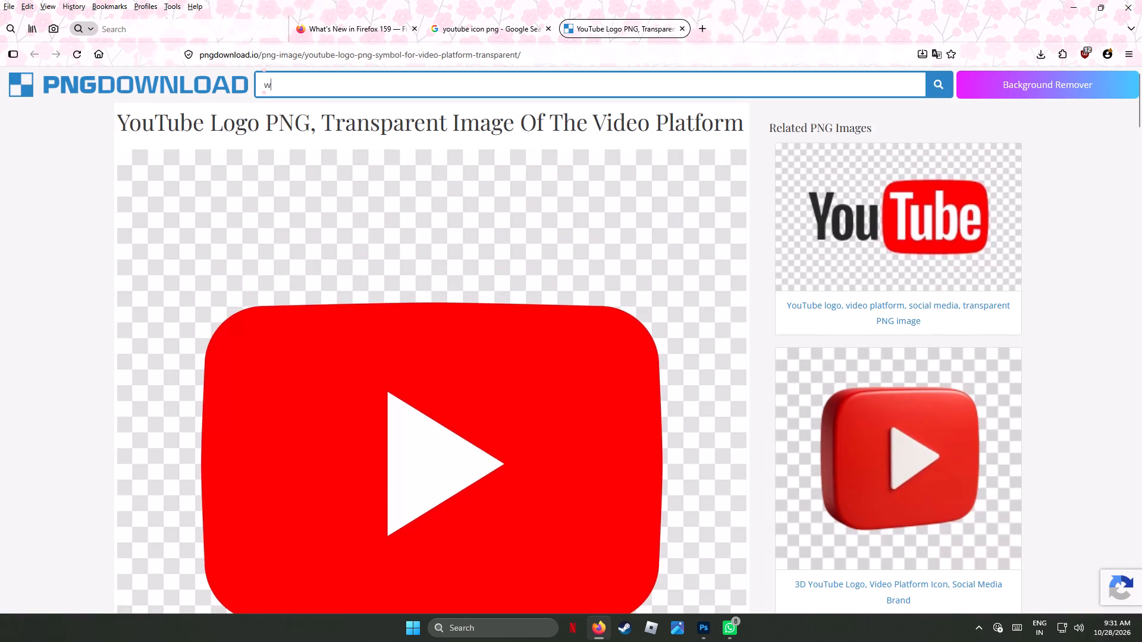
key("e")
key("b")
key("Return")
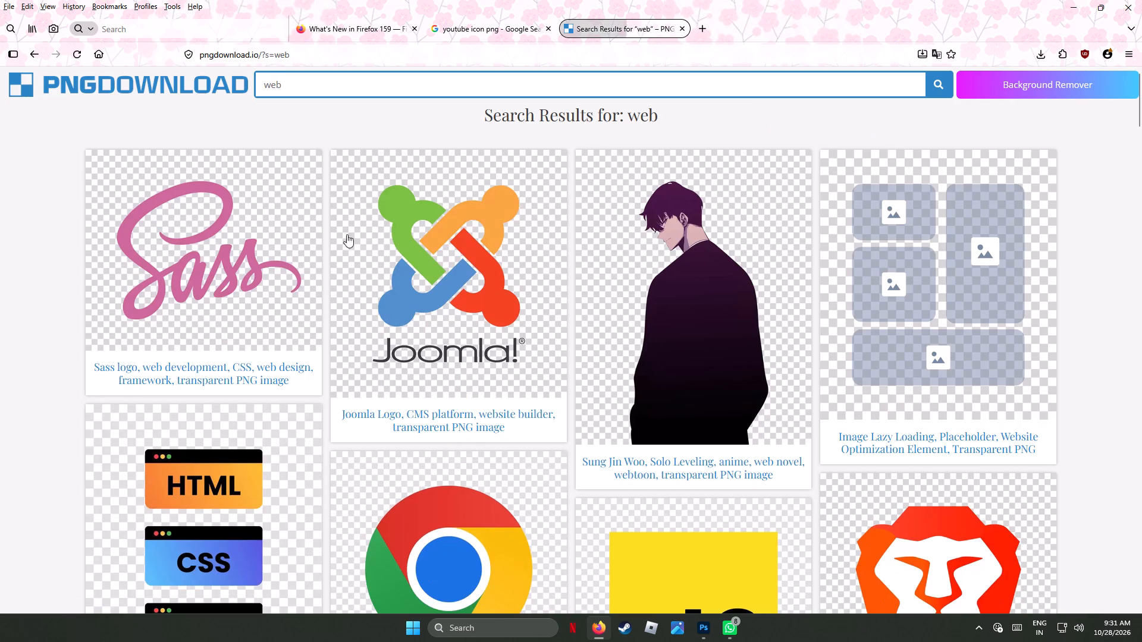
scroll(556, 421, "down", 10)
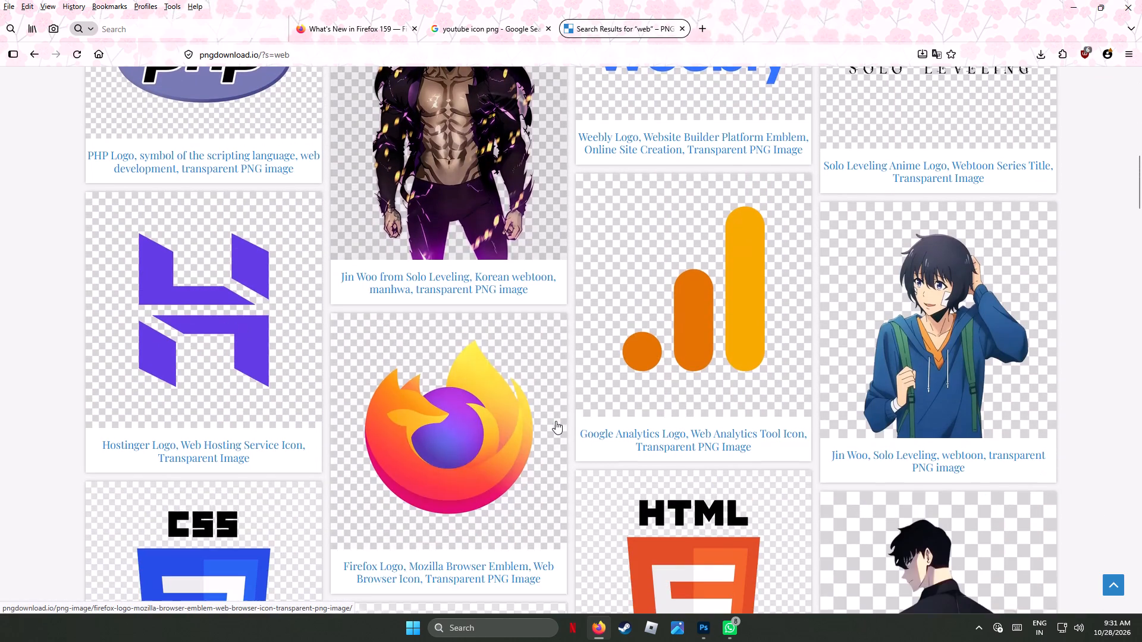
scroll(556, 421, "up", 18)
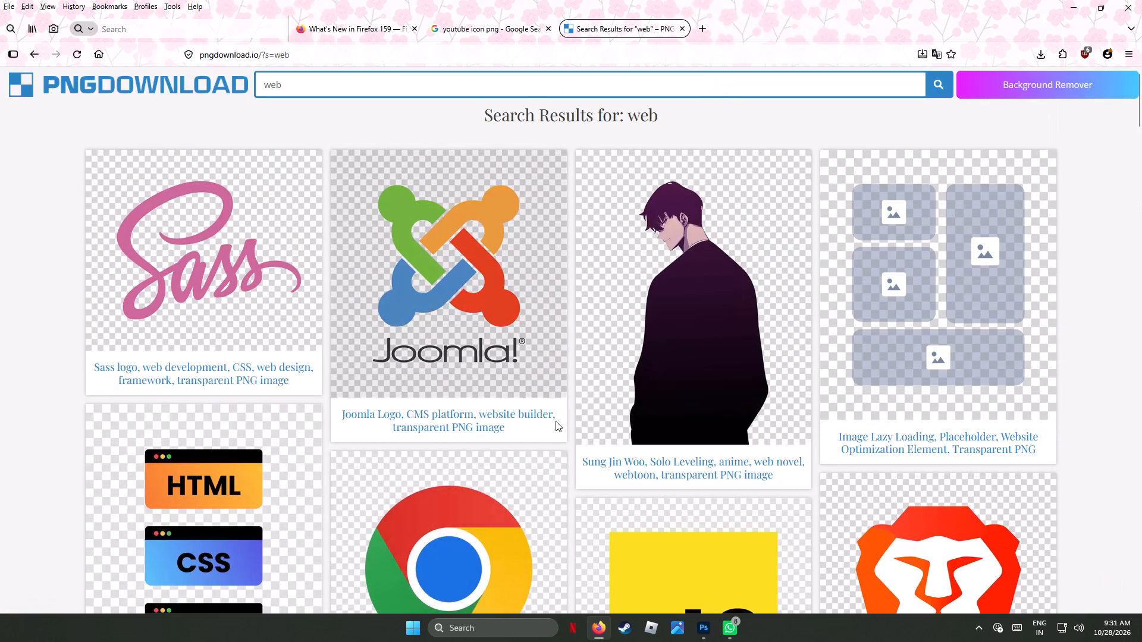
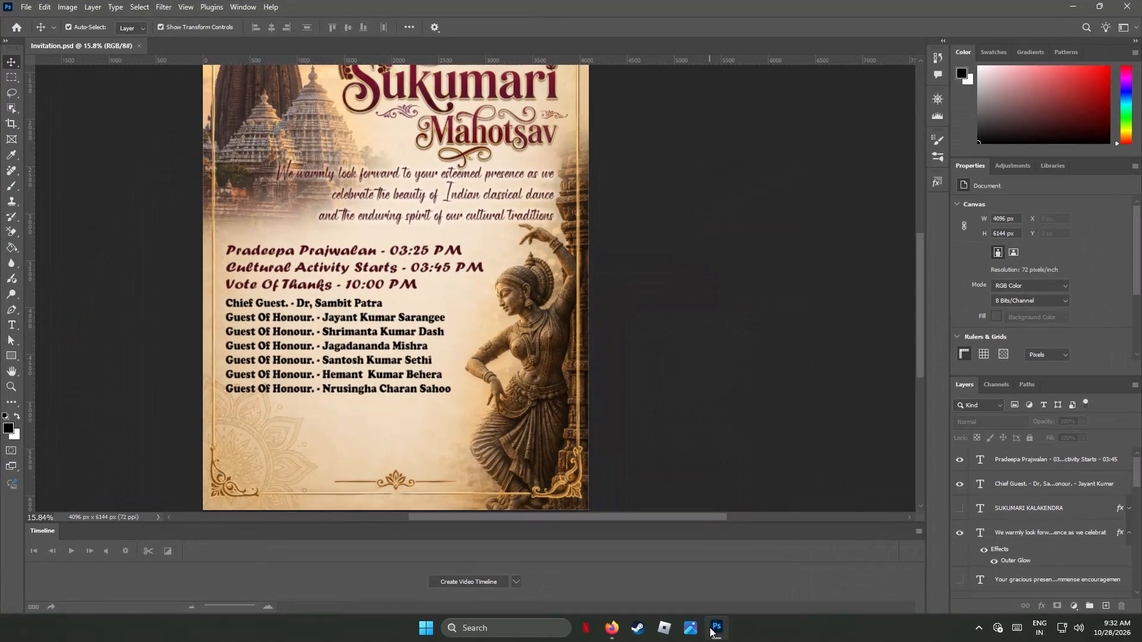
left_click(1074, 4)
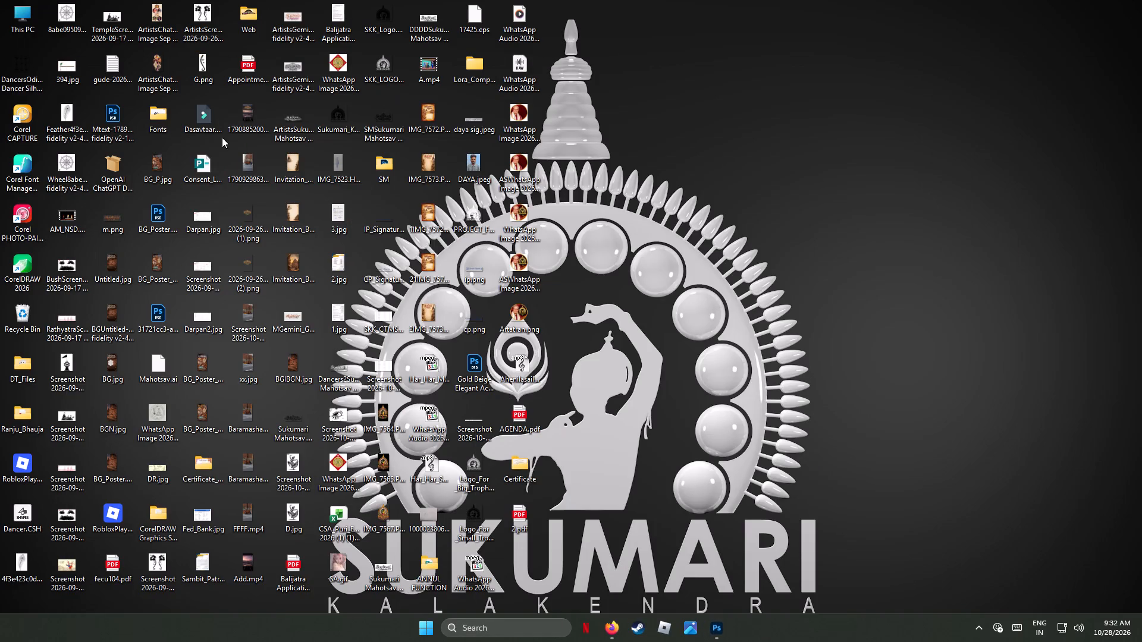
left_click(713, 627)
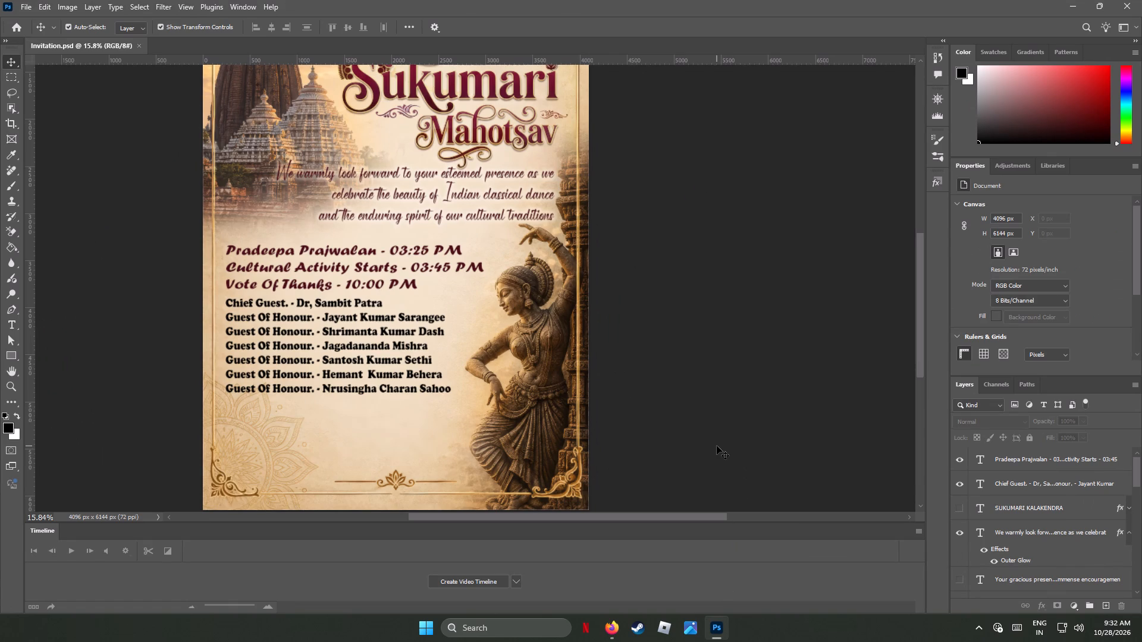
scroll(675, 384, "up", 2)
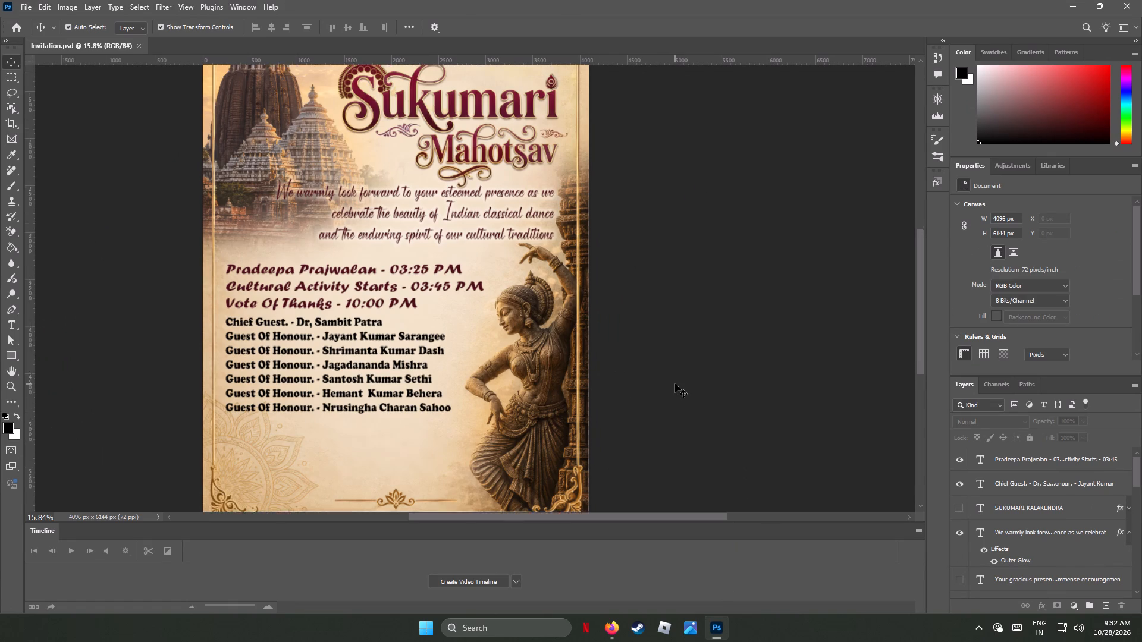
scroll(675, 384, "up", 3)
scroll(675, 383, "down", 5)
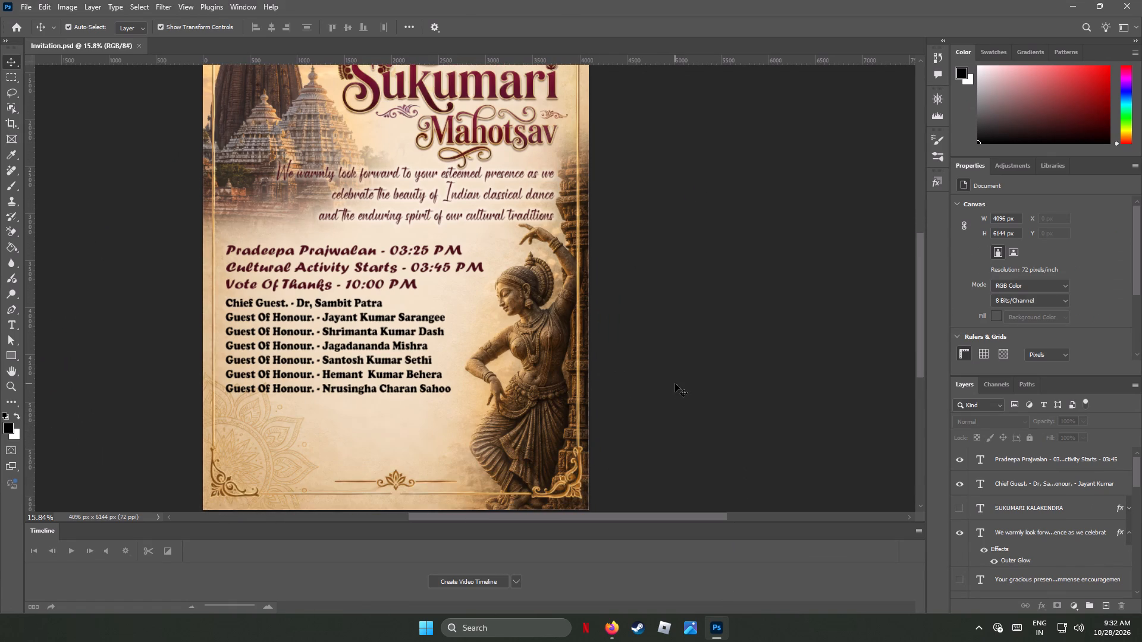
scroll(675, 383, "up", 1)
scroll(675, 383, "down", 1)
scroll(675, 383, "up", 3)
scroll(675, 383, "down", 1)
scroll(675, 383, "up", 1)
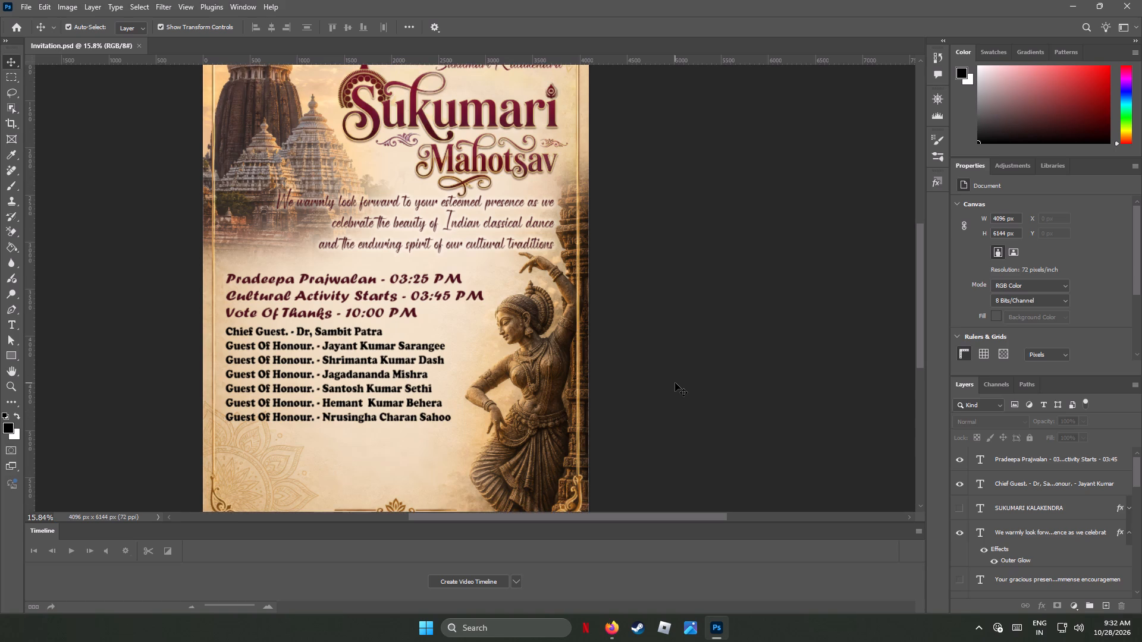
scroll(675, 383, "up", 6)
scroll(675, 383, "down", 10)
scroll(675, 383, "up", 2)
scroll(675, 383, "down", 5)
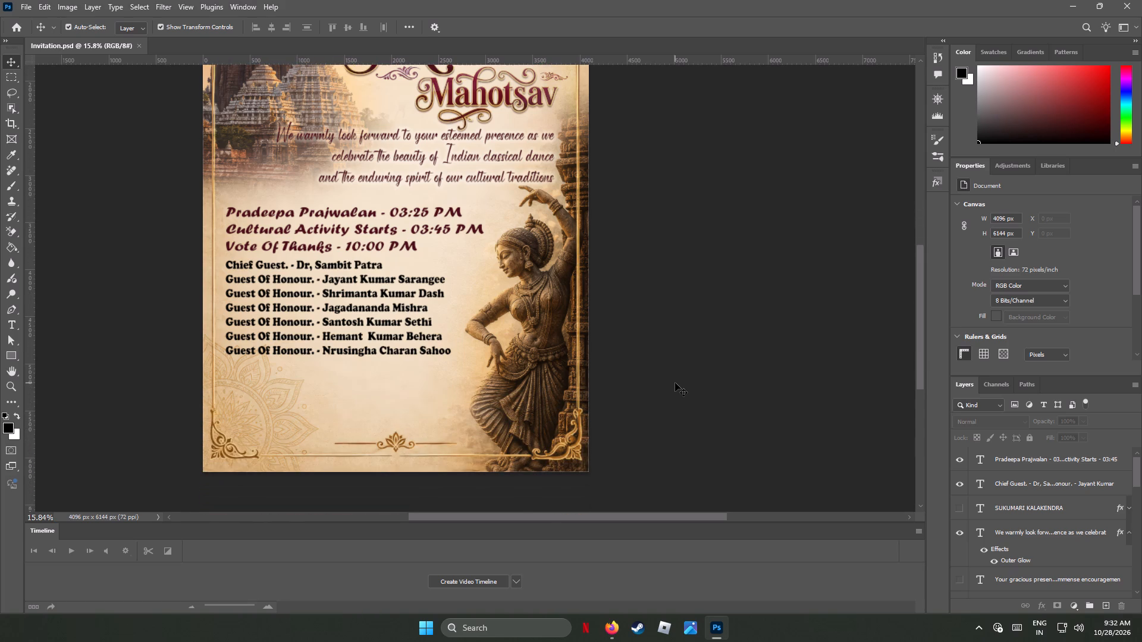
Open the transparent location icon PNG from the Downloads folder in Photoshop.
left_click(1074, 7)
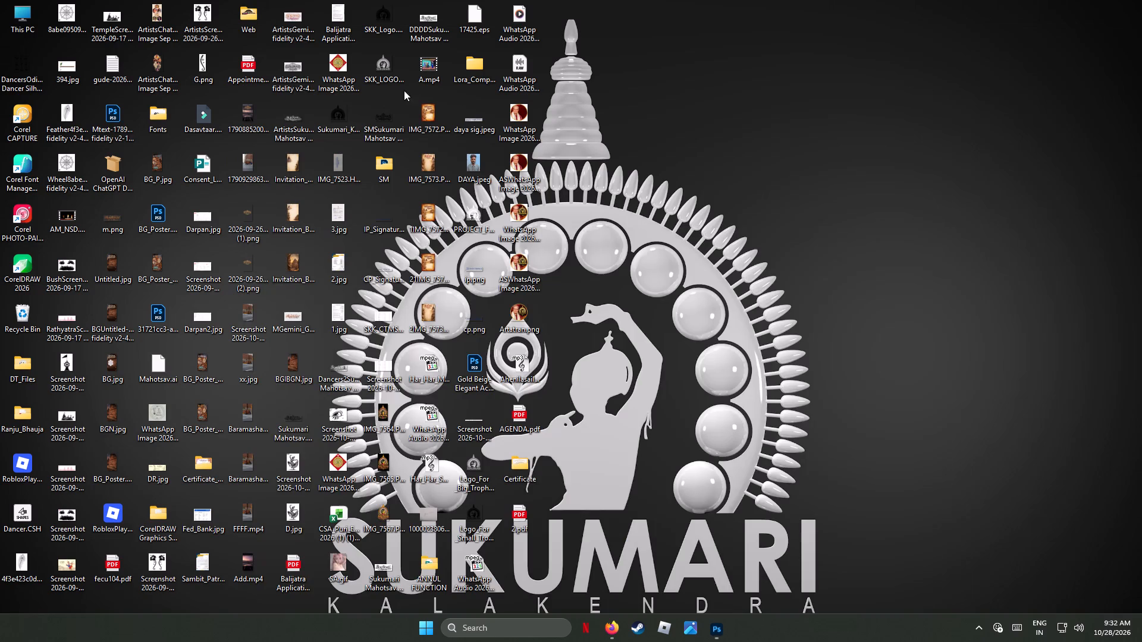
double_click(24, 15)
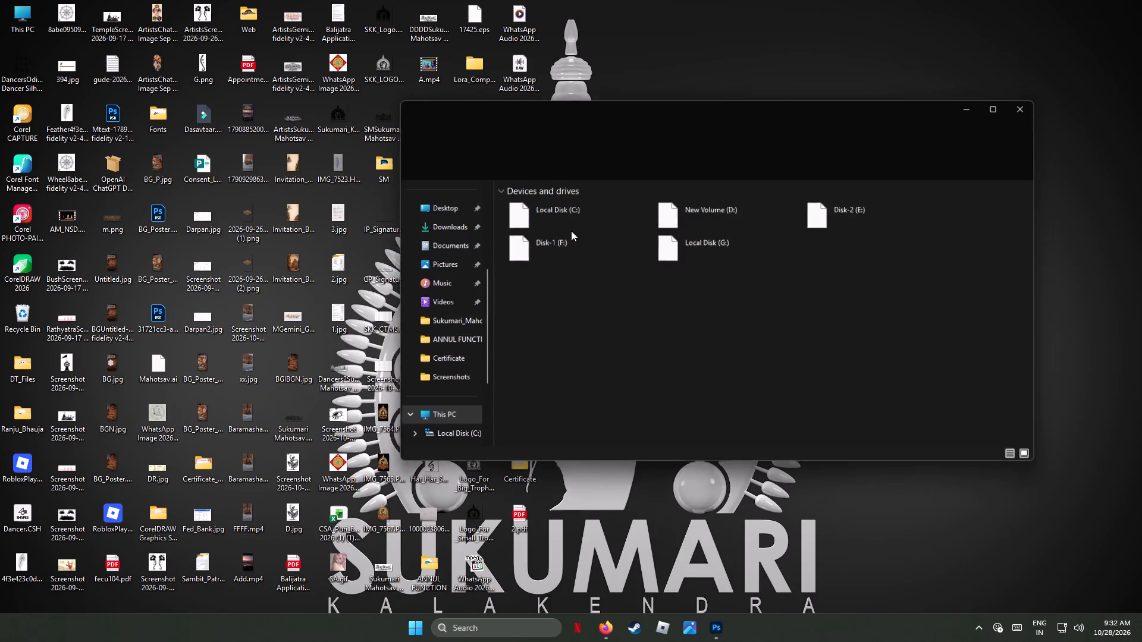
left_click(456, 225)
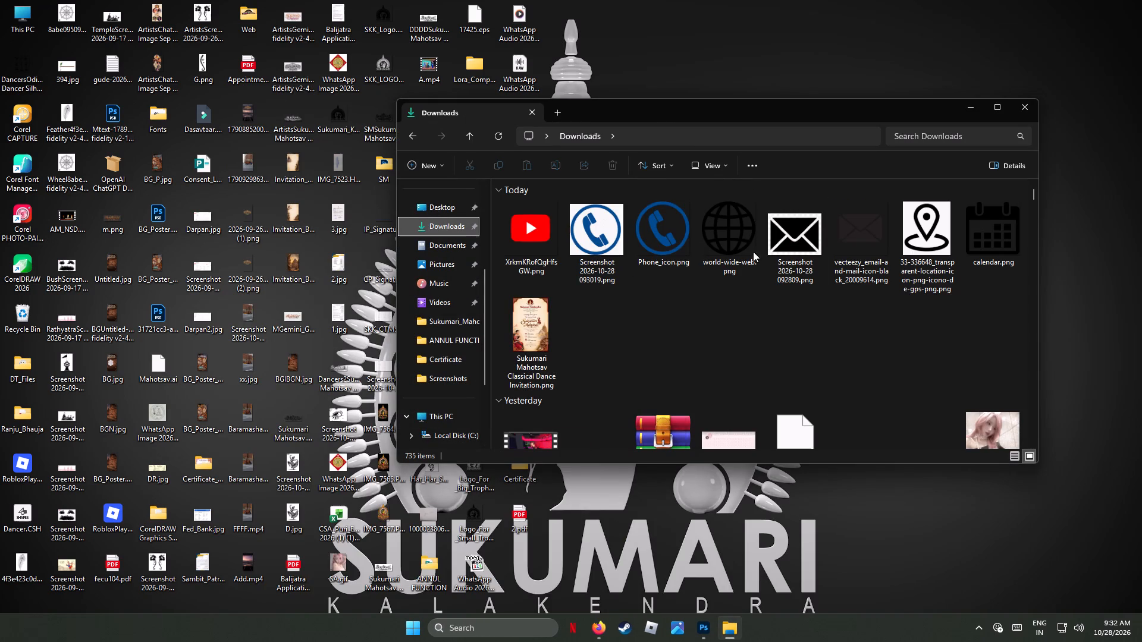
right_click(923, 244)
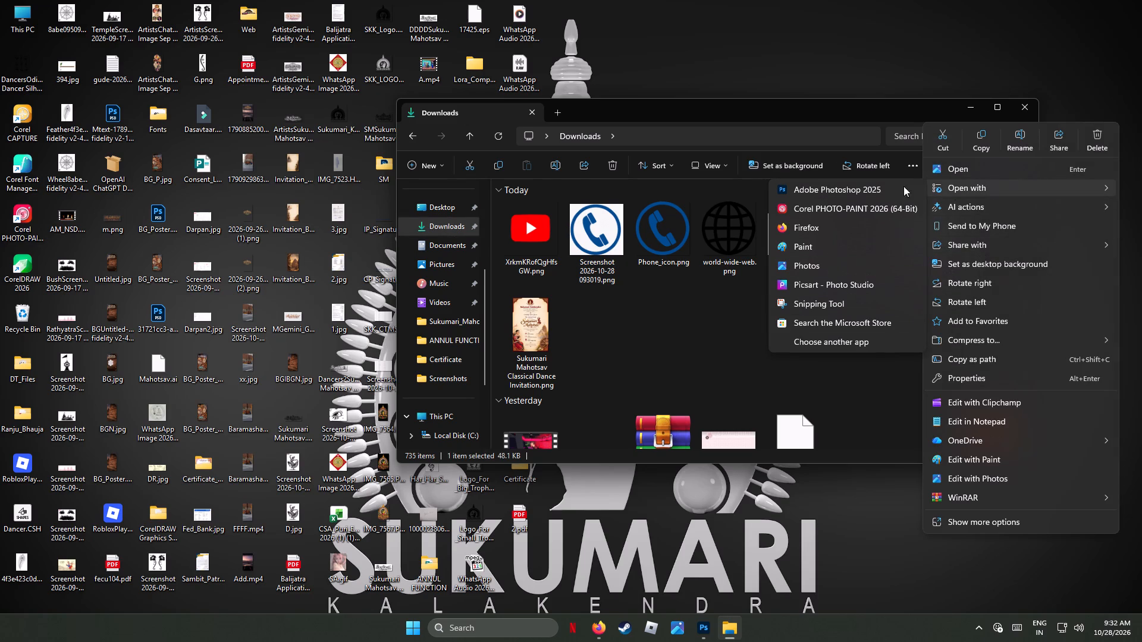
left_click(837, 191)
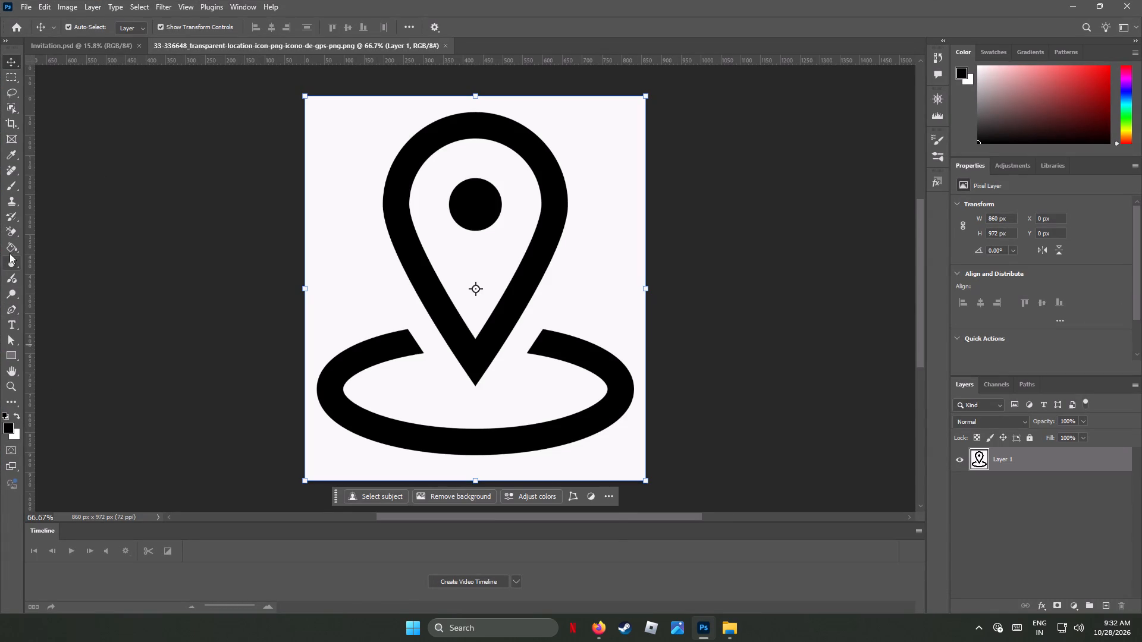
Erase the white background around and inside the location icon using the Background Eraser with a 188 px brush.
right_click(13, 233)
left_click(47, 243)
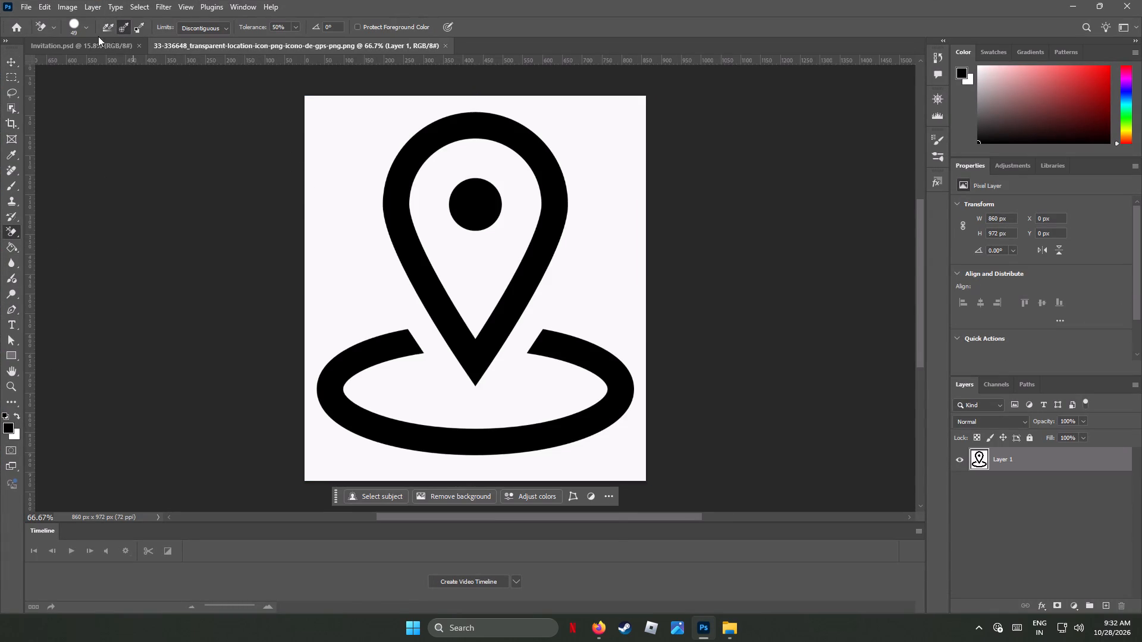
left_click(86, 24)
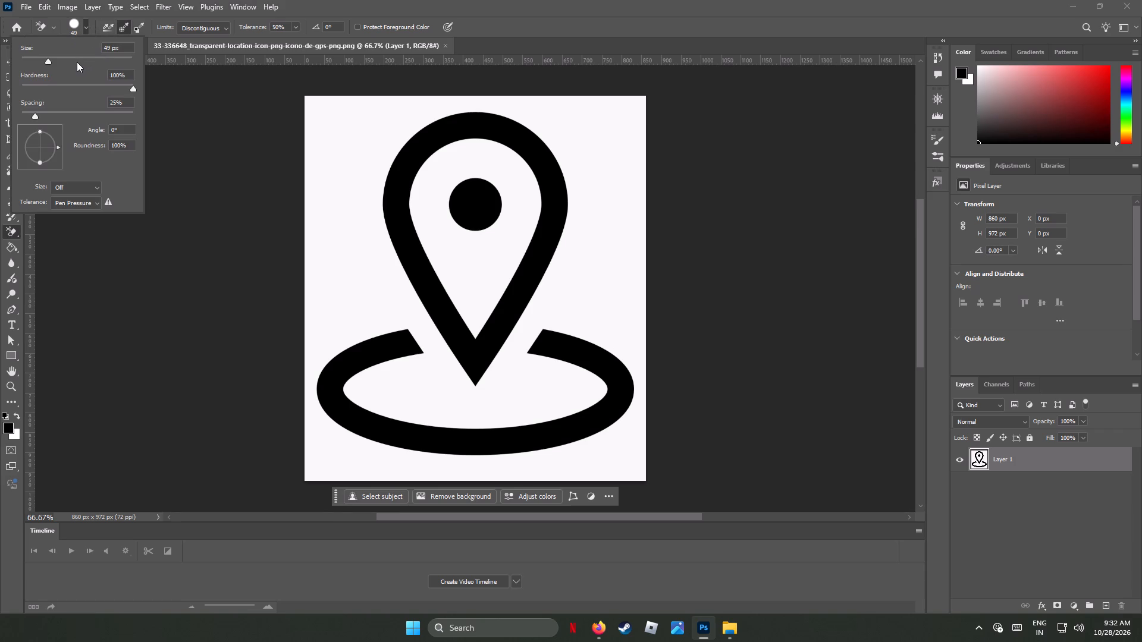
left_click(76, 55)
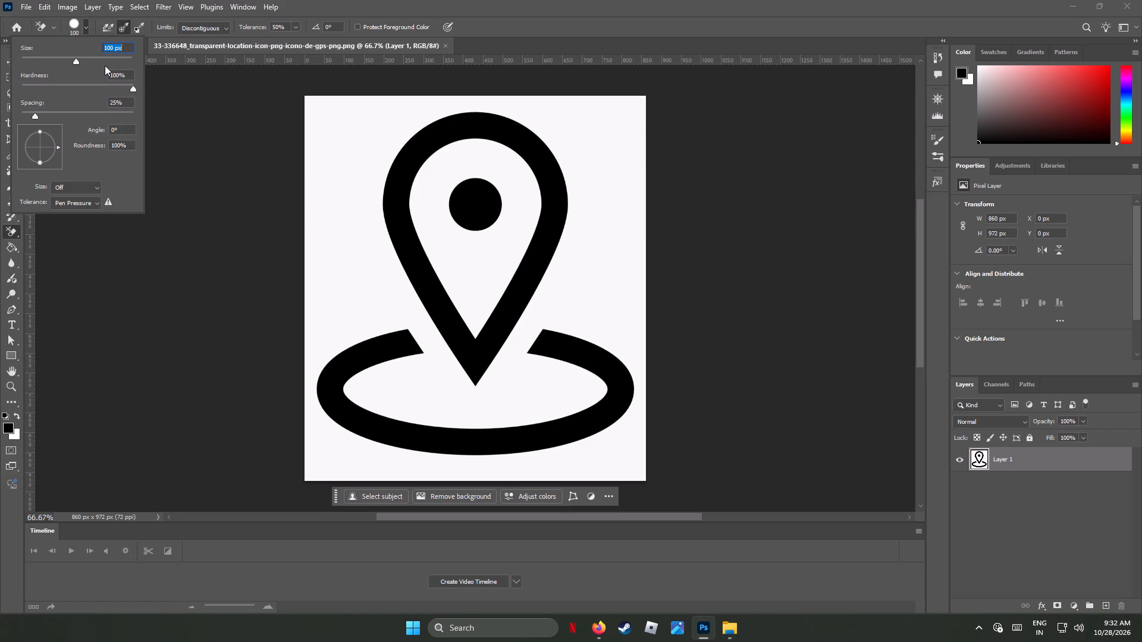
left_click(101, 57)
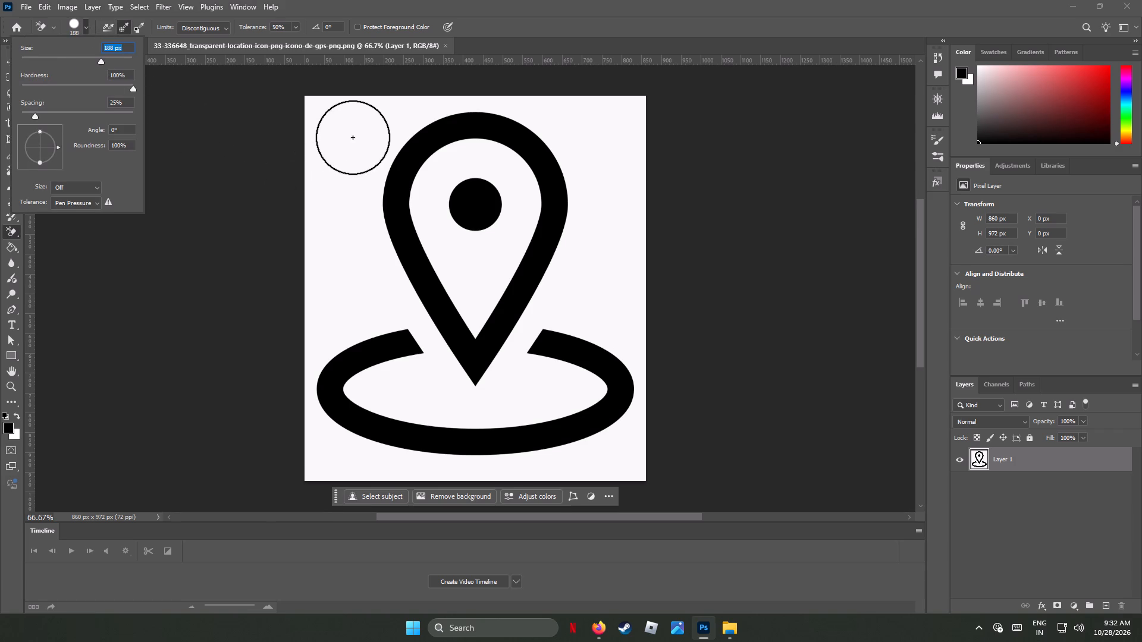
left_click_drag(355, 130, 384, 221)
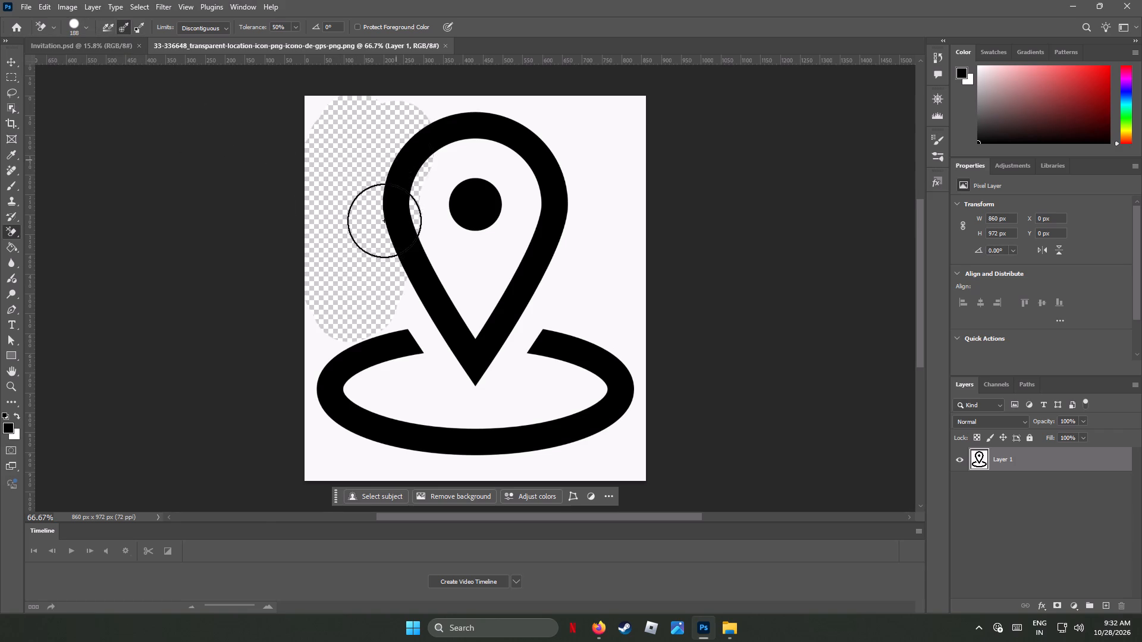
left_click_drag(384, 221, 566, 103)
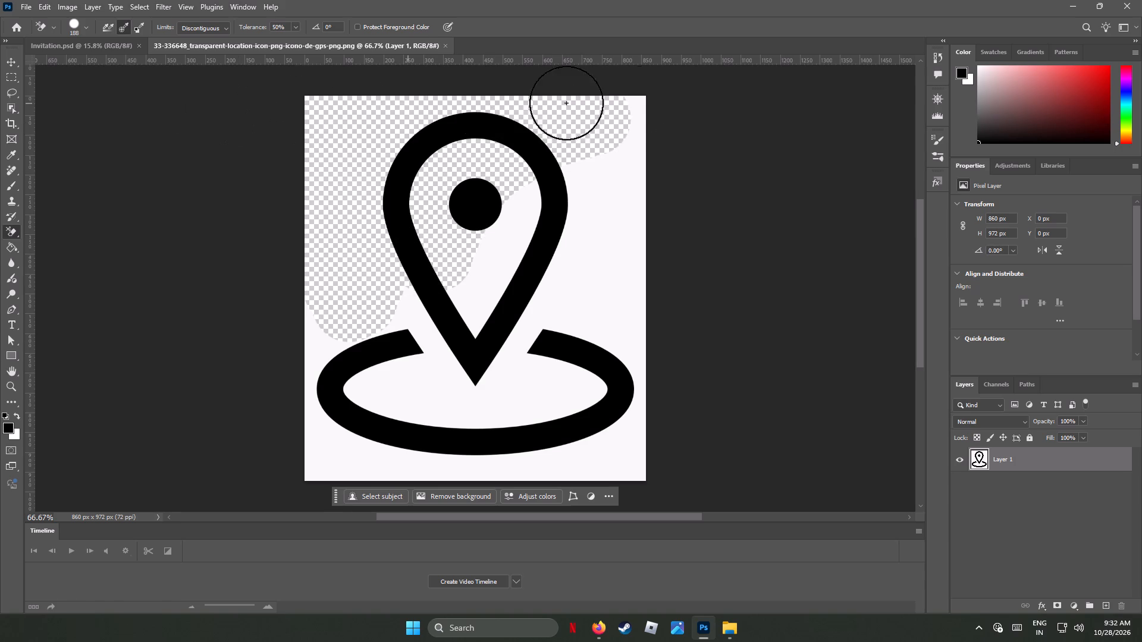
left_click_drag(566, 103, 652, 190)
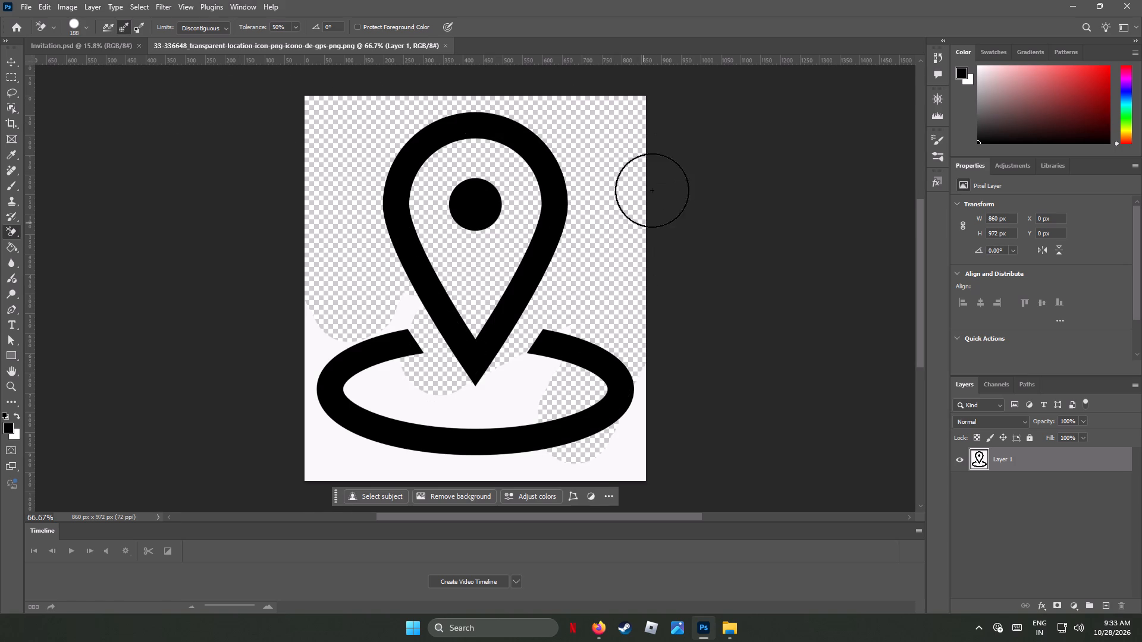
left_click_drag(652, 190, 506, 434)
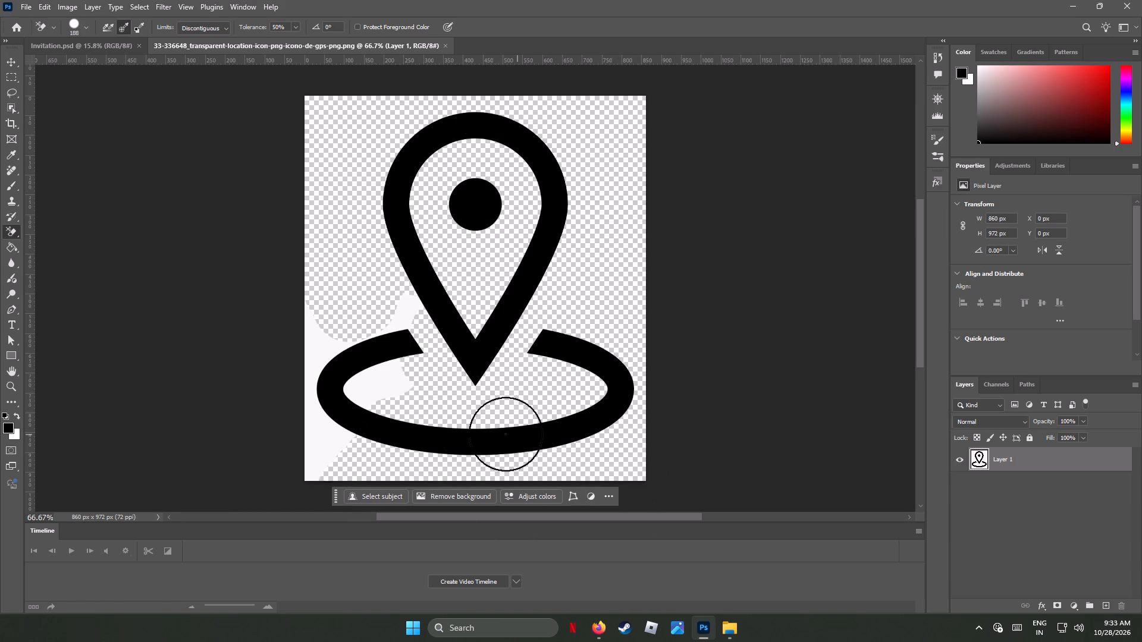
left_click_drag(506, 434, 410, 299)
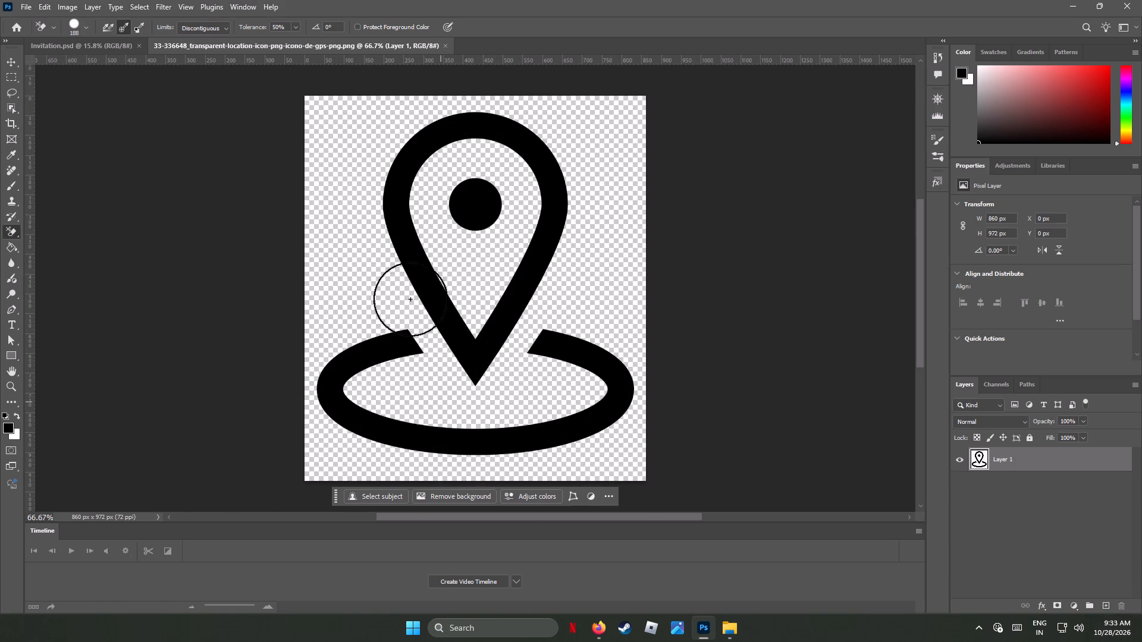
left_click_drag(410, 299, 481, 111)
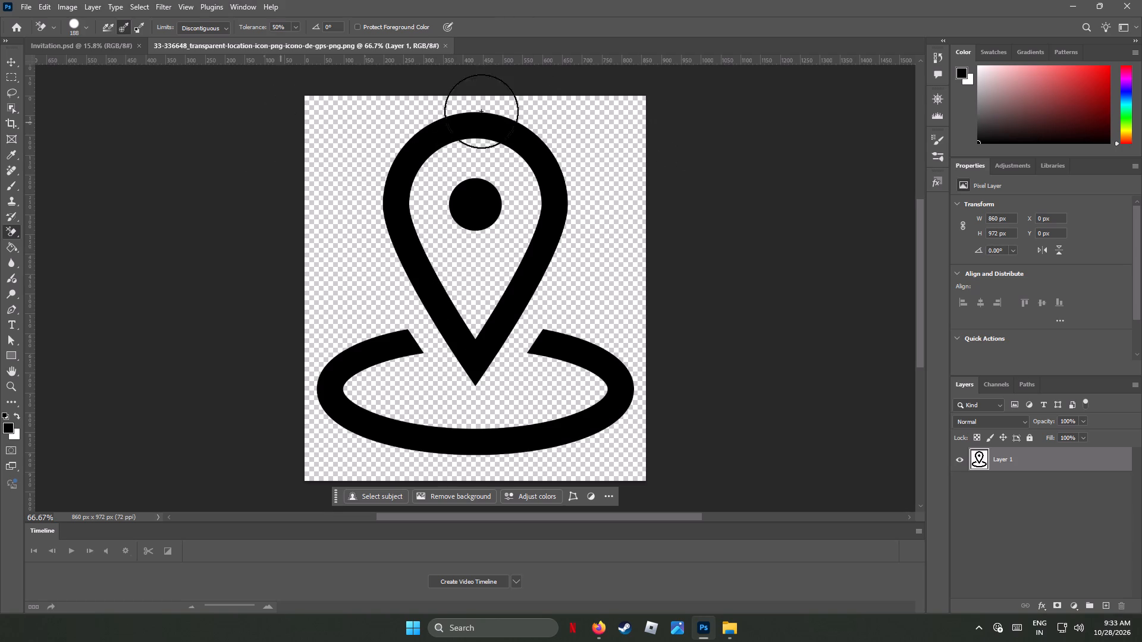
left_click_drag(481, 111, 710, 456)
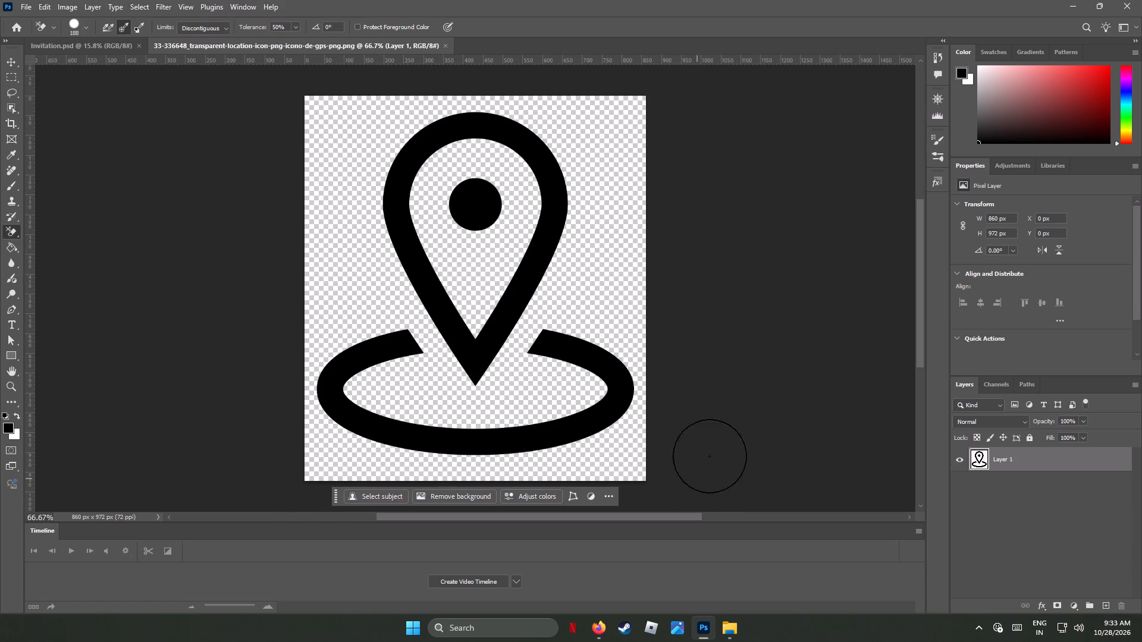
left_click_drag(710, 456, 266, 458)
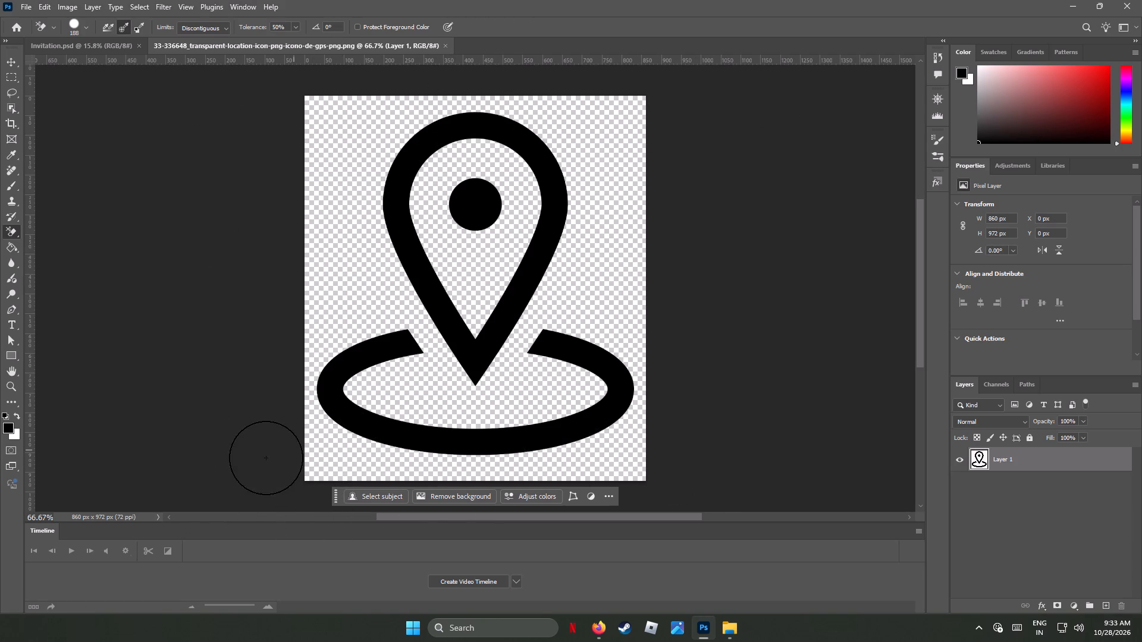
left_click_drag(266, 458, 546, 115)
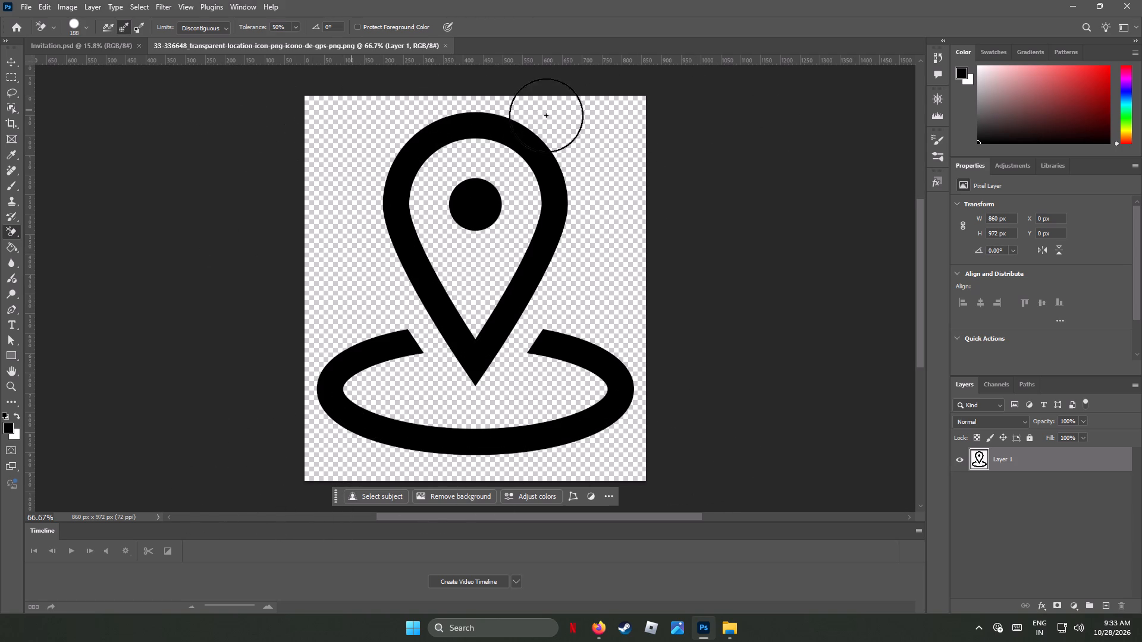
left_click_drag(546, 115, 476, 372)
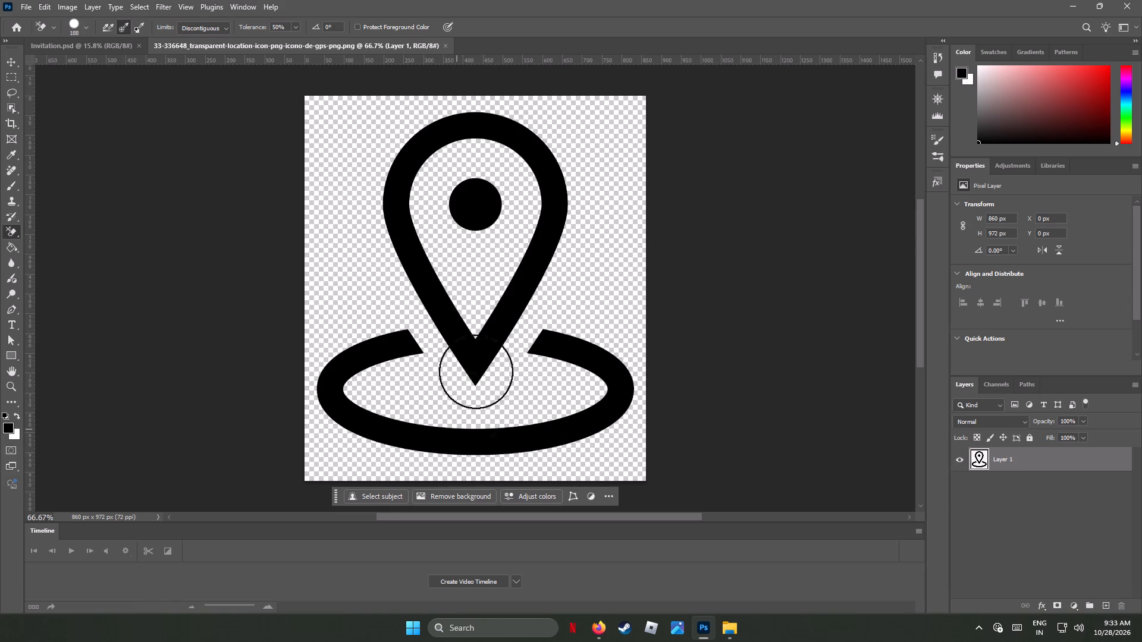
left_click_drag(476, 372, 472, 498)
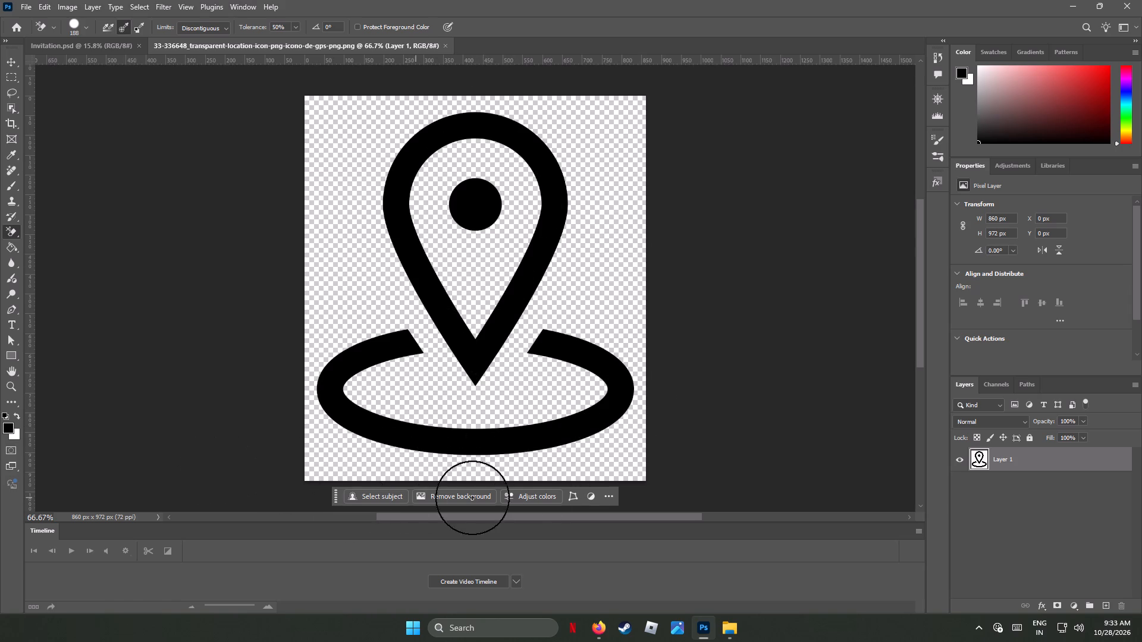
left_click_drag(472, 498, 748, 407)
Copy the cut-out location icon and paste it into the Invitation.psd document.
left_click(7, 59)
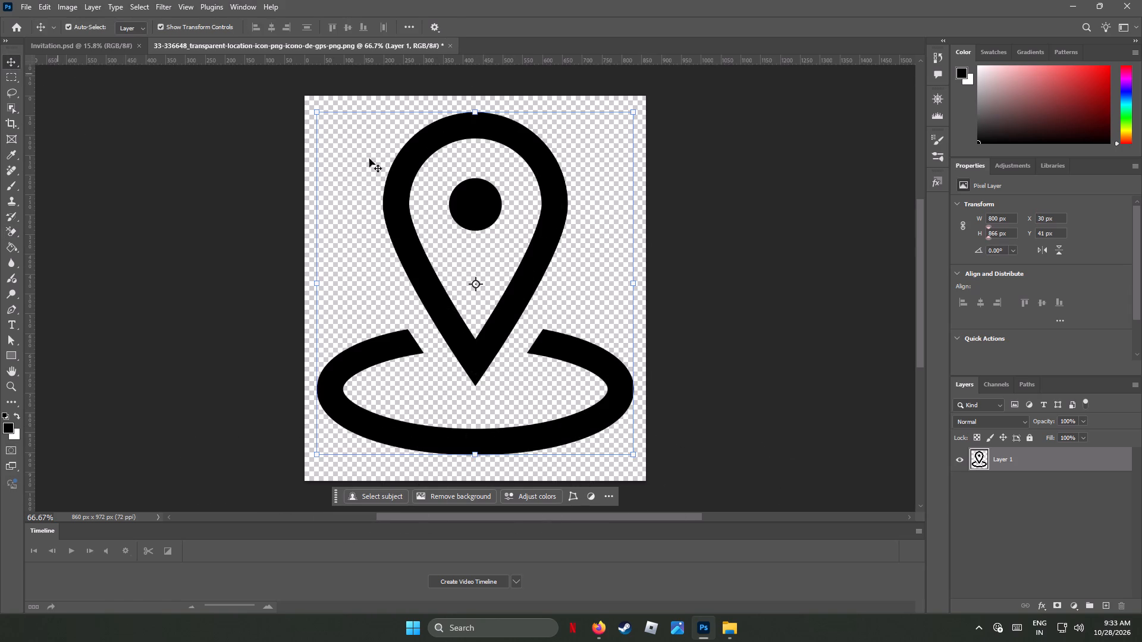
key("ctrl+c")
key("ctrl+c")
left_click(89, 52)
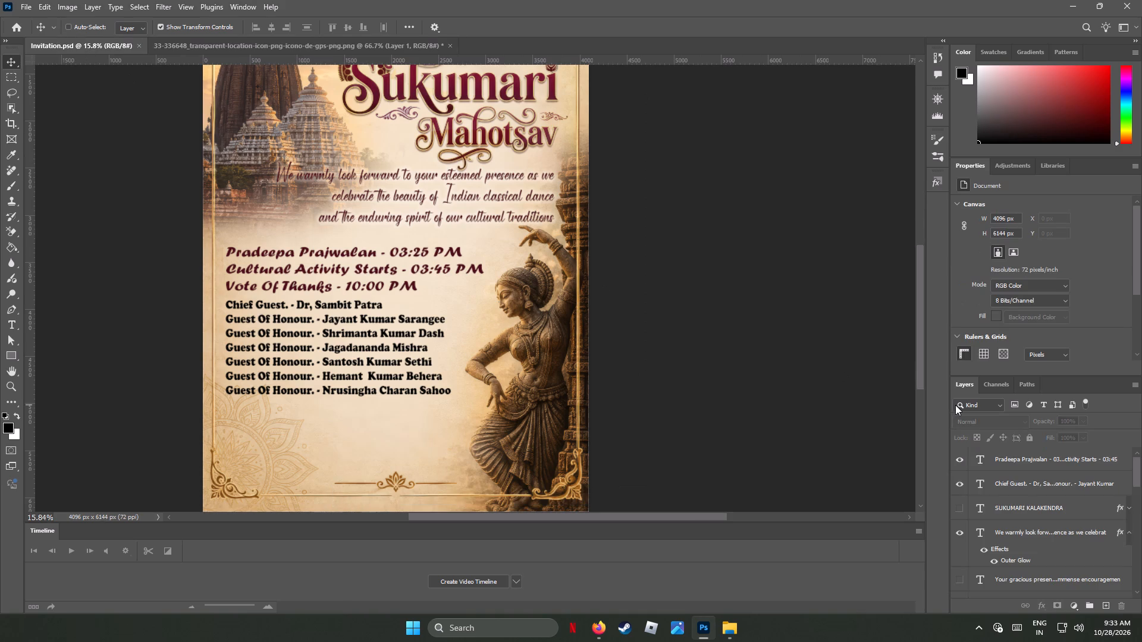
key("ctrl+v")
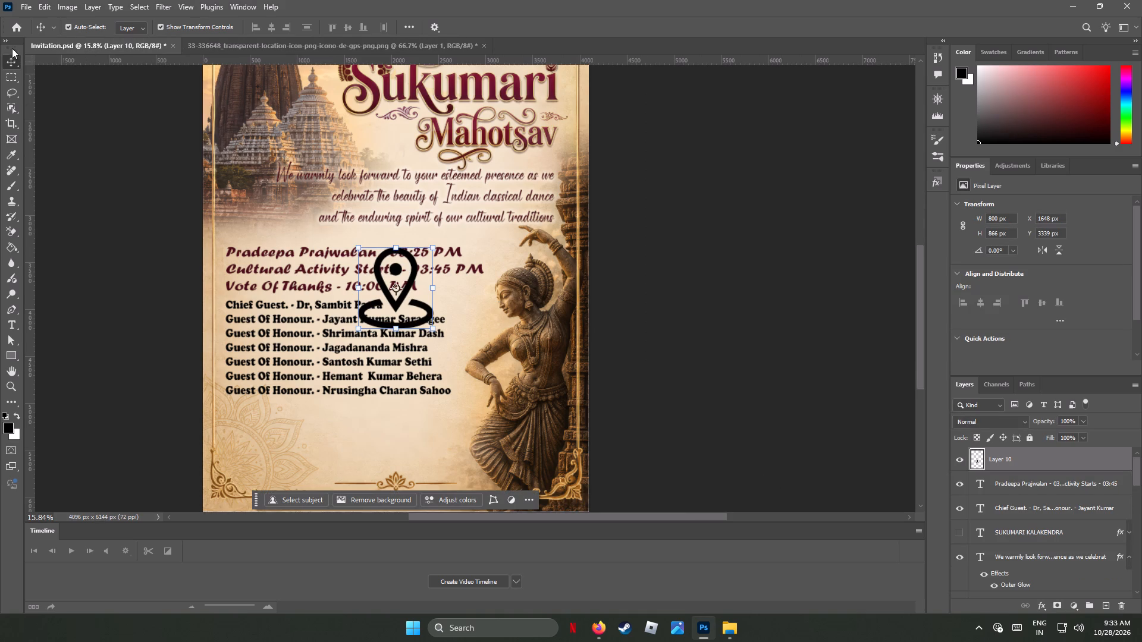
Place the pasted location icon below the guest list near the invitation's lower-left corner, scale it to about 67%, and return to the icon's document.
left_click(12, 62)
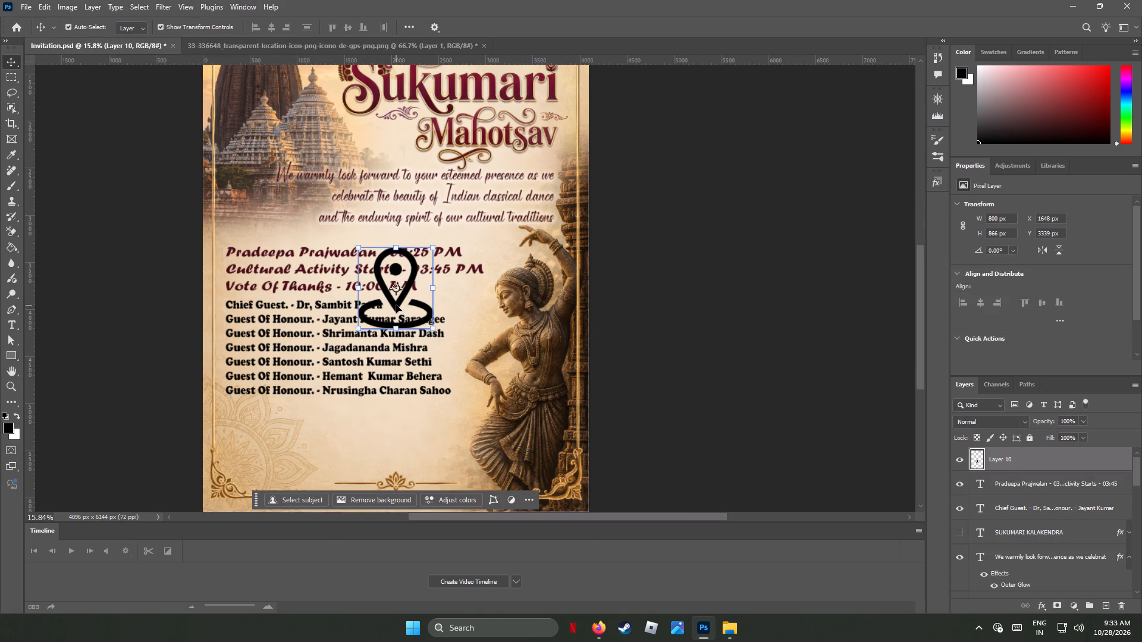
left_click_drag(414, 263, 428, 315)
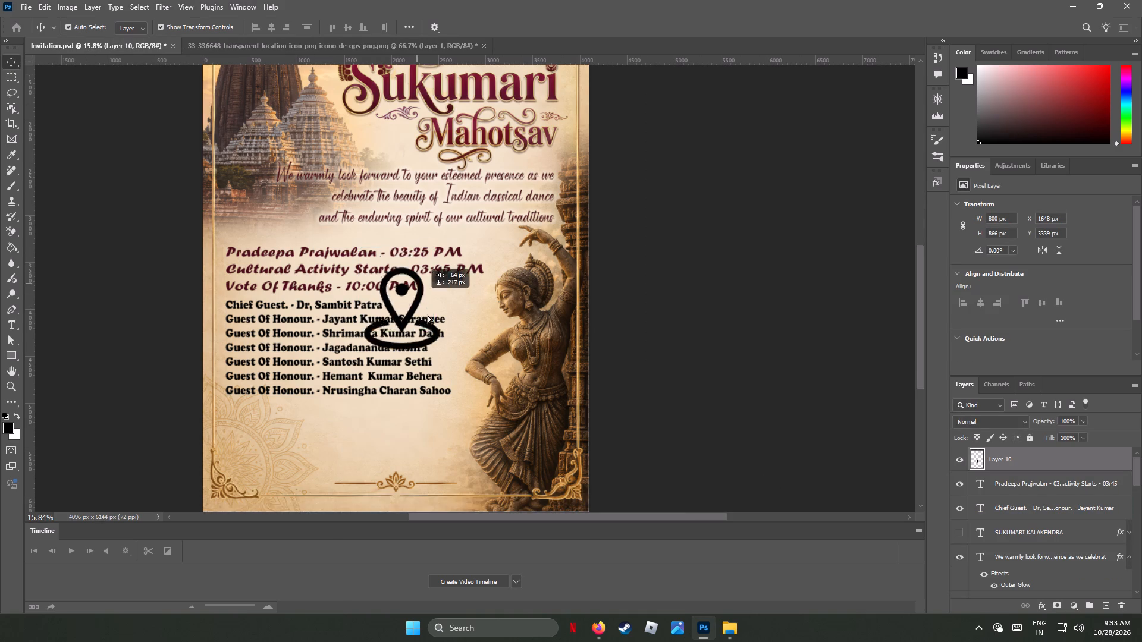
left_click_drag(428, 315, 278, 410)
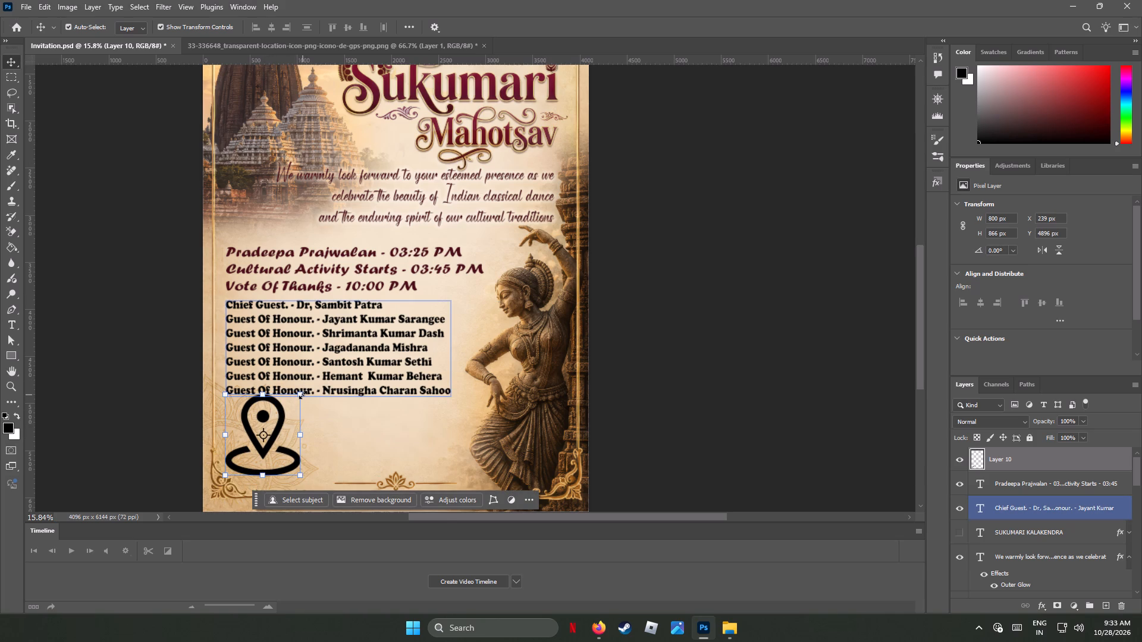
left_click_drag(303, 395, 273, 417, "shift")
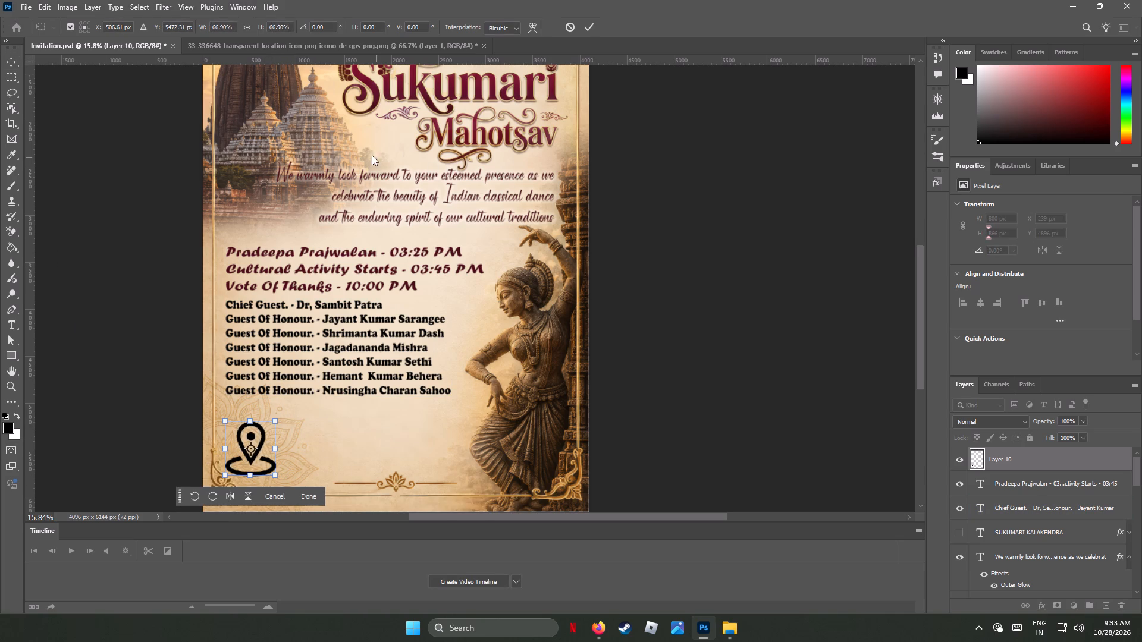
left_click(268, 47)
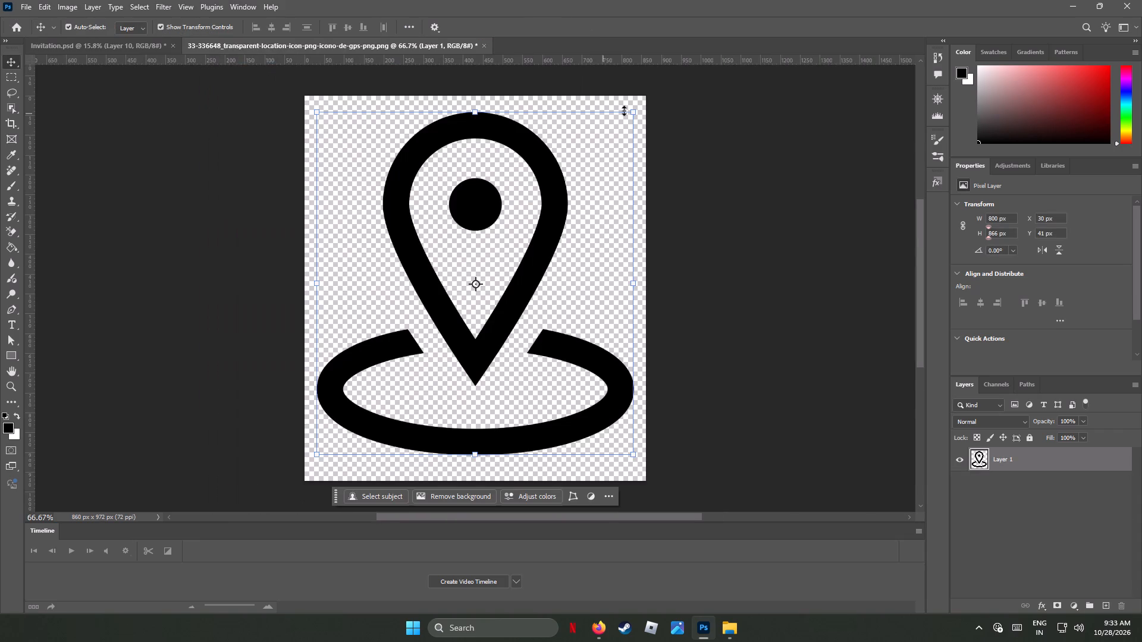
Close the location icon's document without saving its changes.
left_click(485, 45)
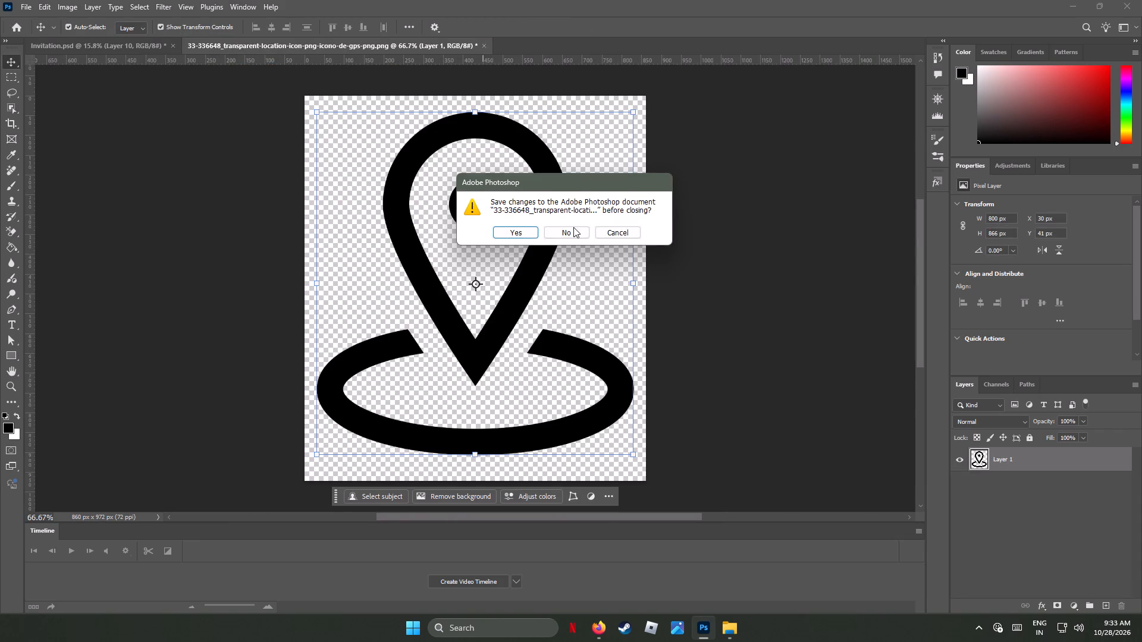
left_click(573, 232)
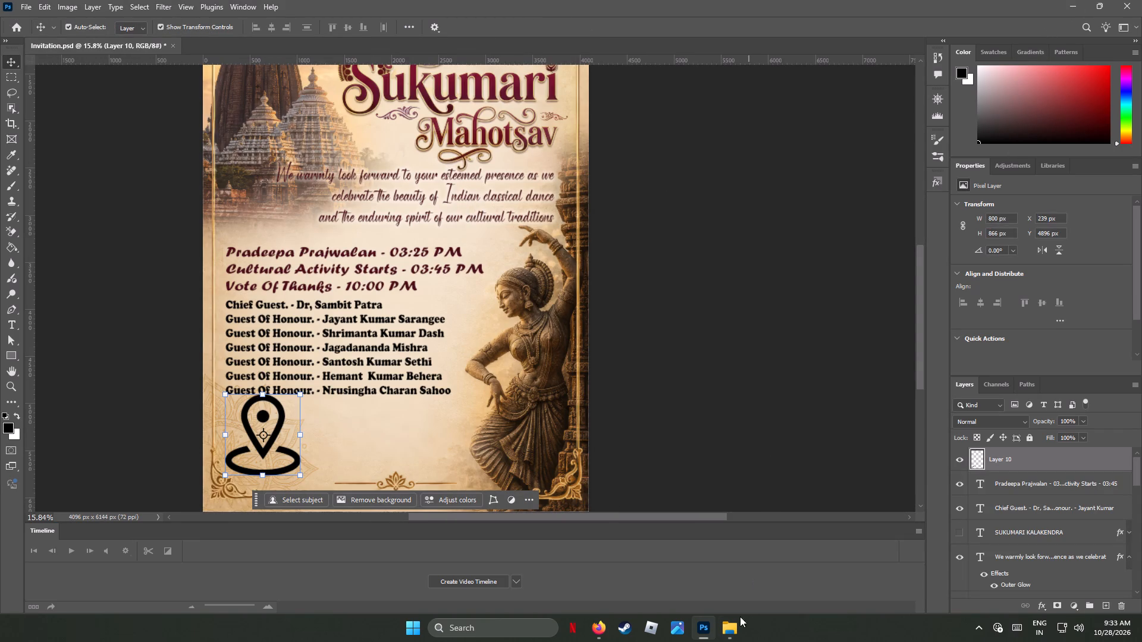
Copy the icon from calendar.png in Downloads into Invitation.psd, place it just right of the location icon, and close calendar.png.
left_click(733, 629)
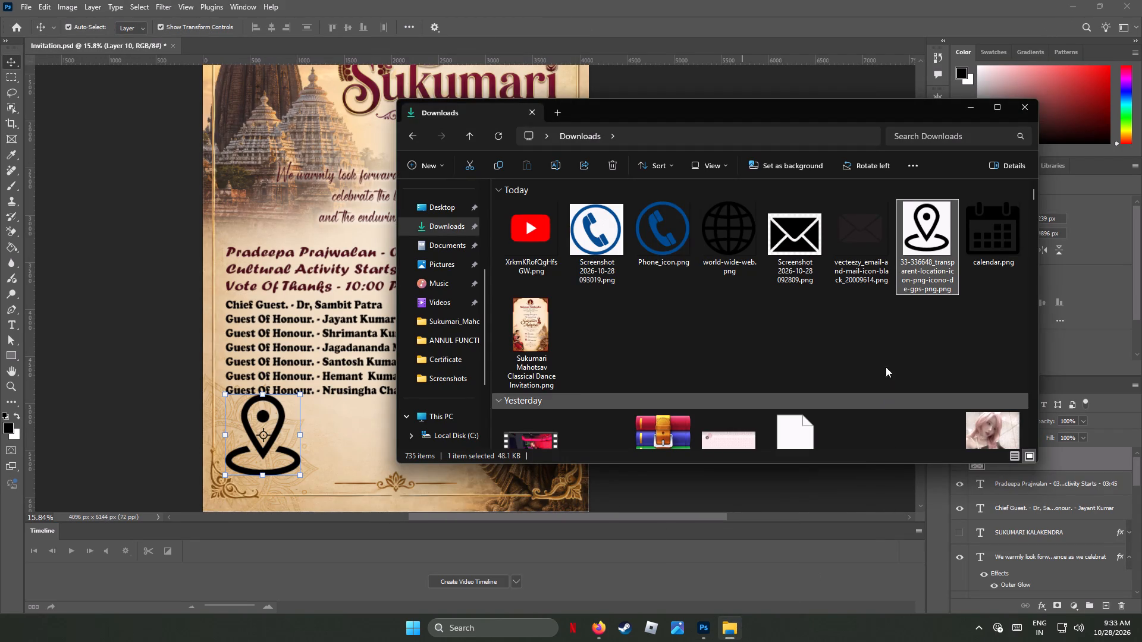
right_click(995, 238)
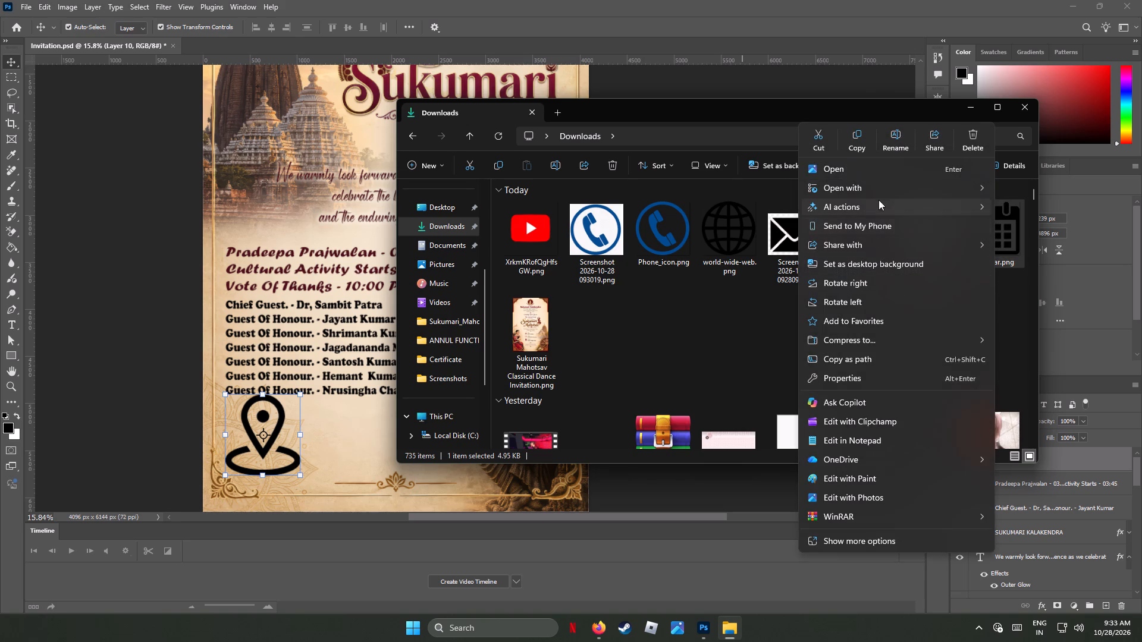
left_click(754, 190)
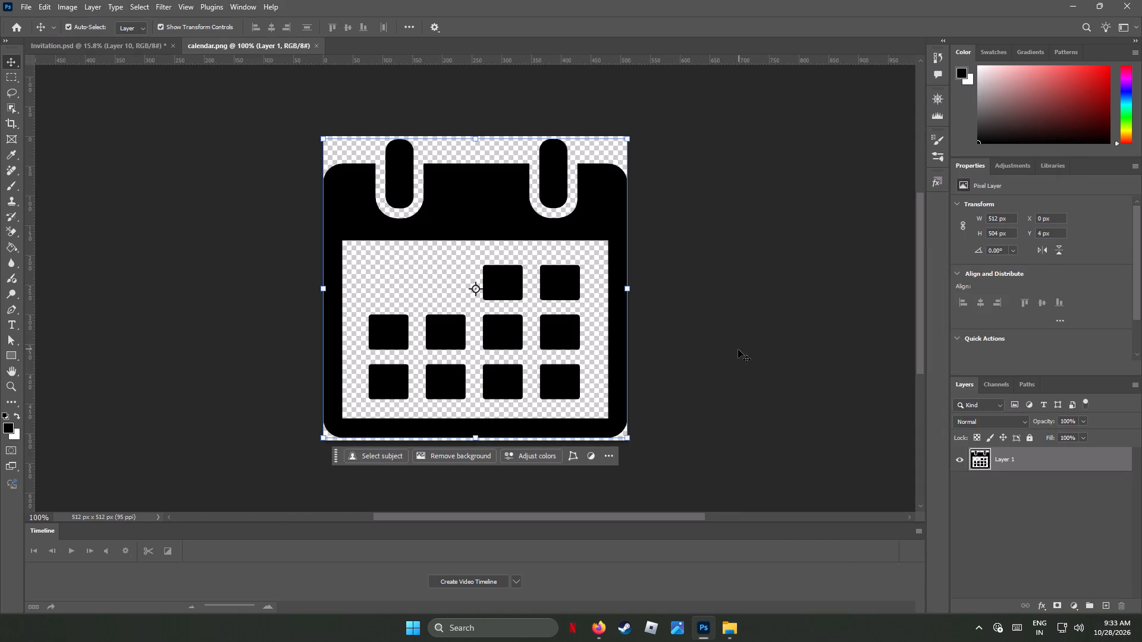
key("ctrl+c")
key("ctrl+c")
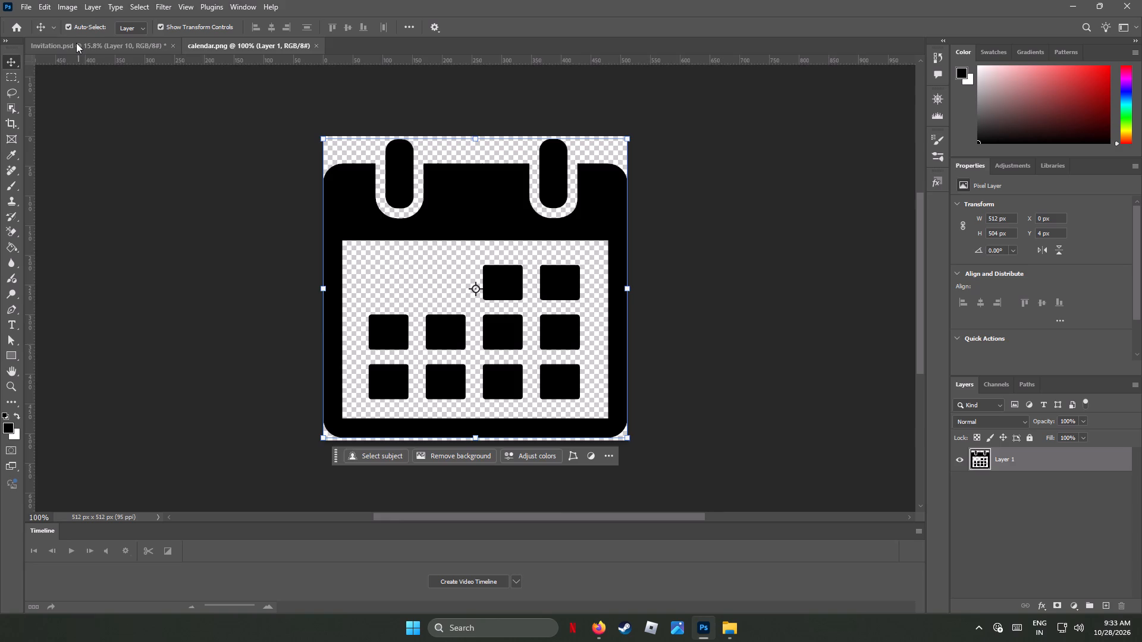
left_click(76, 43)
key("ctrl+v")
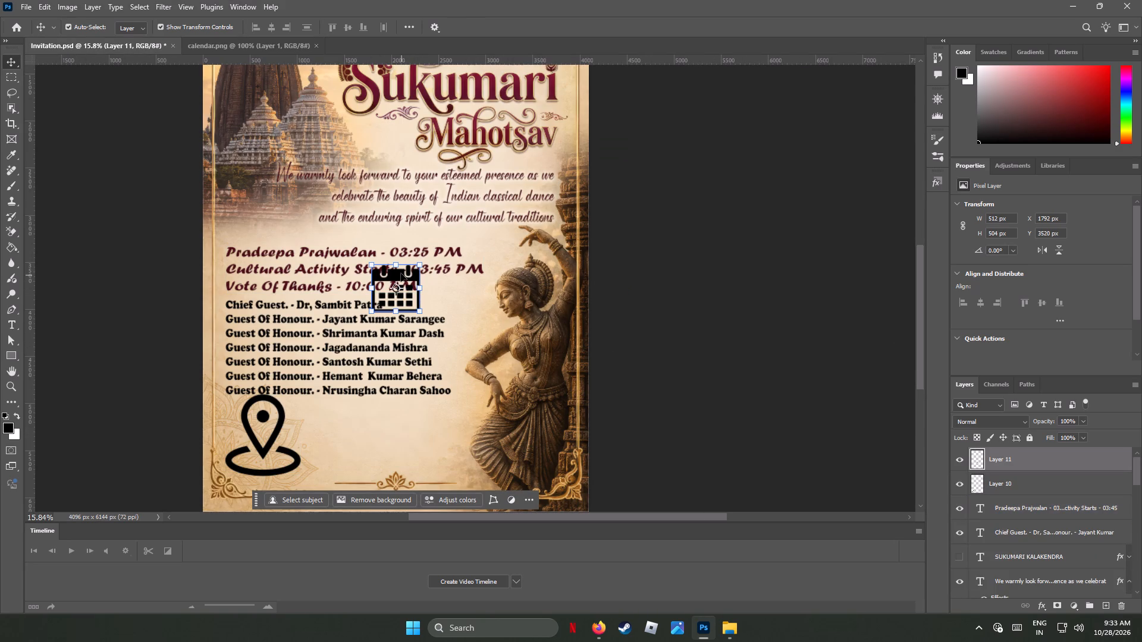
left_click_drag(400, 272, 330, 410)
left_click(291, 48)
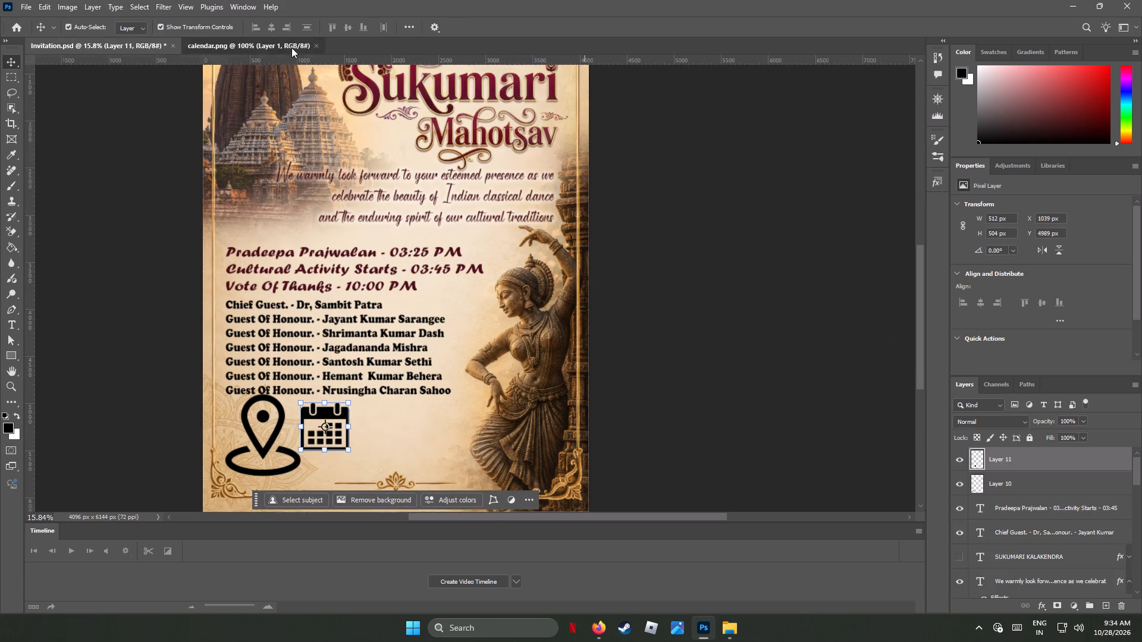
left_click(318, 46)
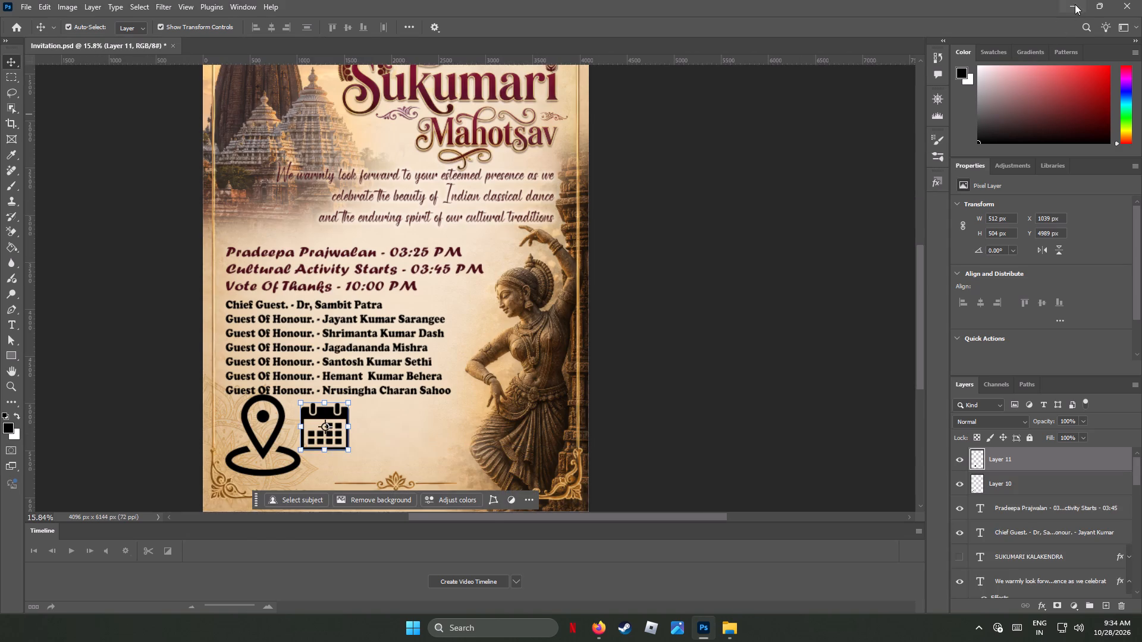
Open the black vecteezy email icon PNG from Downloads in Photoshop and copy its envelope into Invitation.psd.
left_click(1075, 4)
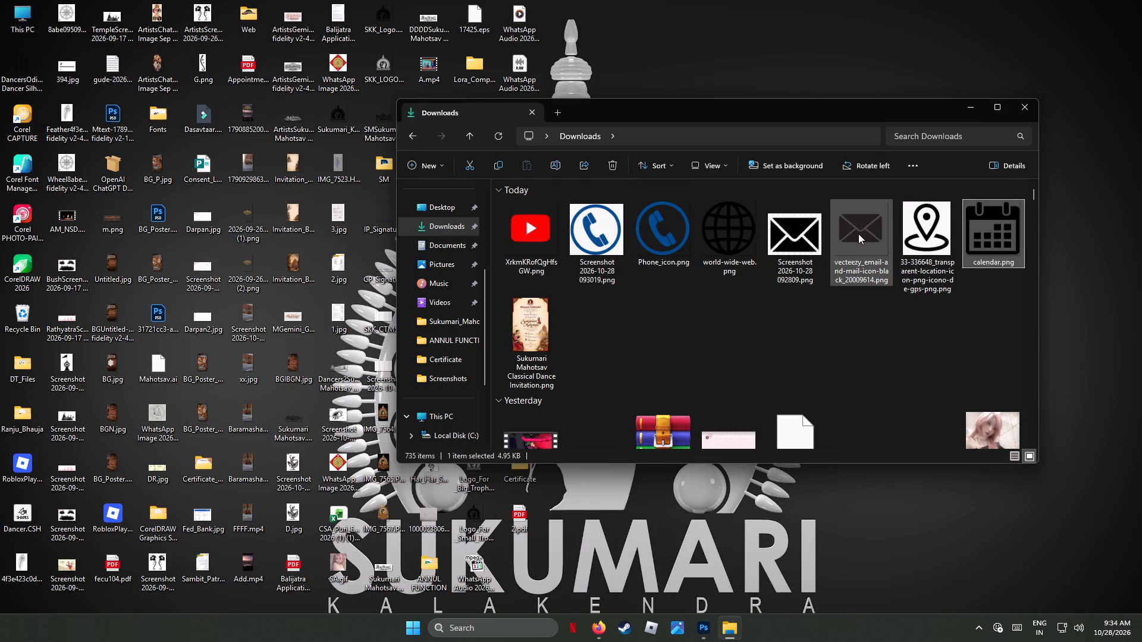
right_click(858, 234)
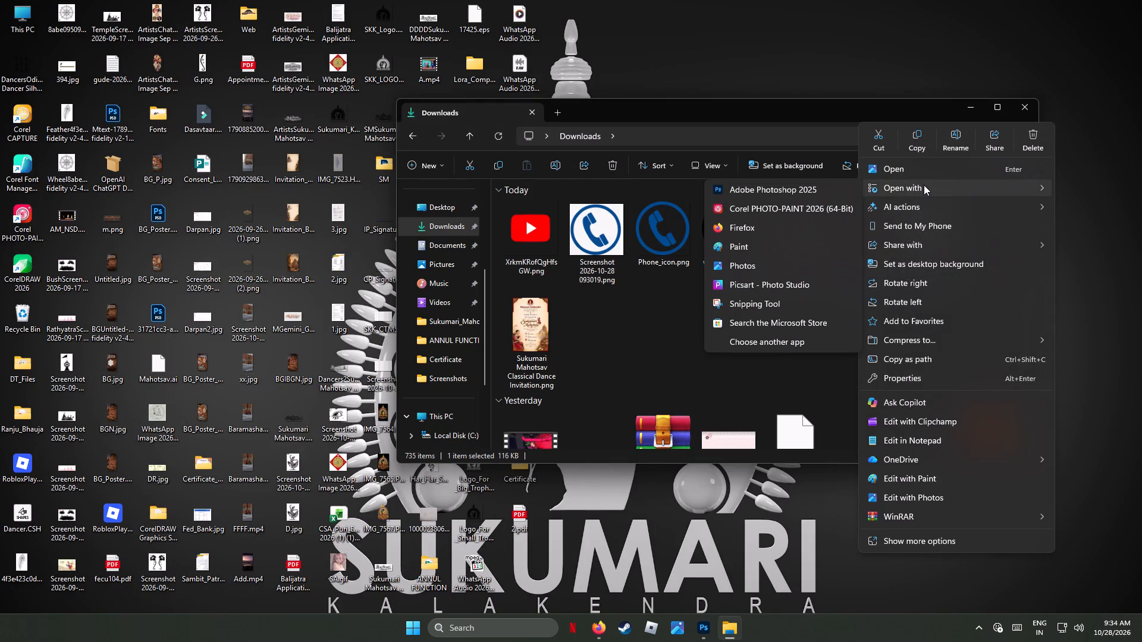
left_click(808, 190)
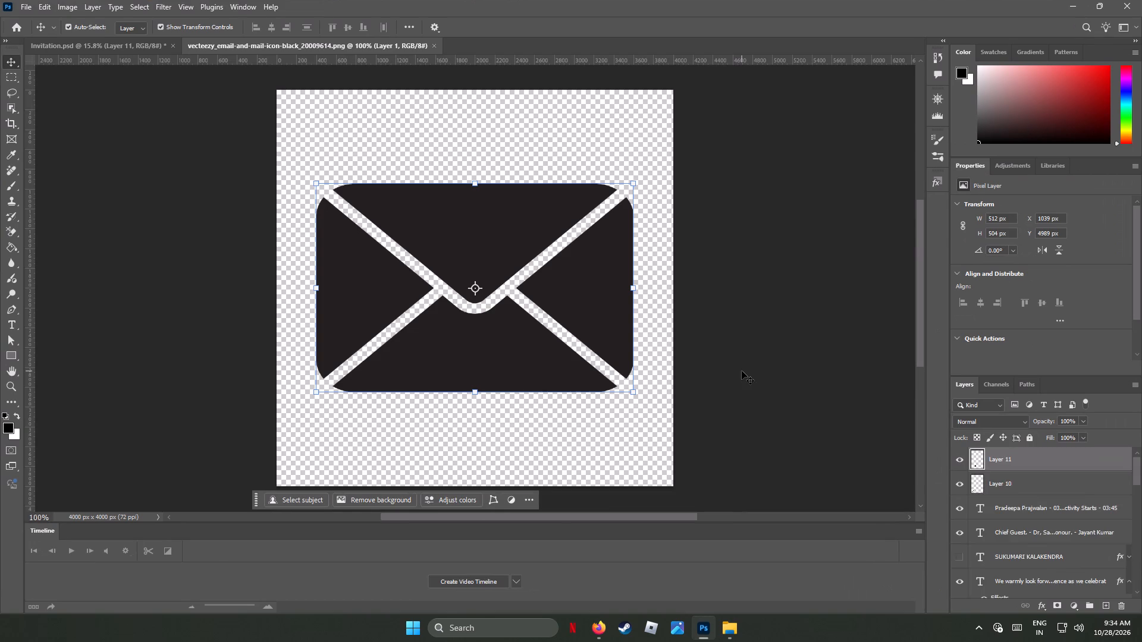
key("ctrl+c")
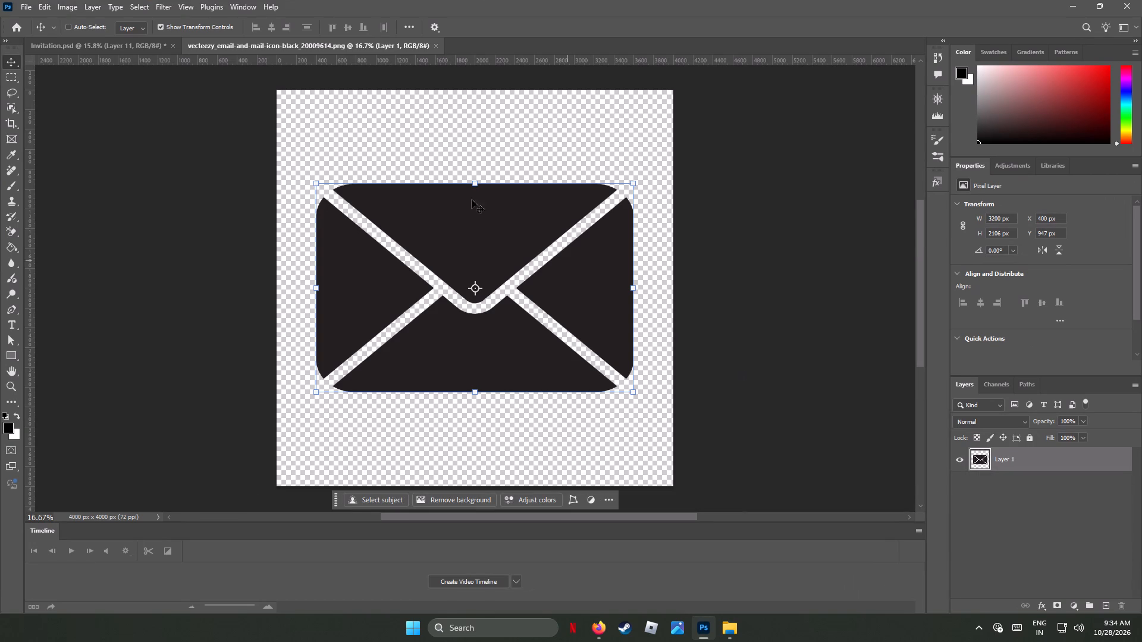
left_click(133, 45)
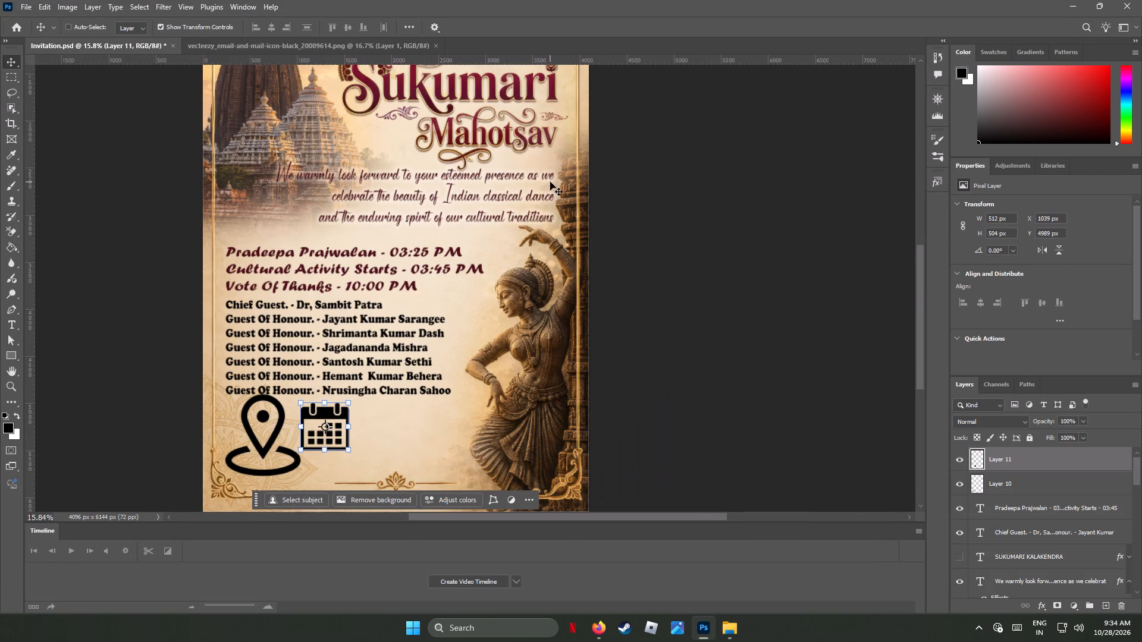
key("ctrl+v")
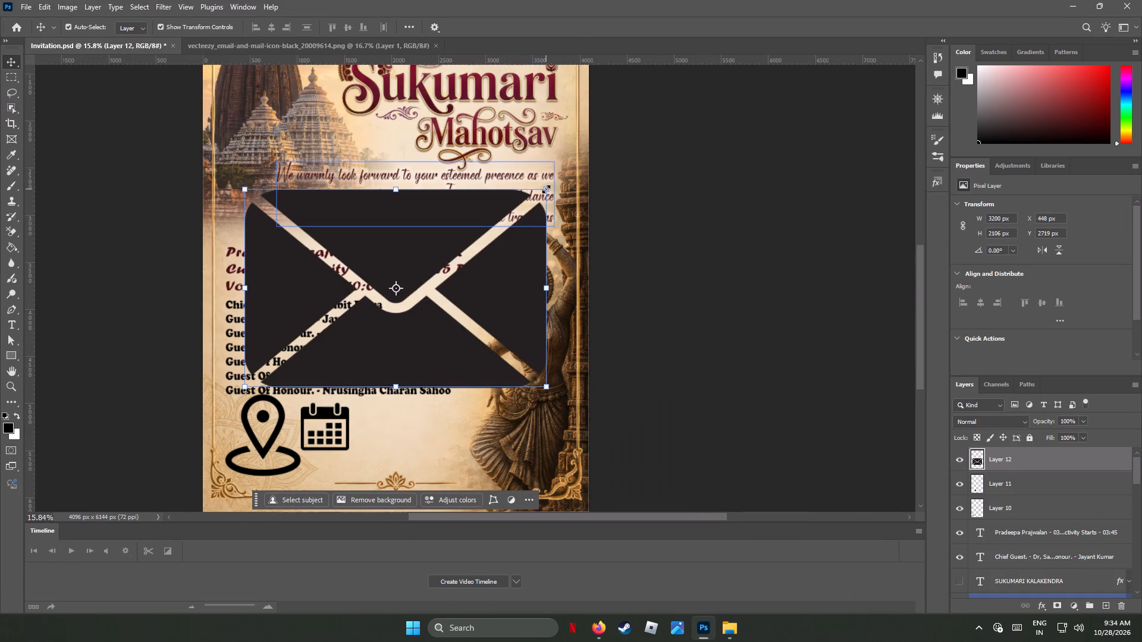
Scale the pasted envelope to about 21%, place it right of the calendar icon below the guest list, and close its source document.
left_click_drag(546, 189, 360, 320, "shift")
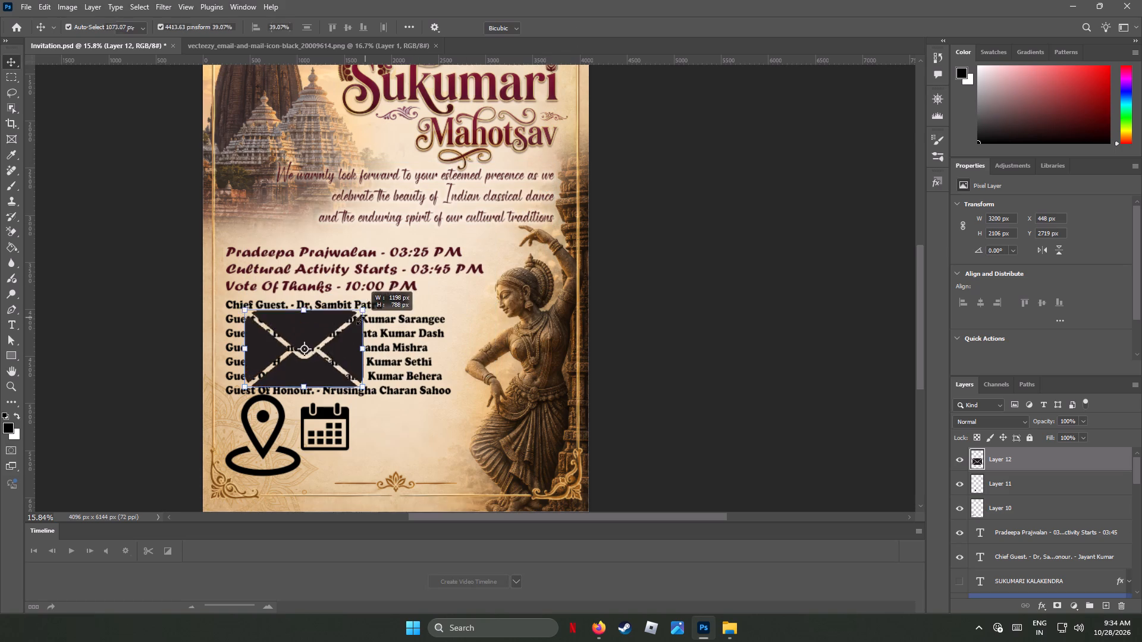
left_click_drag(360, 320, 311, 352, "shift")
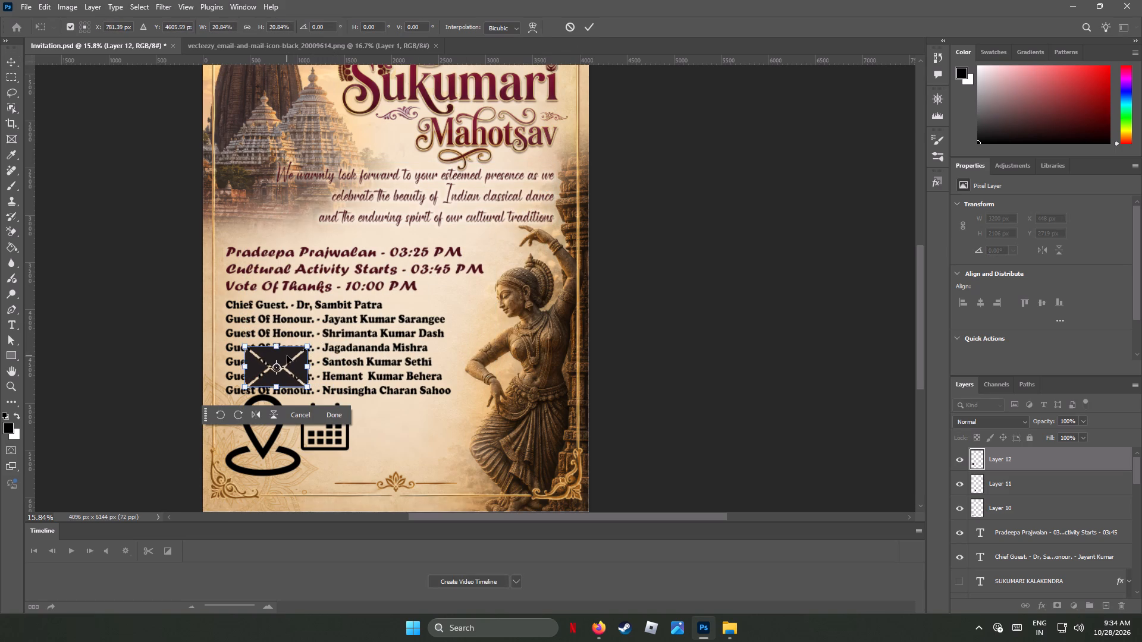
left_click_drag(287, 356, 437, 425)
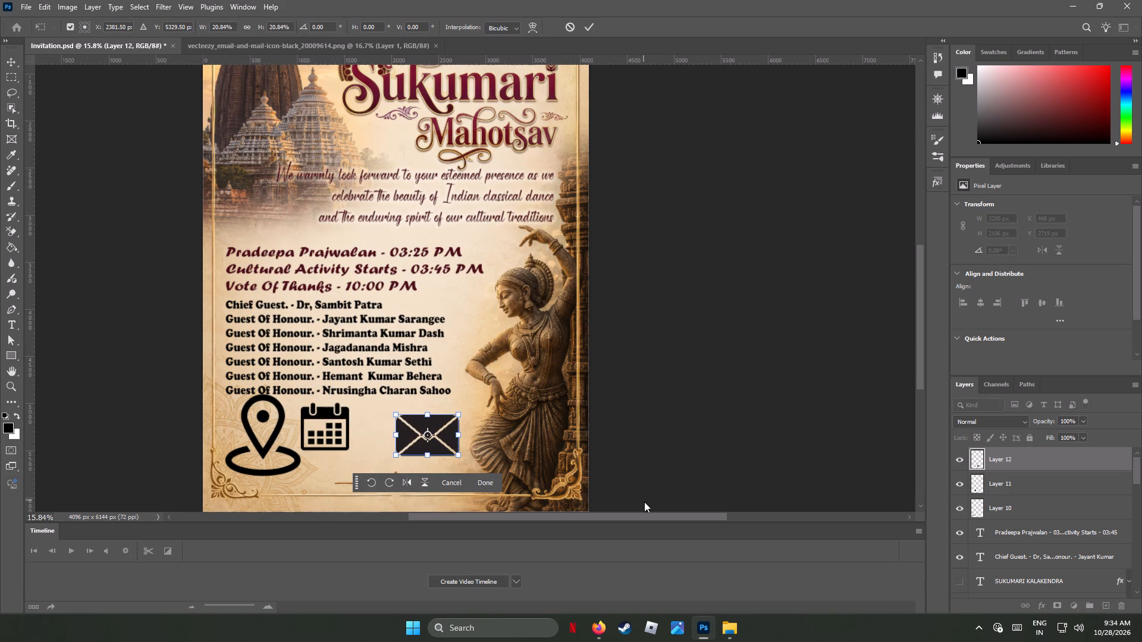
left_click(434, 43)
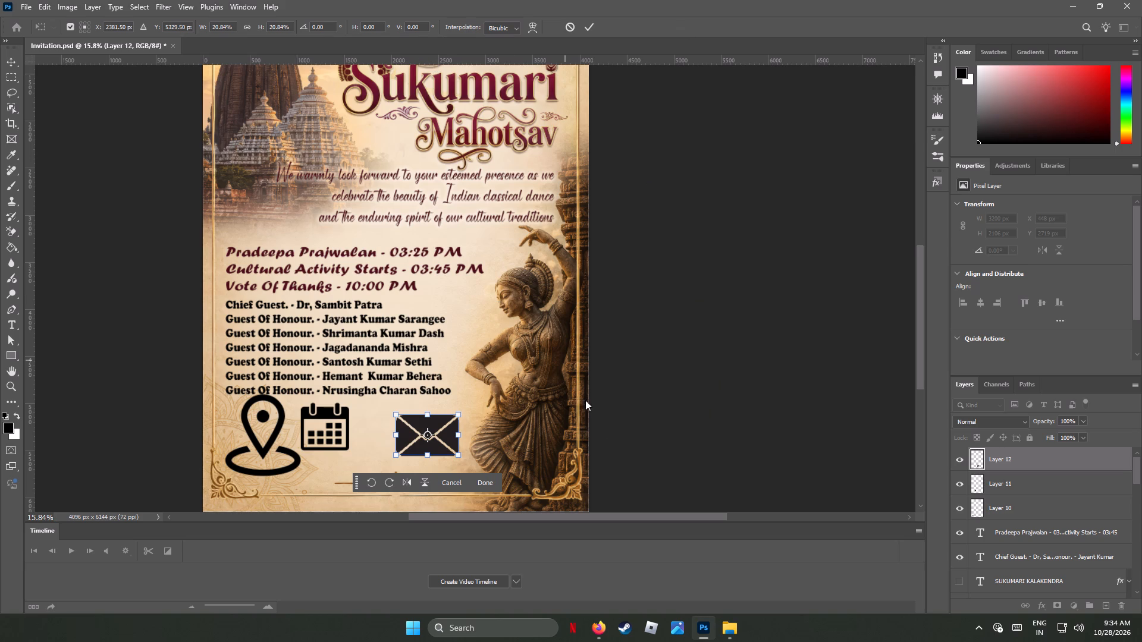
Copy the globe from world-wide-web.png in Downloads into Invitation.psd, place it beside the dancer's head, and close the source file.
left_click(727, 628)
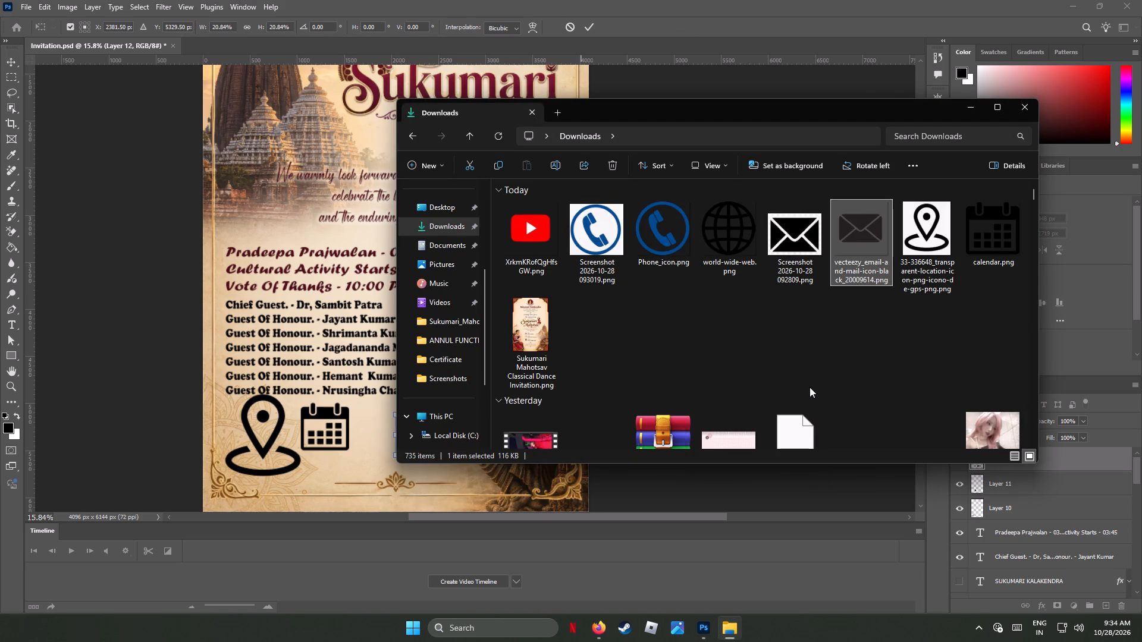
right_click(727, 233)
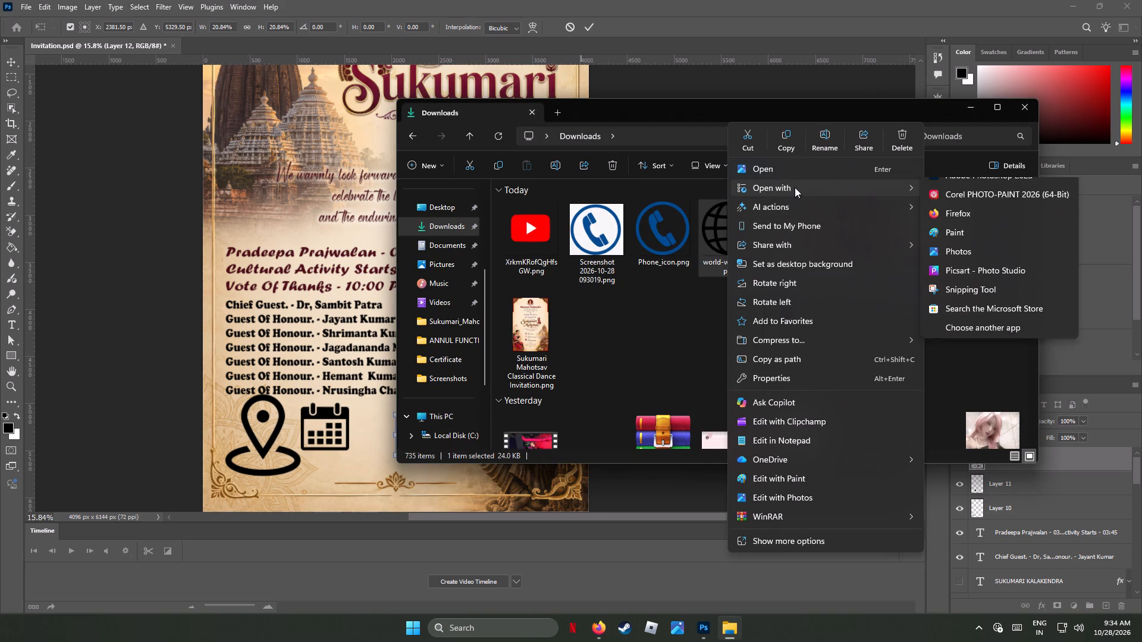
left_click(950, 191)
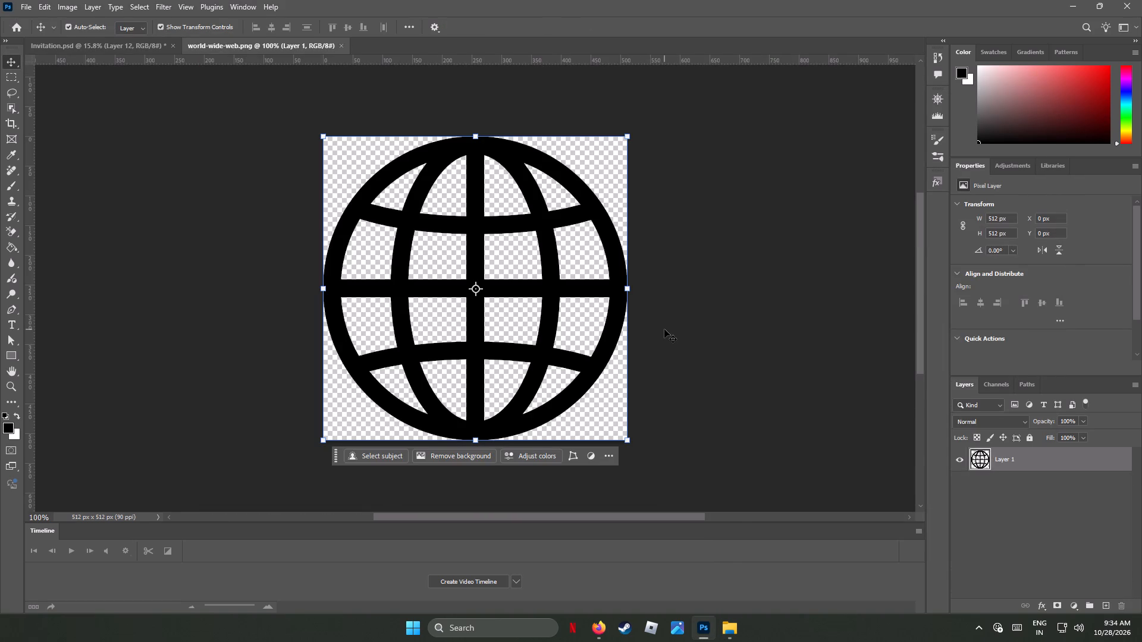
key("ctrl+c")
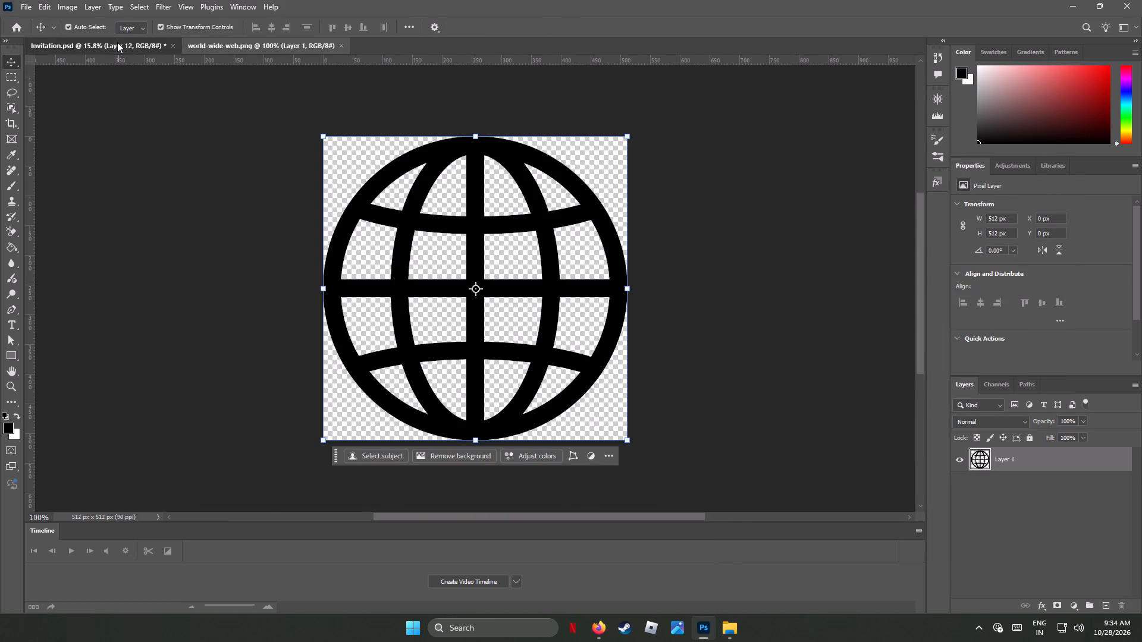
left_click(117, 42)
key("ctrl+v")
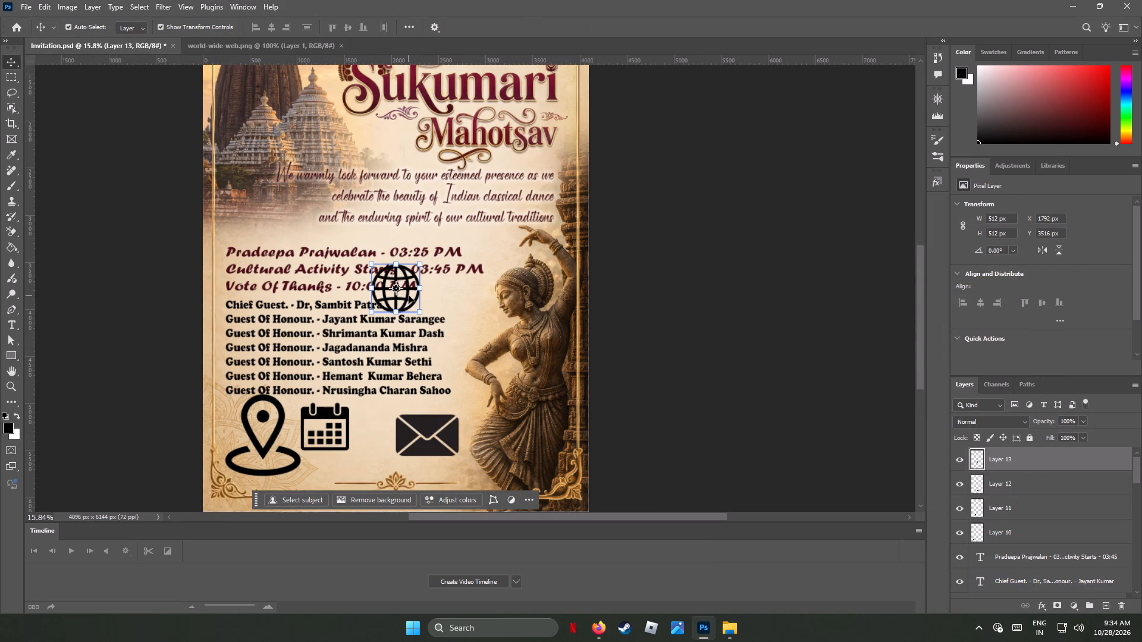
left_click_drag(409, 294, 481, 308)
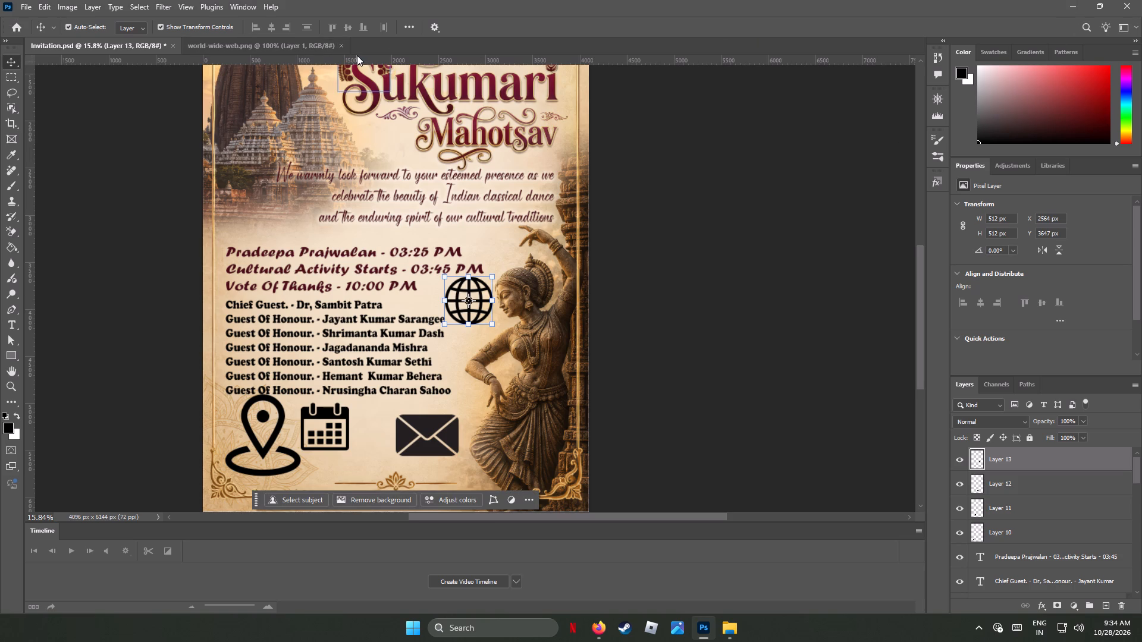
left_click(340, 46)
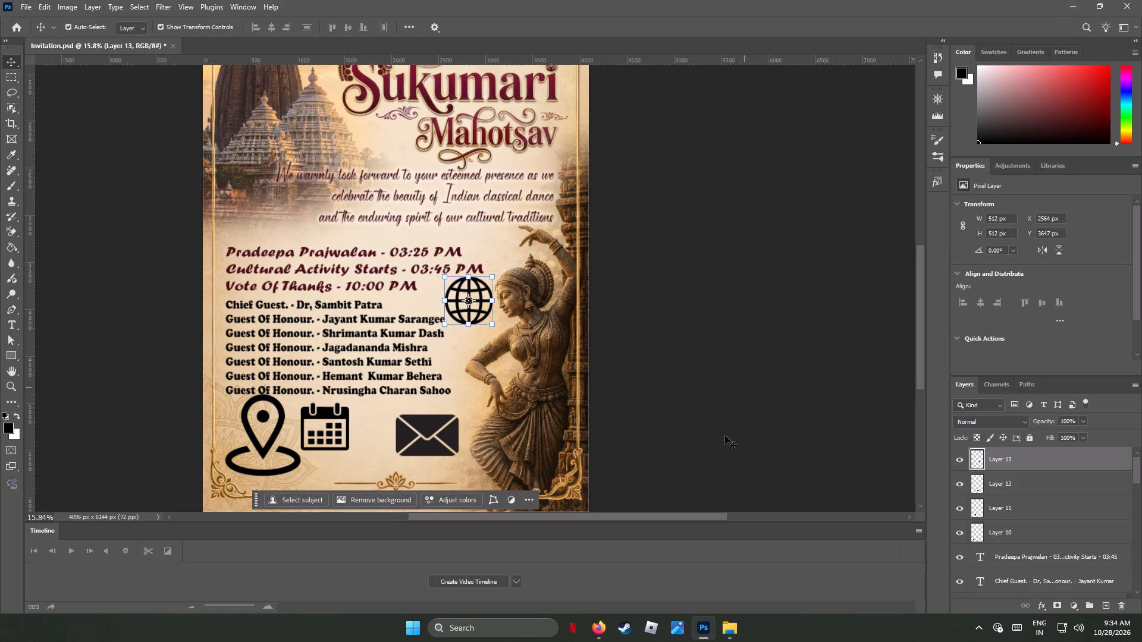
Copy the blue icon from Phone_icon.png in Downloads into Invitation.psd, place it just above the globe, and close the source file.
left_click(726, 630)
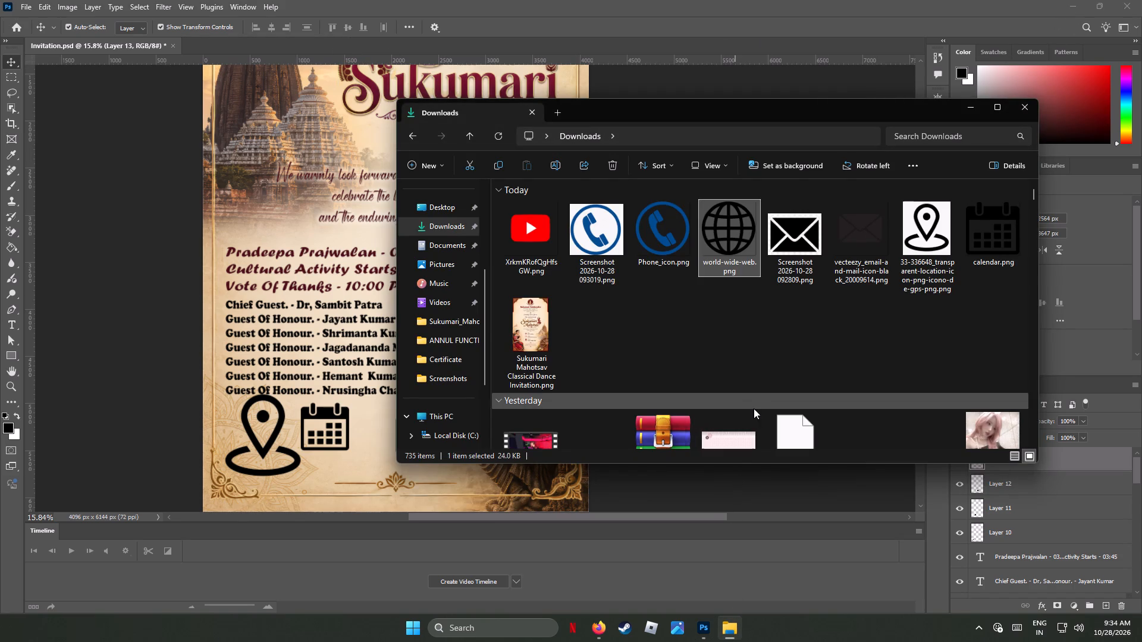
right_click(672, 245)
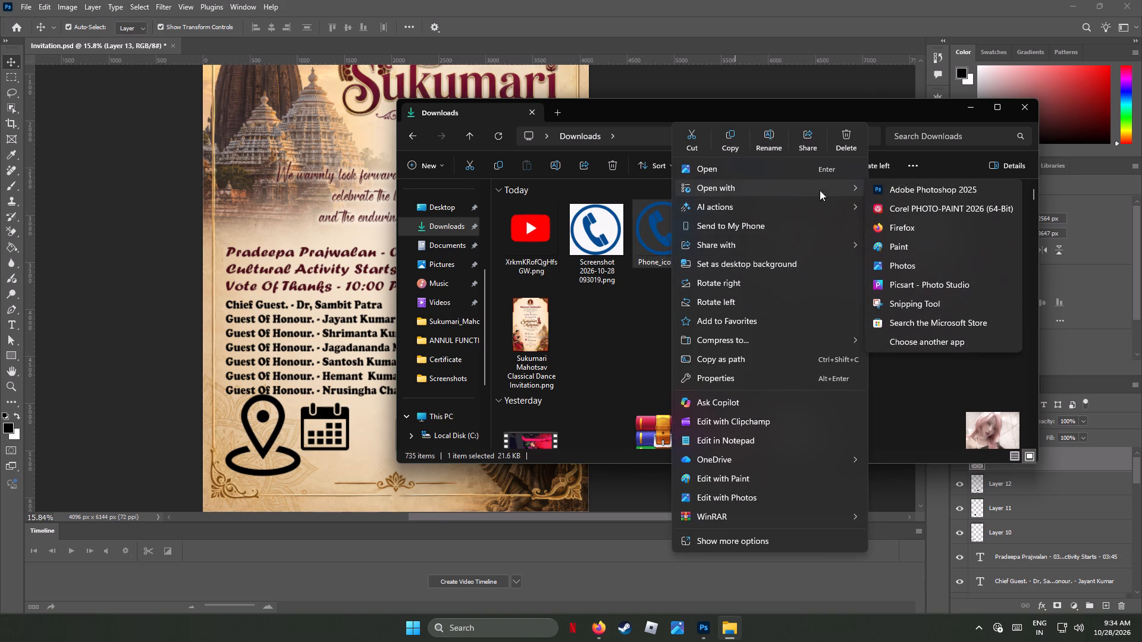
left_click(899, 189)
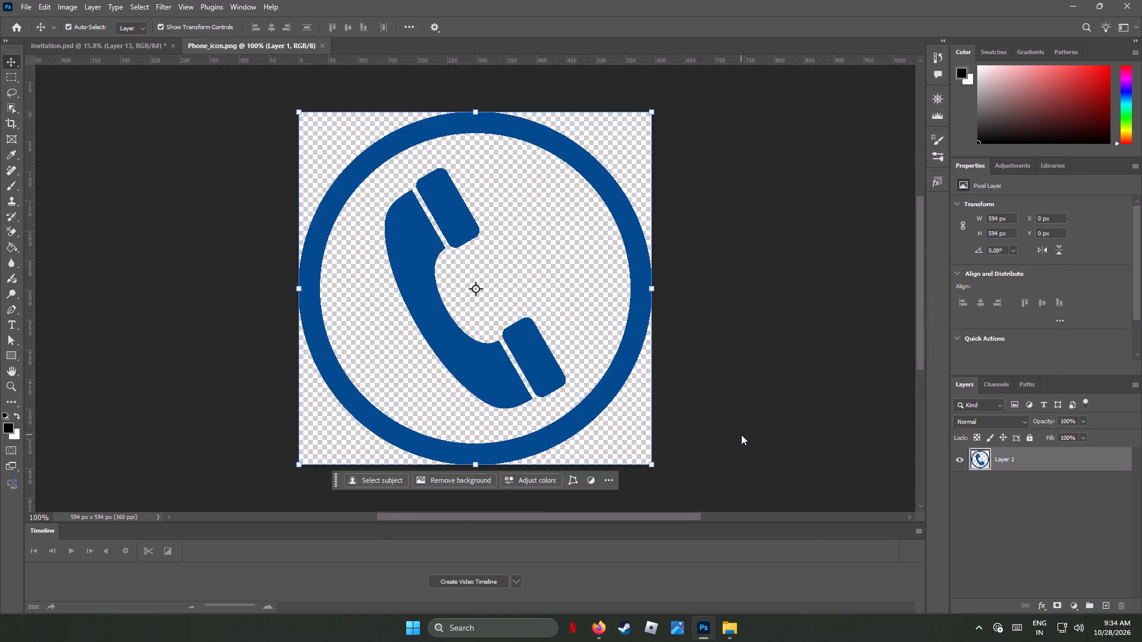
key("ctrl+c")
left_click(122, 45)
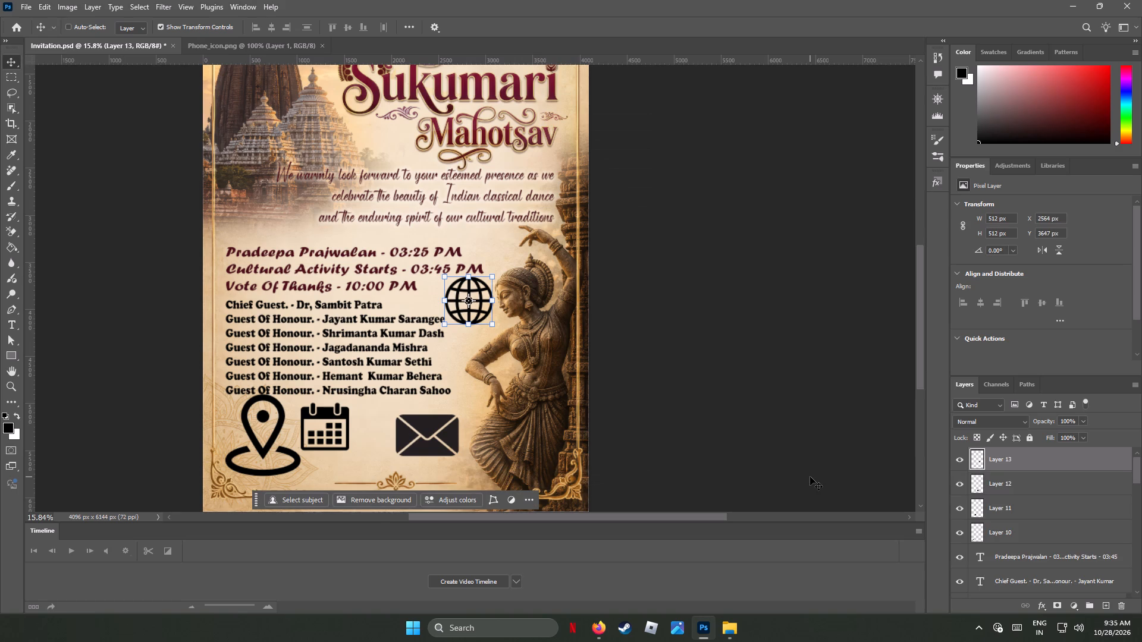
key("ctrl+v")
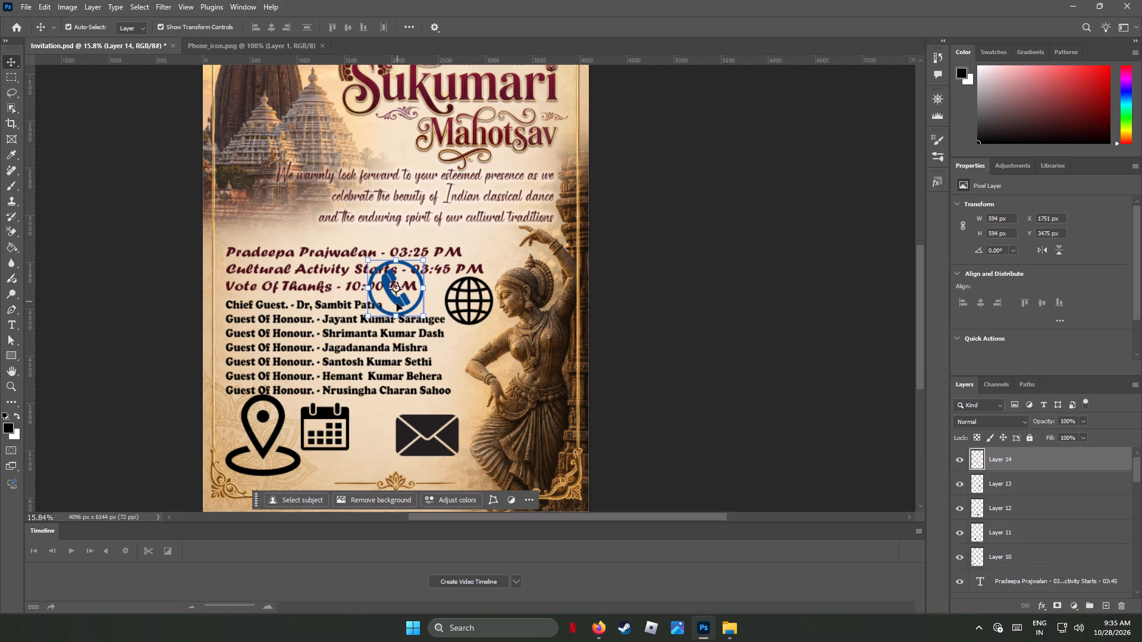
left_click_drag(397, 303, 504, 266)
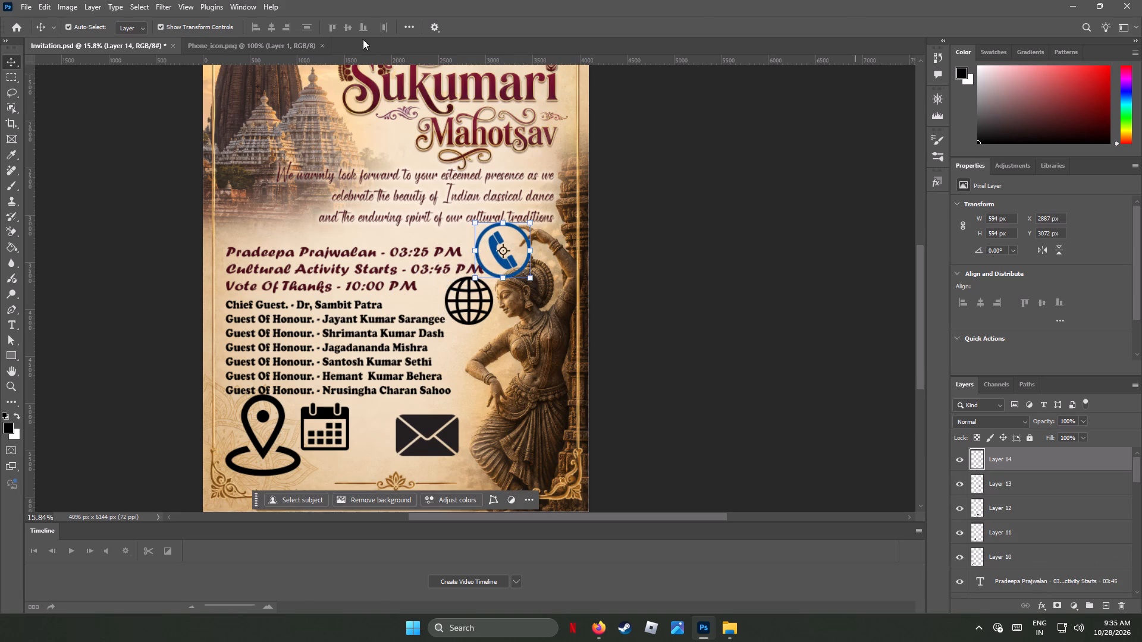
left_click(322, 45)
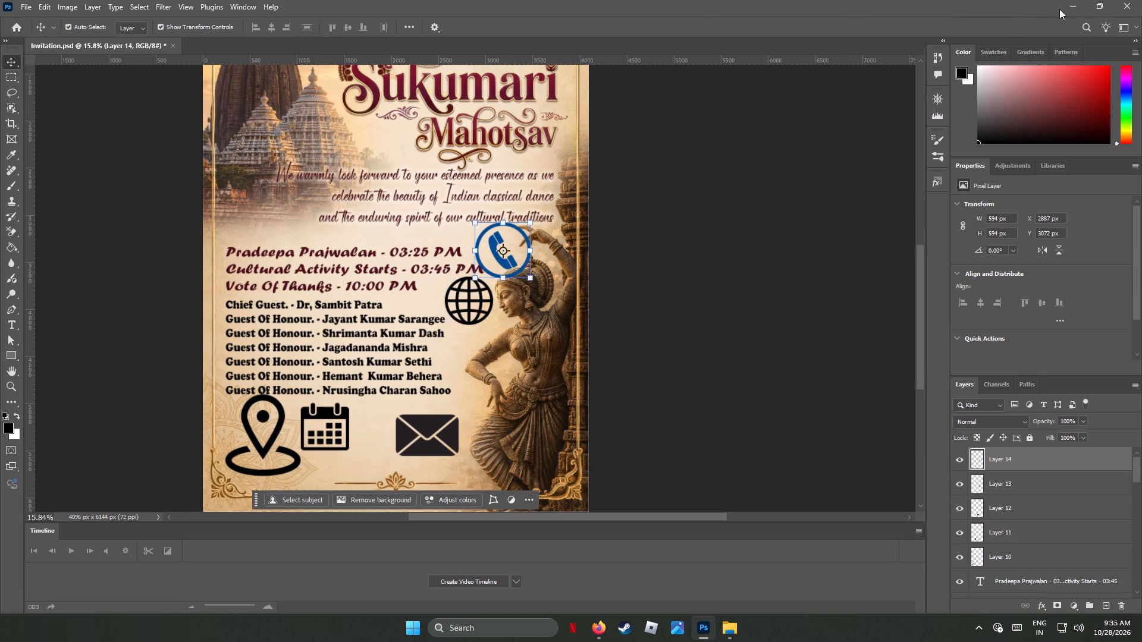
Open the red YouTube icon PNG from Downloads in Photoshop and erase its white play triangle with the Background Eraser.
left_click(1072, 8)
right_click(532, 231)
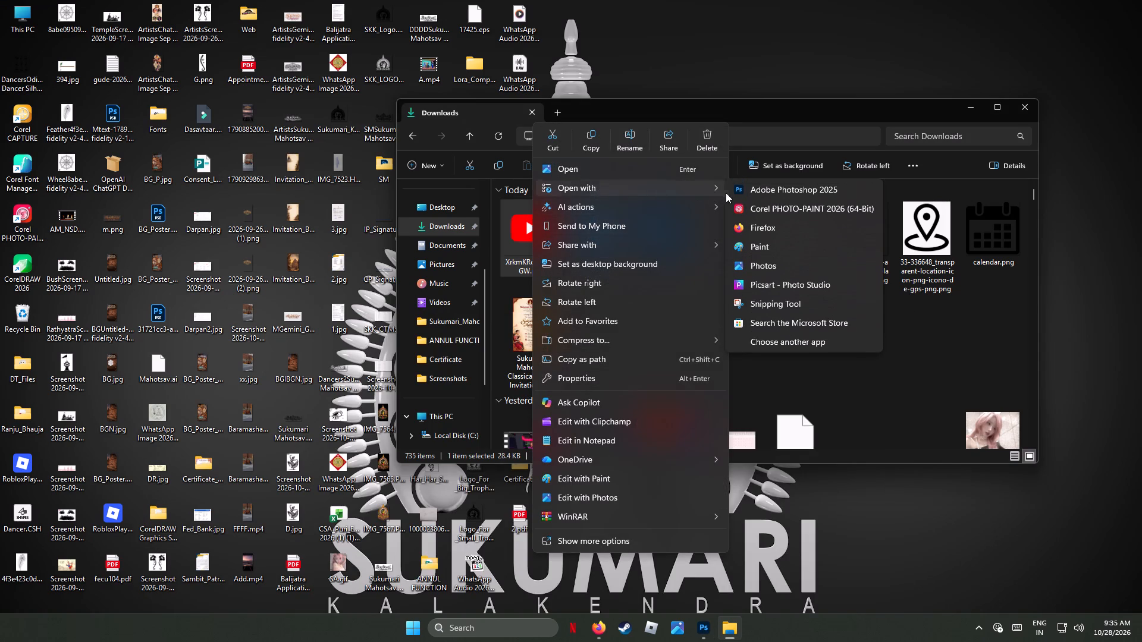
left_click(759, 188)
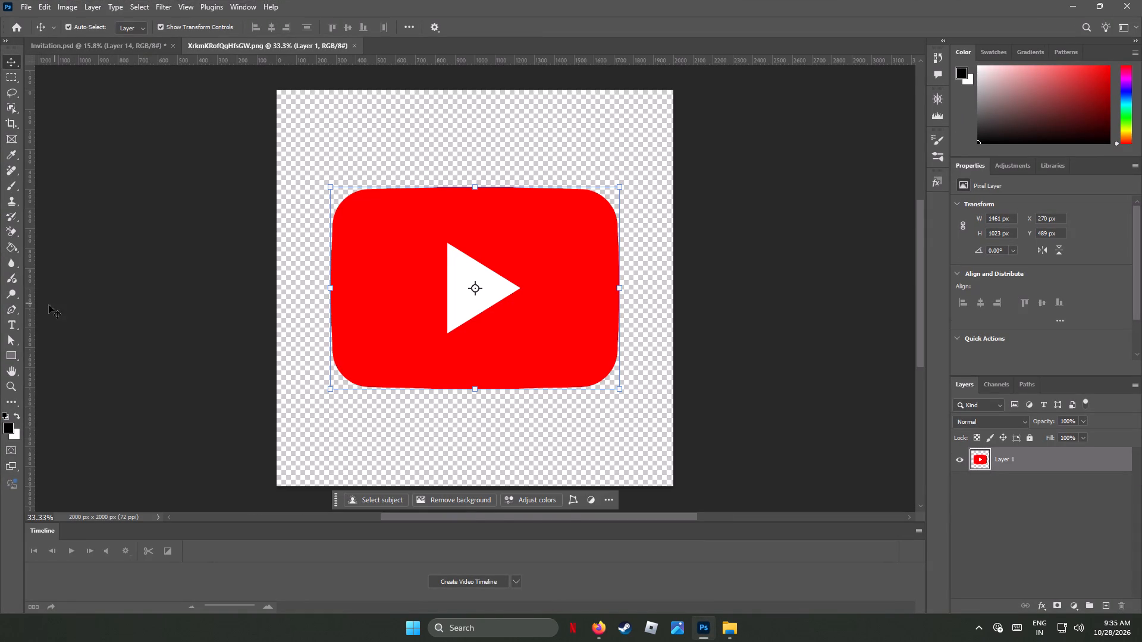
left_click(8, 227)
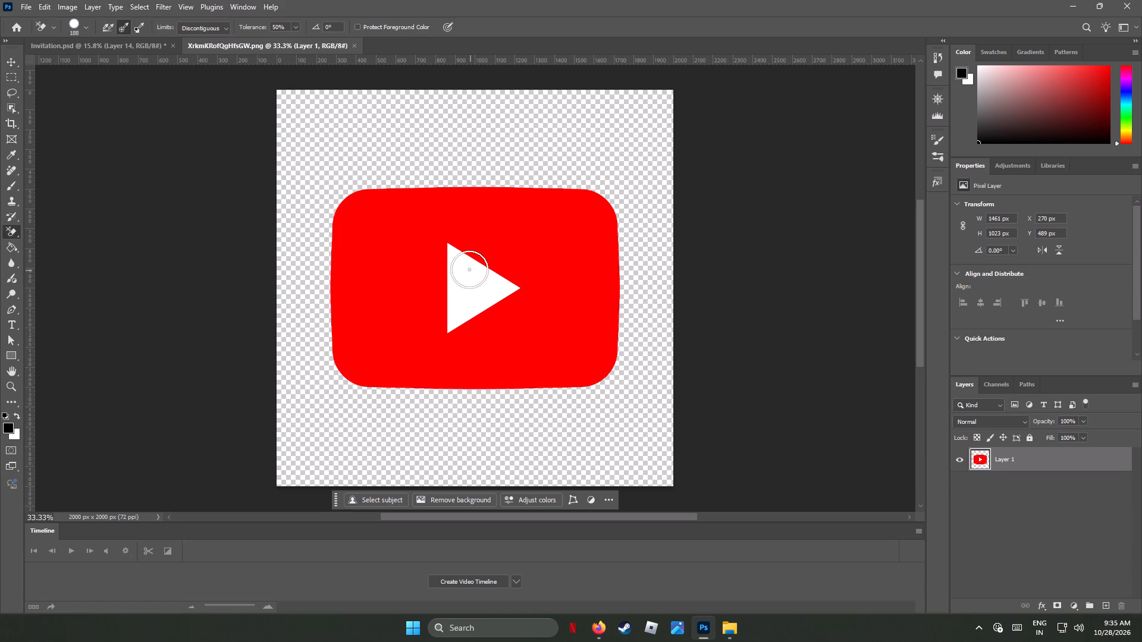
left_click_drag(457, 262, 462, 310)
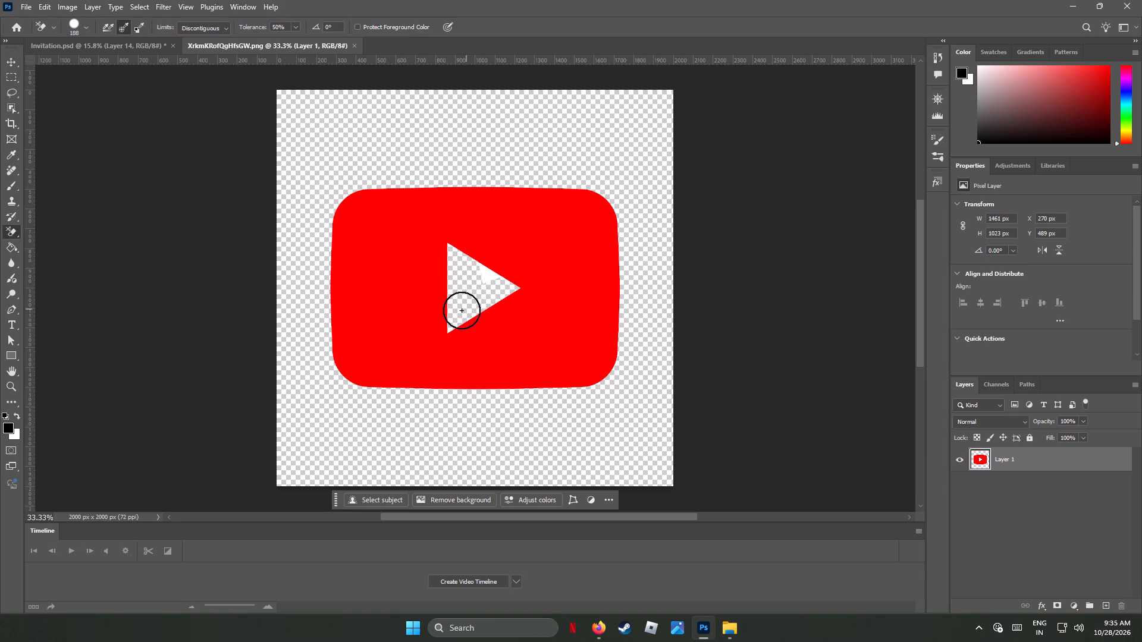
left_click_drag(462, 310, 444, 278)
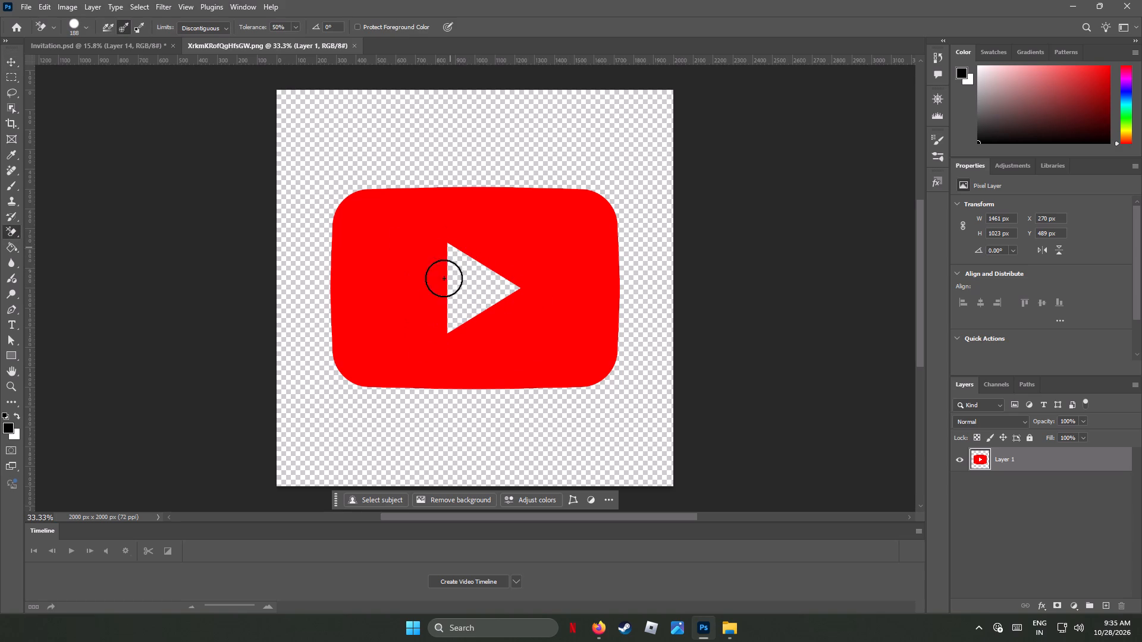
left_click_drag(444, 278, 374, 416)
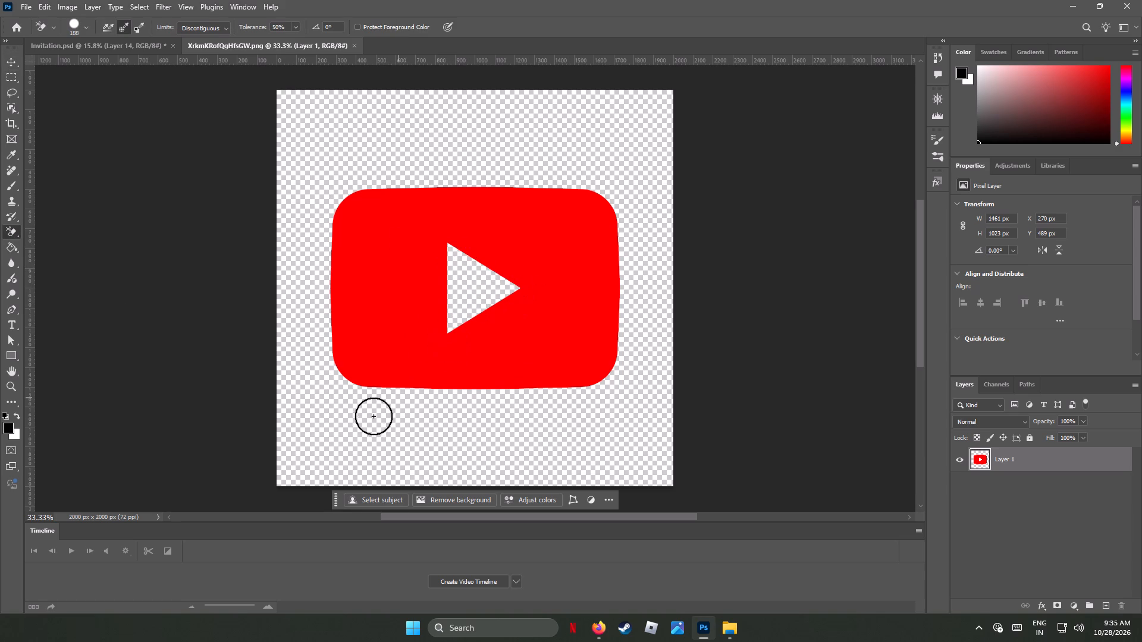
left_click_drag(374, 416, 96, 446)
Copy the red YouTube icon with the cut-out triangle into Invitation.psd.
left_click(8, 59)
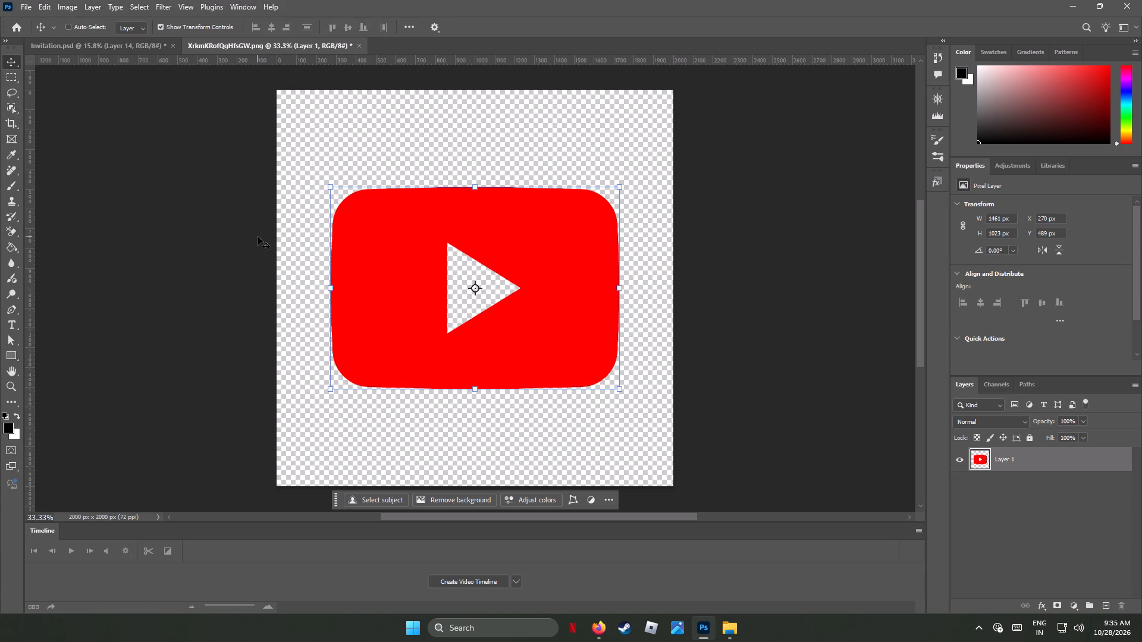
key("ctrl+c")
key("ctrl+c")
left_click(83, 45)
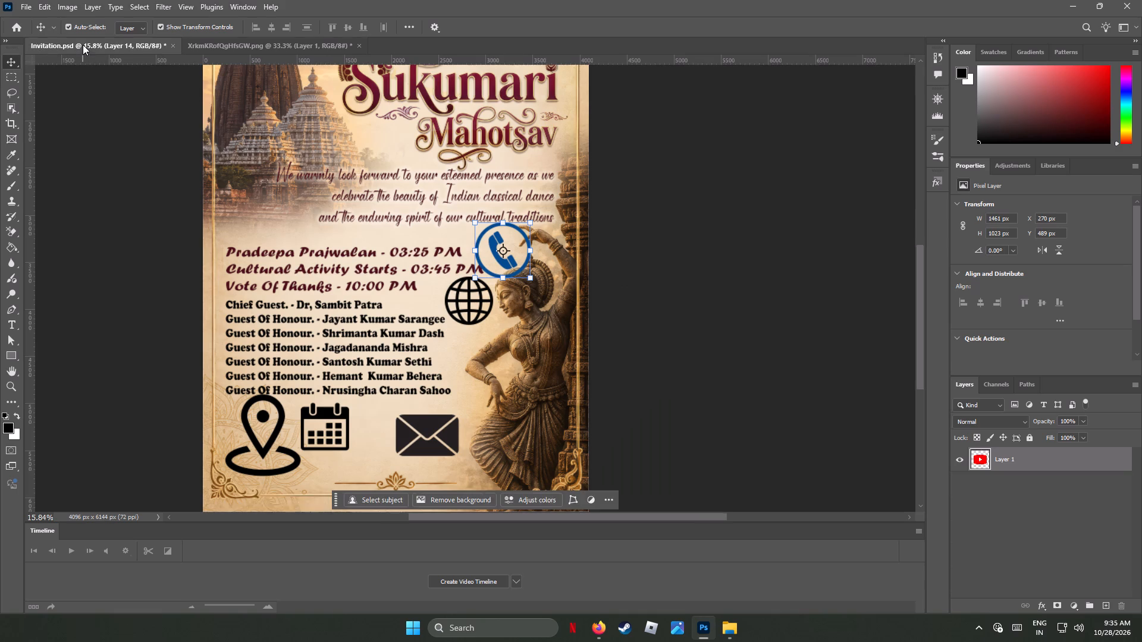
key("ctrl+v")
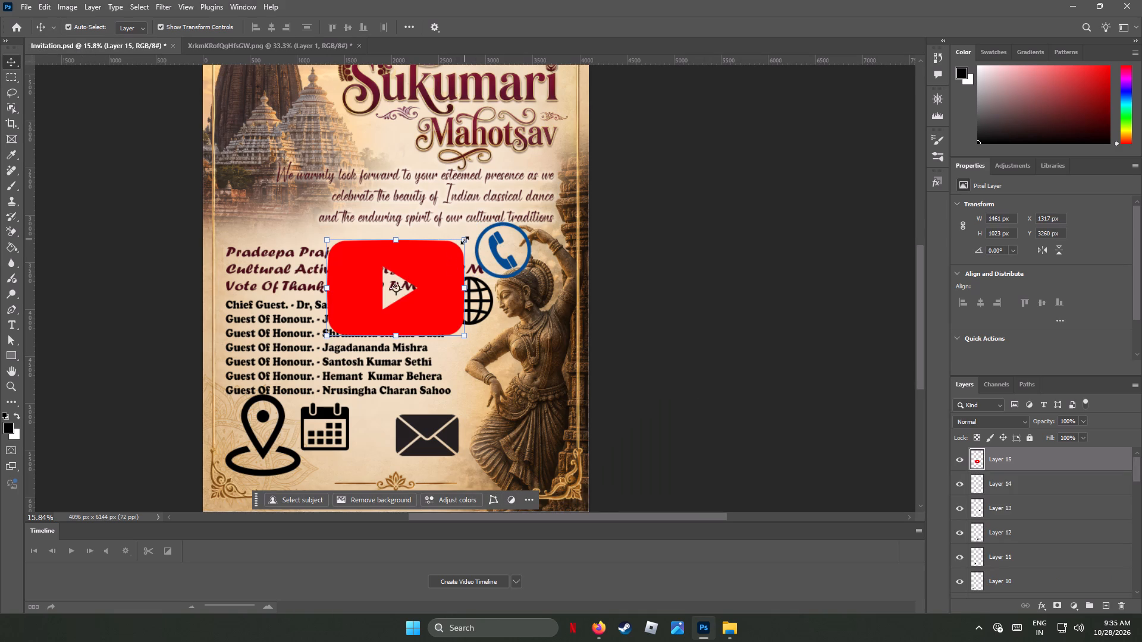
Scale the pasted YouTube icon to about 37% and place it over the dancer's torso, below and right of the globe.
left_click_drag(465, 241, 389, 282, "shift")
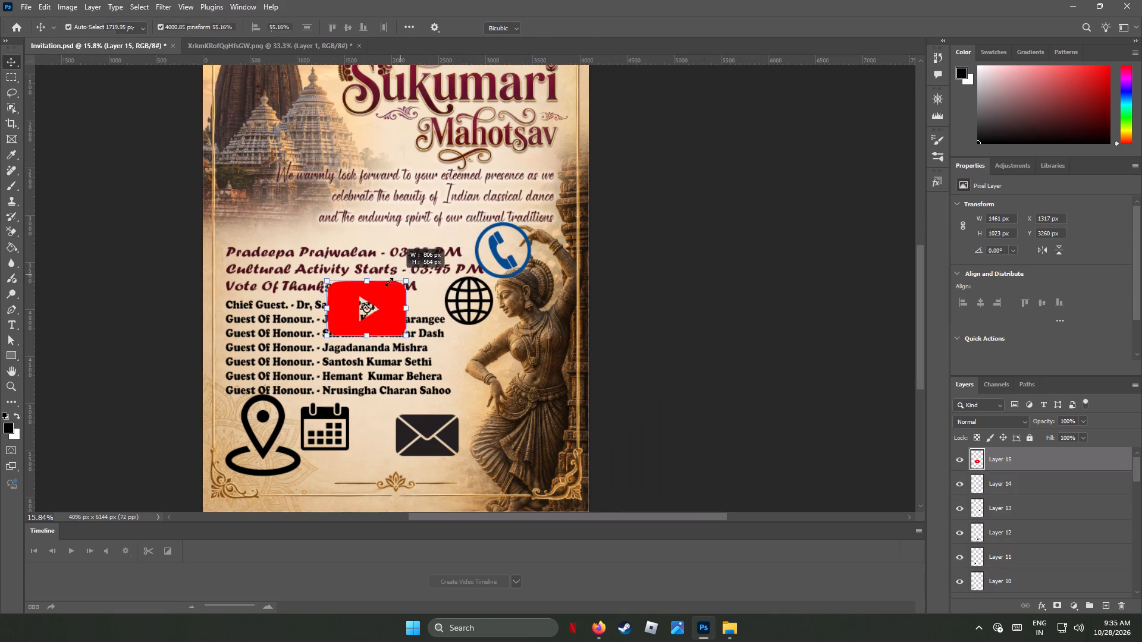
left_click_drag(389, 282, 371, 291, "shift")
left_click_drag(366, 313, 610, 429)
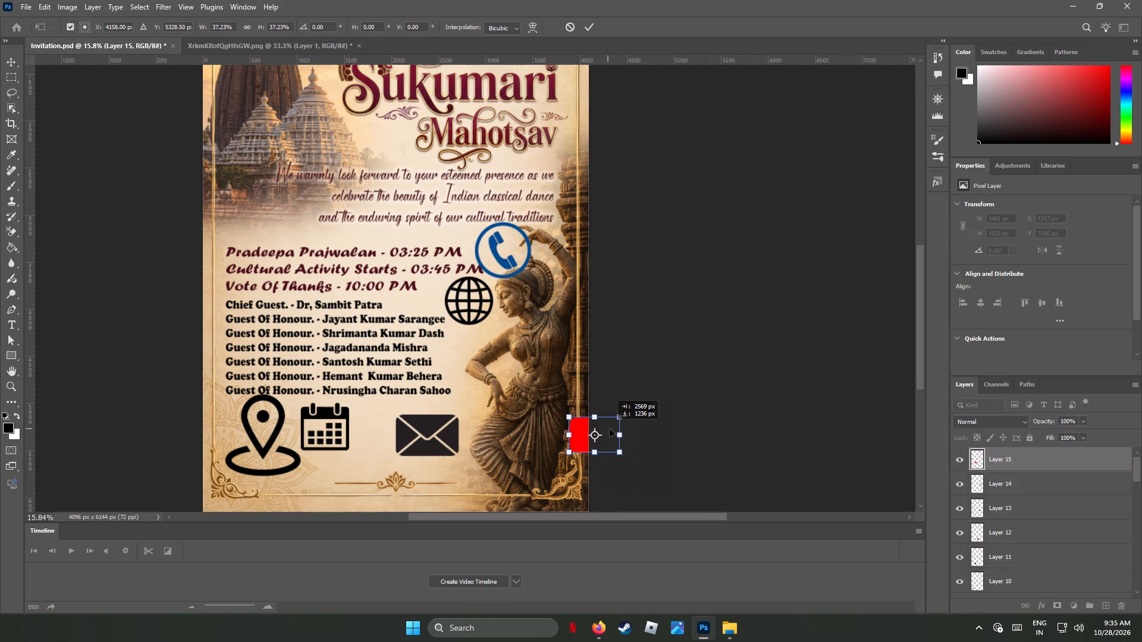
left_click_drag(610, 429, 533, 334)
scroll(424, 452, "down", 5)
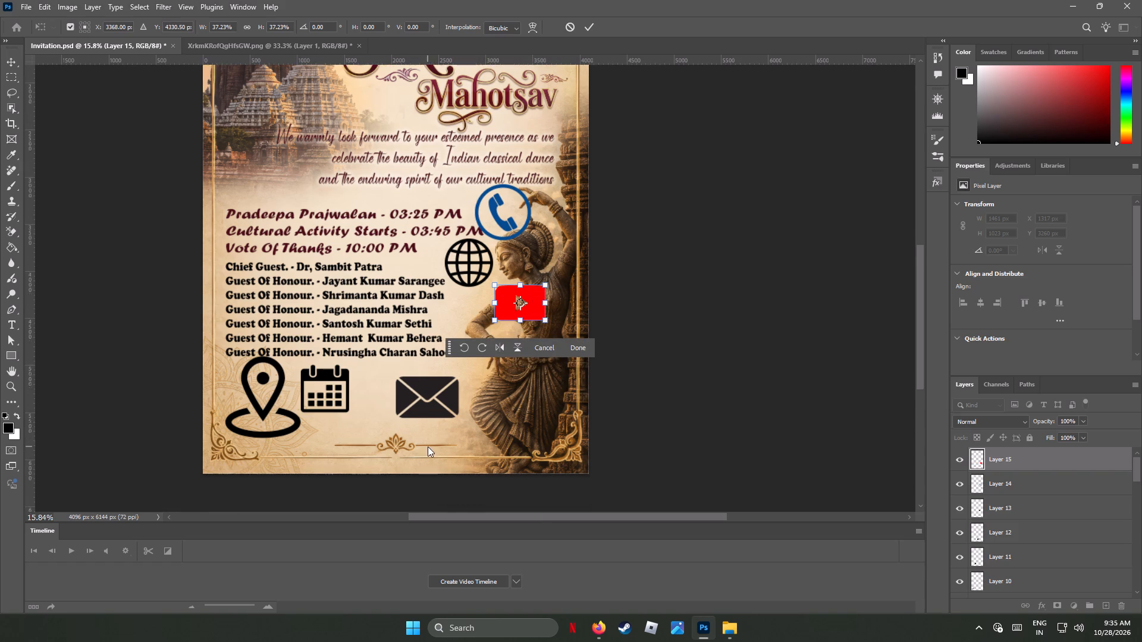
scroll(428, 446, "down", 3)
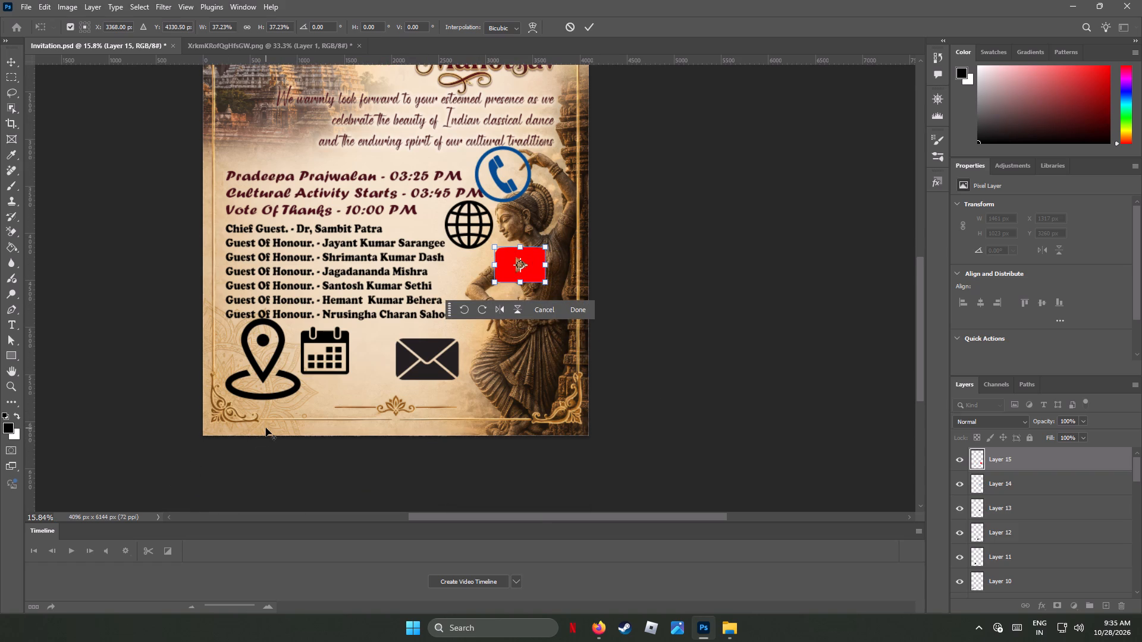
scroll(266, 428, "up", 6, "alt")
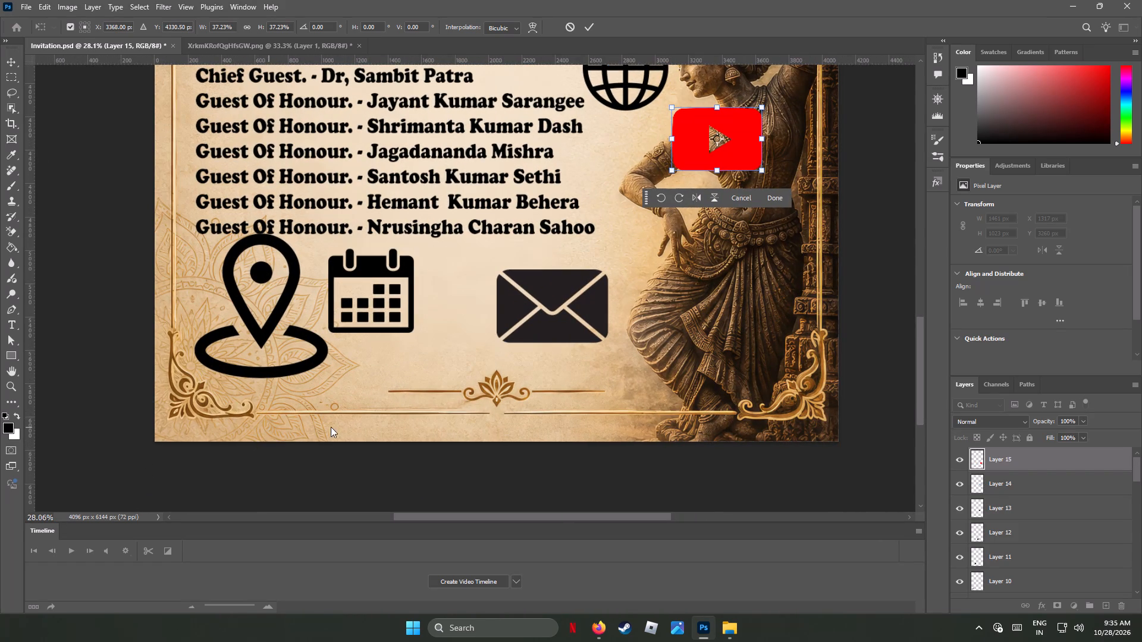
scroll(337, 422, "up", 6)
scroll(338, 422, "down", 1)
scroll(338, 422, "up", 1)
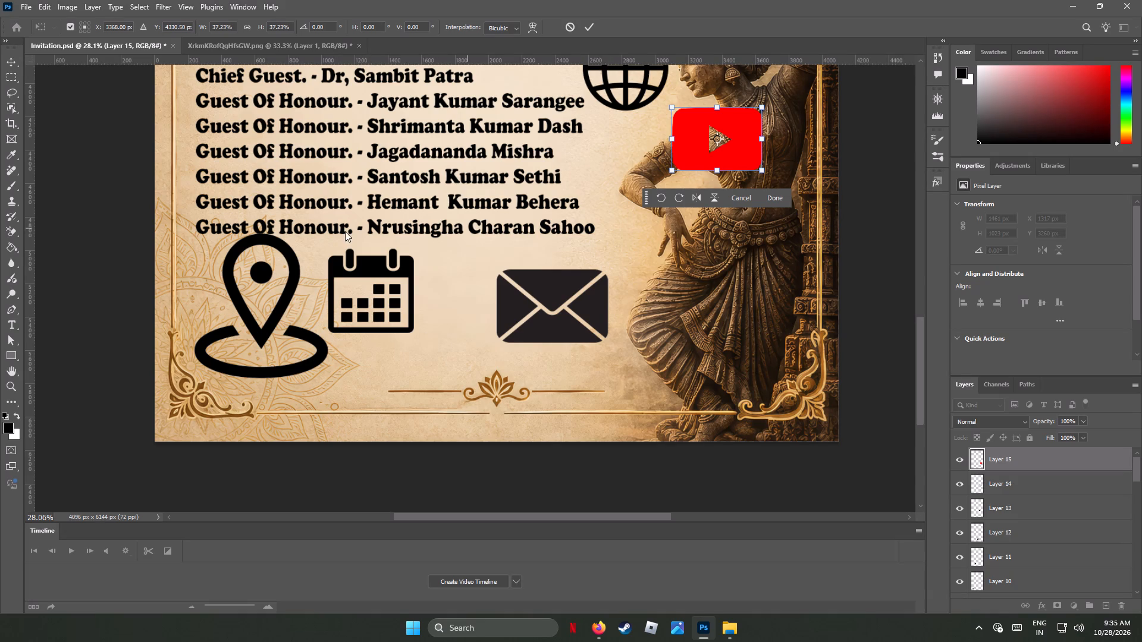
scroll(704, 253, "up", 7)
left_click(876, 166)
scroll(864, 191, "up", 7)
scroll(864, 191, "down", 2)
scroll(864, 191, "up", 12)
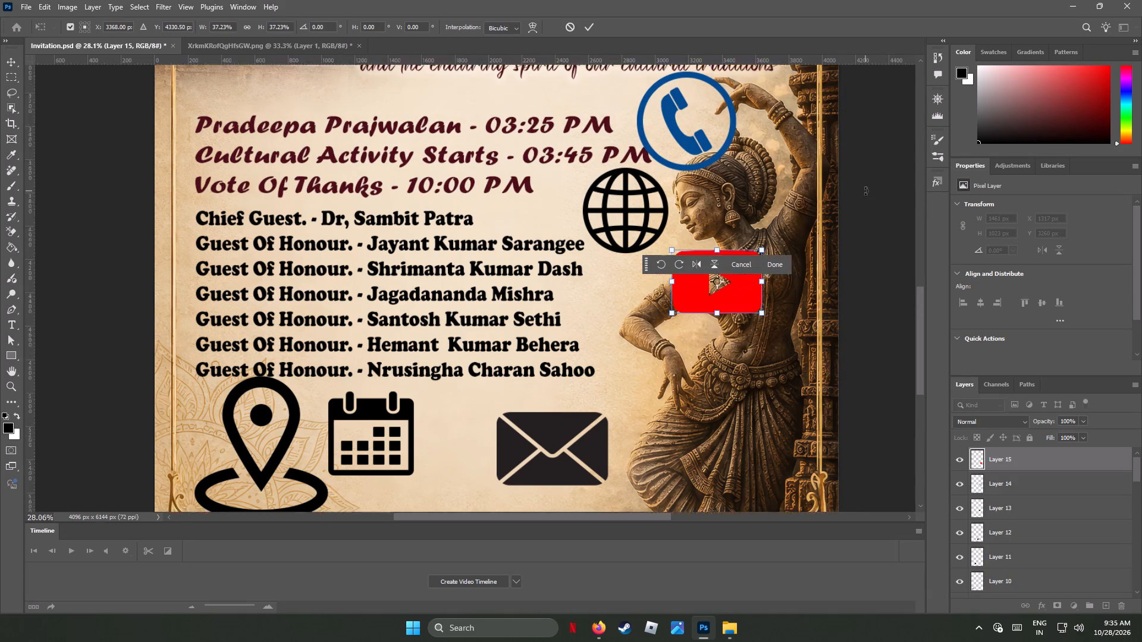
scroll(865, 191, "down", 16)
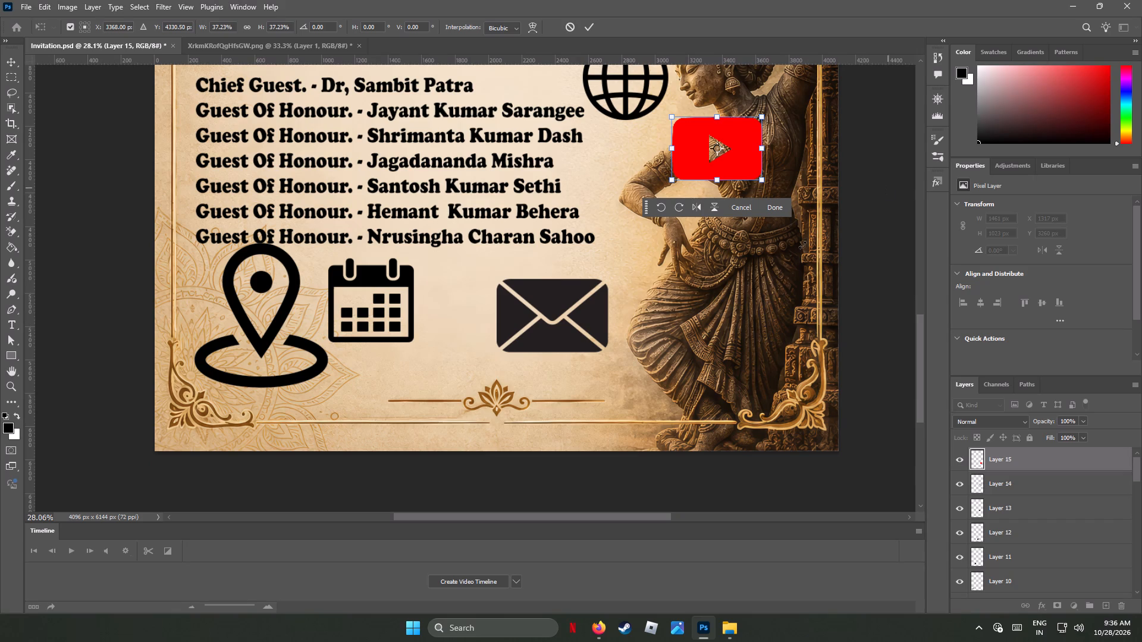
left_click(263, 340)
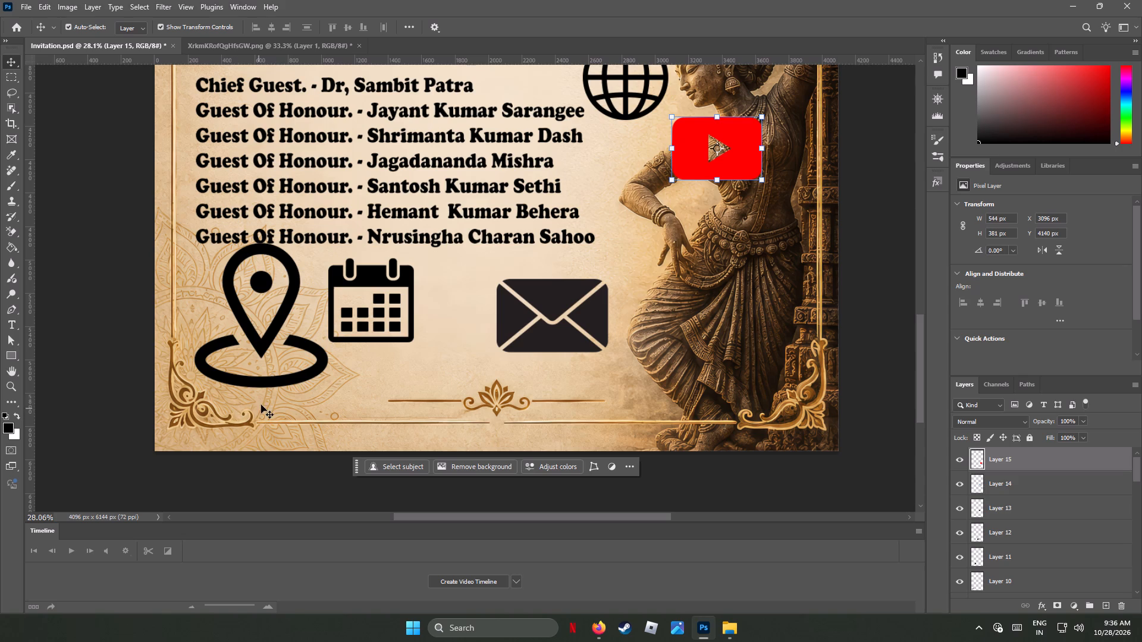
Scale the location pin to about 28% and place it below the last guest line, near the invitation's left border.
left_click(285, 308)
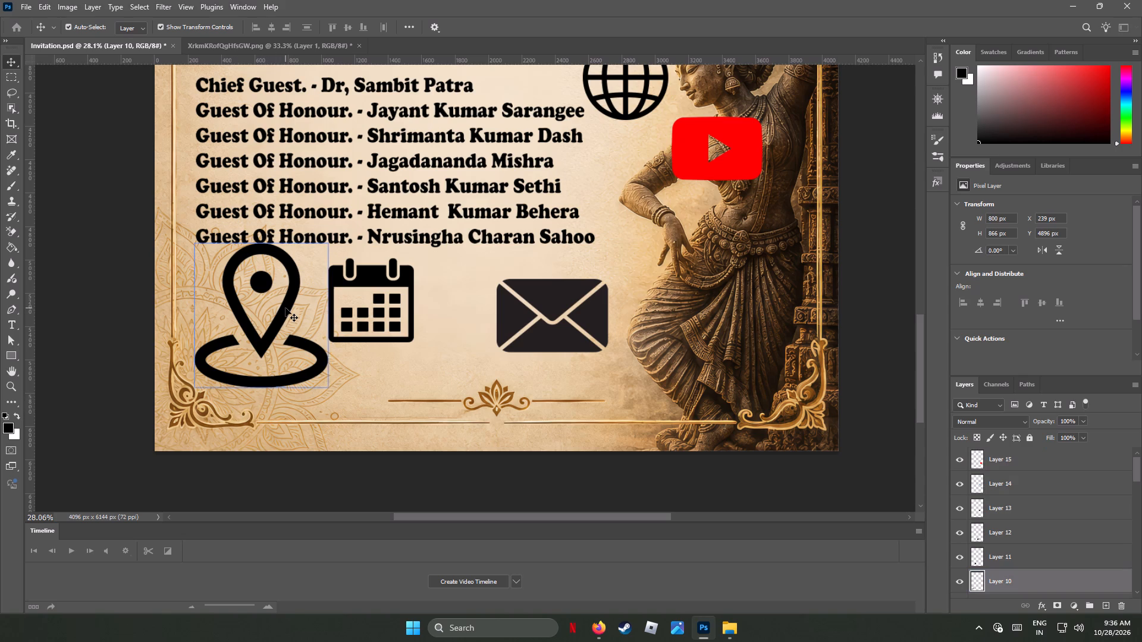
left_click_drag(329, 386, 329, 386, "shift")
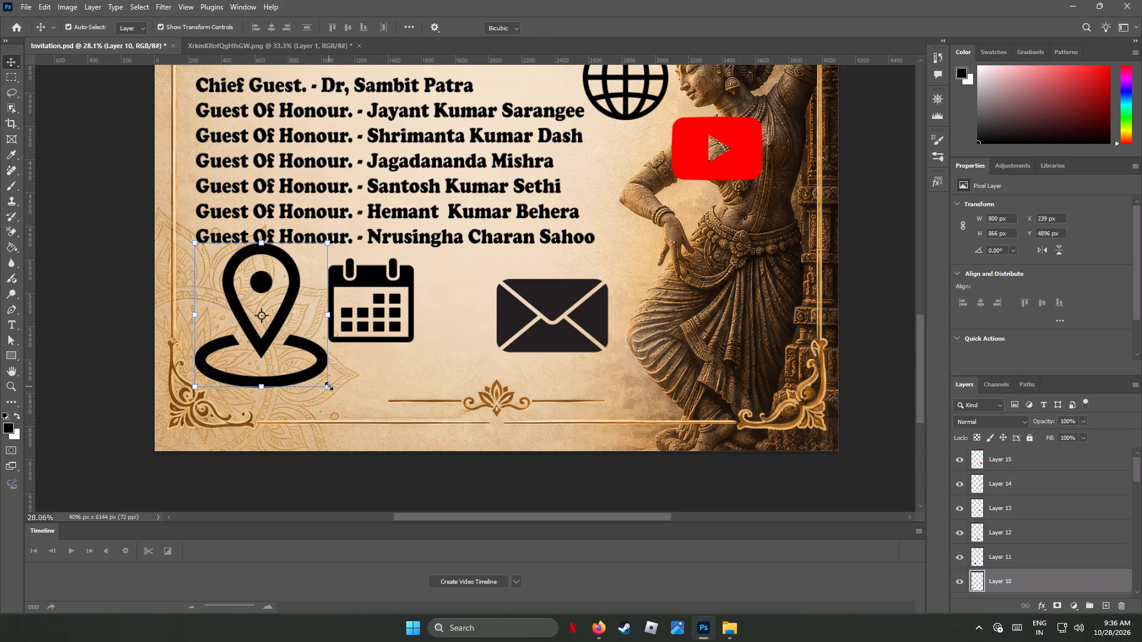
left_click_drag(329, 386, 225, 297, "shift")
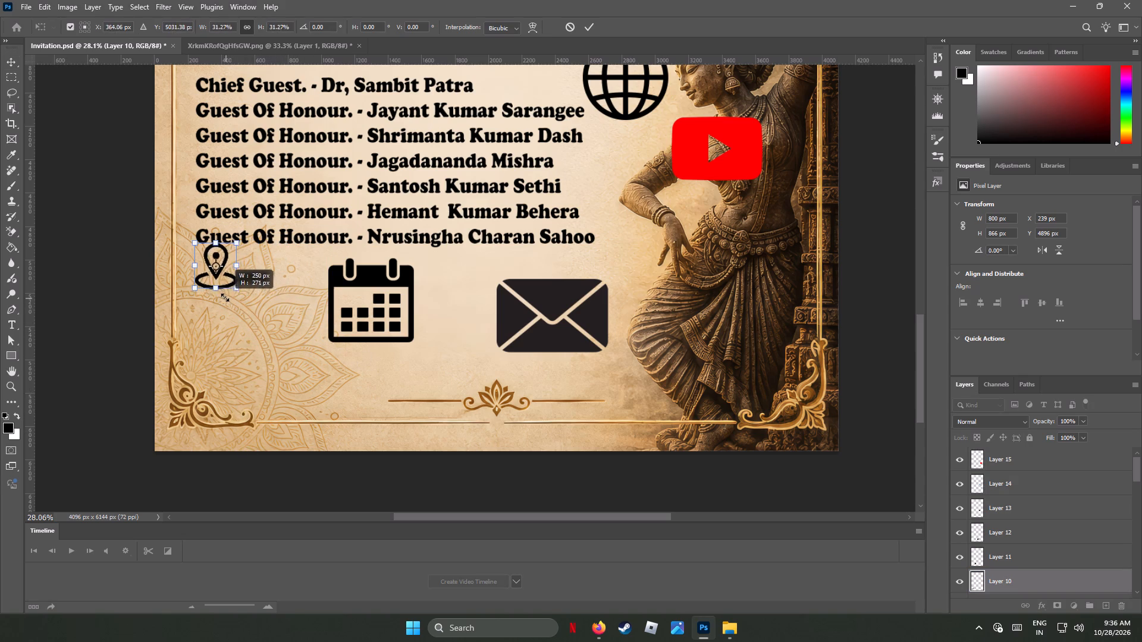
left_click_drag(225, 297, 221, 292, "shift")
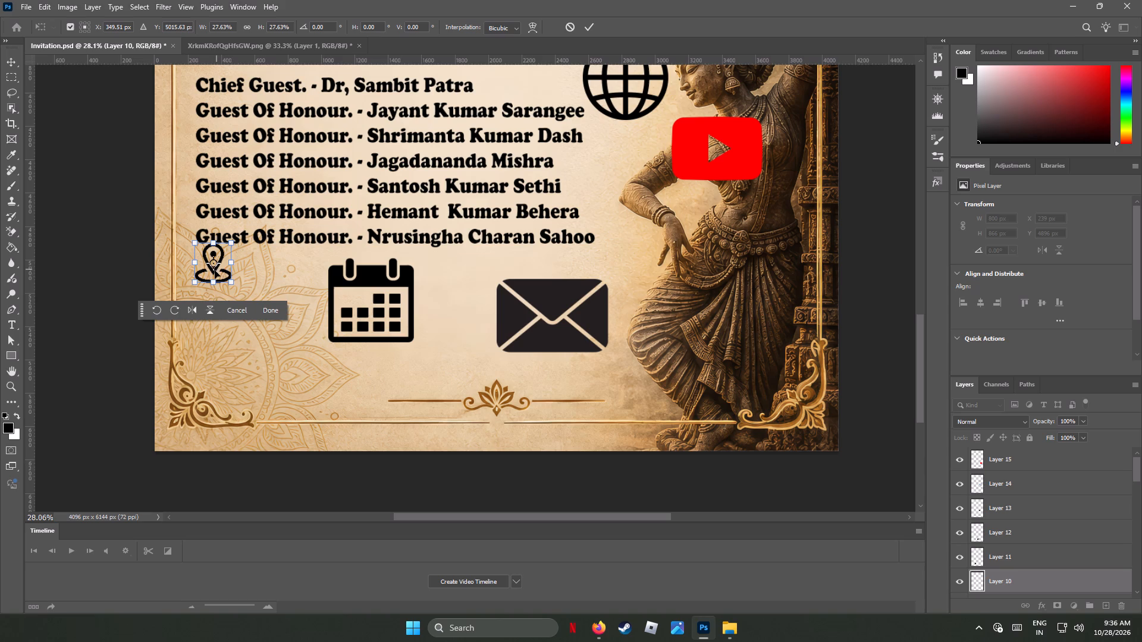
left_click_drag(215, 271, 212, 291)
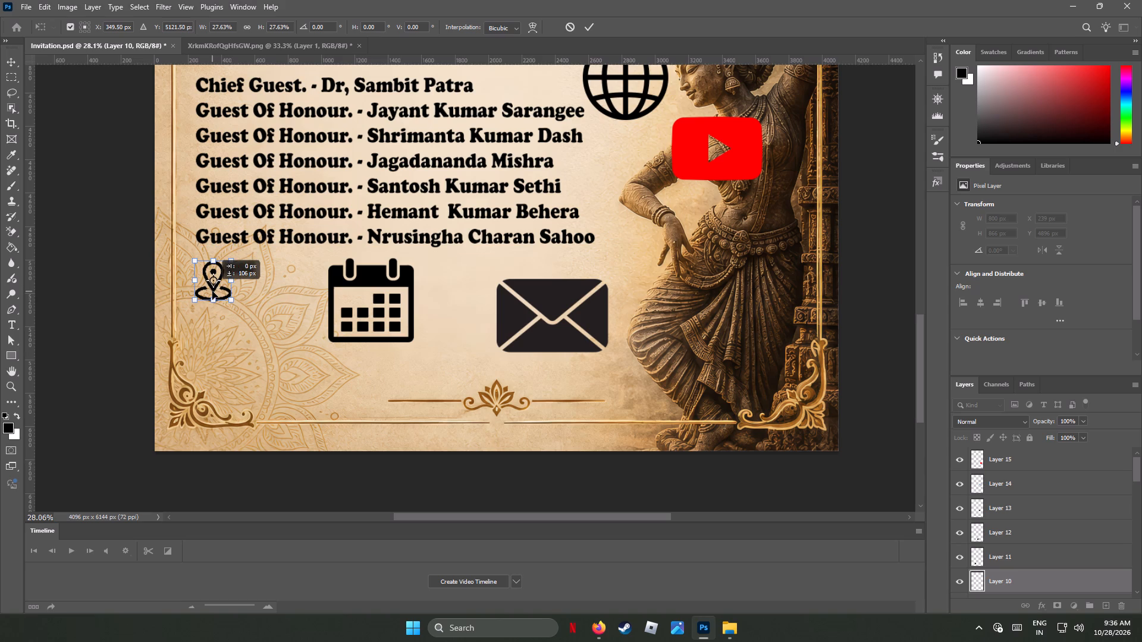
left_click_drag(212, 291, 201, 309)
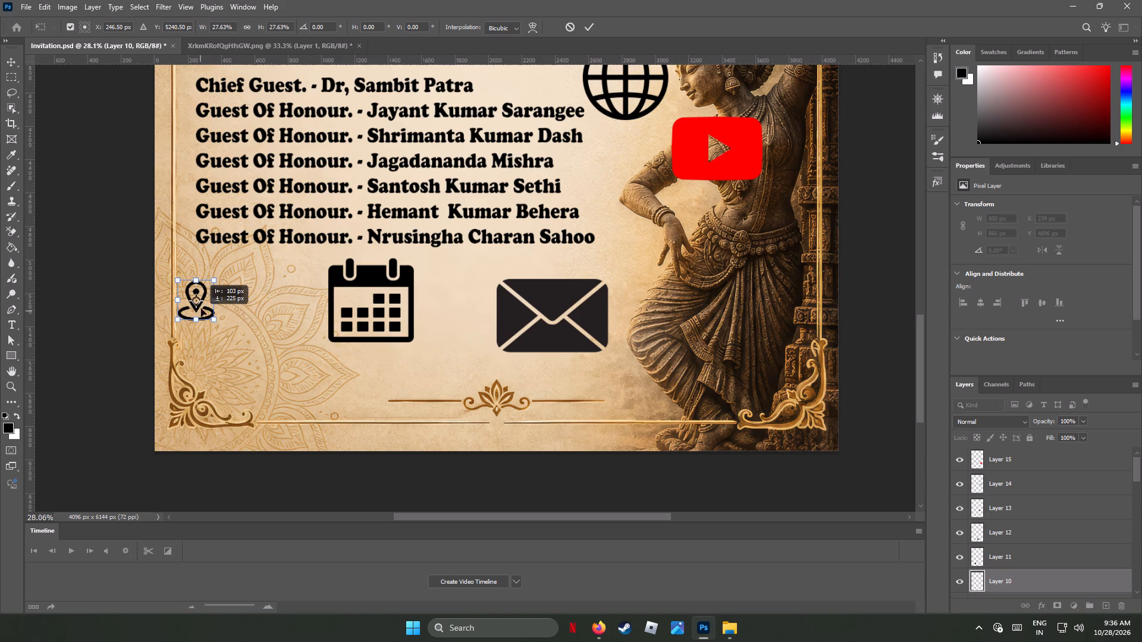
left_click_drag(201, 309, 207, 295)
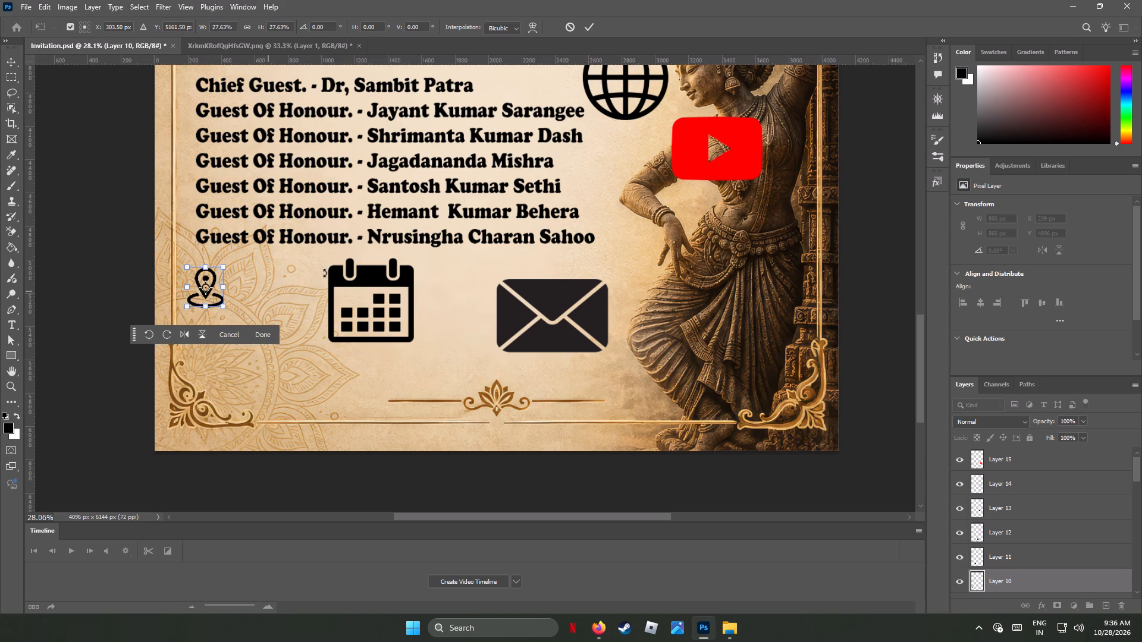
left_click(367, 277)
Move the calendar icon down onto the invitation's bottom border, left of the lotus ornament.
left_click_drag(367, 278, 365, 326)
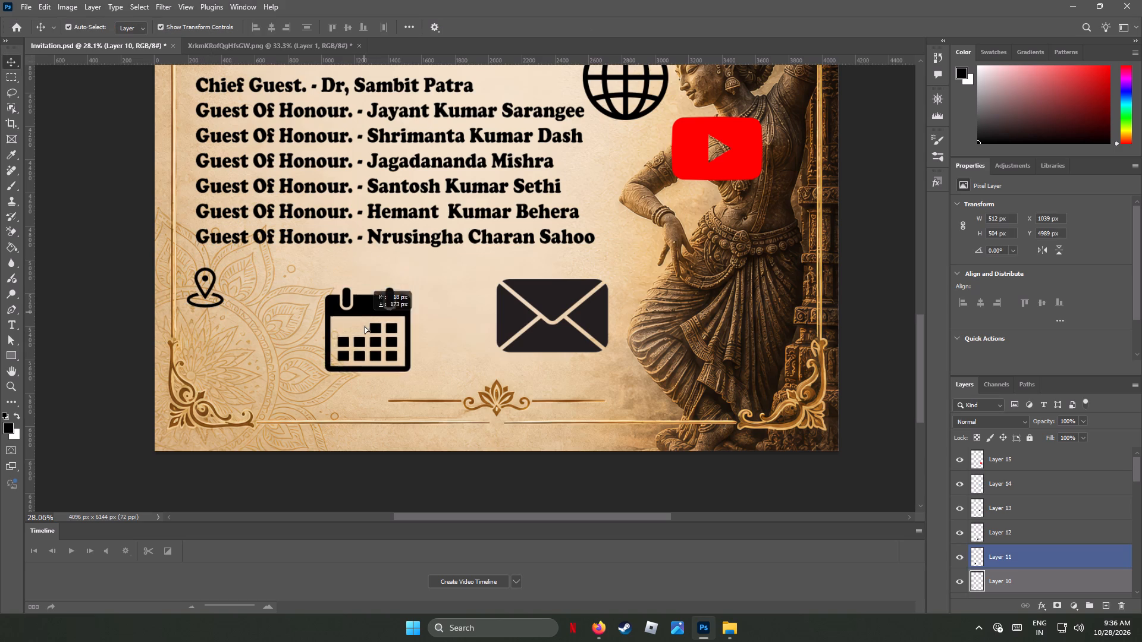
left_click_drag(365, 326, 337, 408)
Add the text "Town Hall, Puri" in 150 pt Cooper Black beside the location pin.
left_click(211, 287)
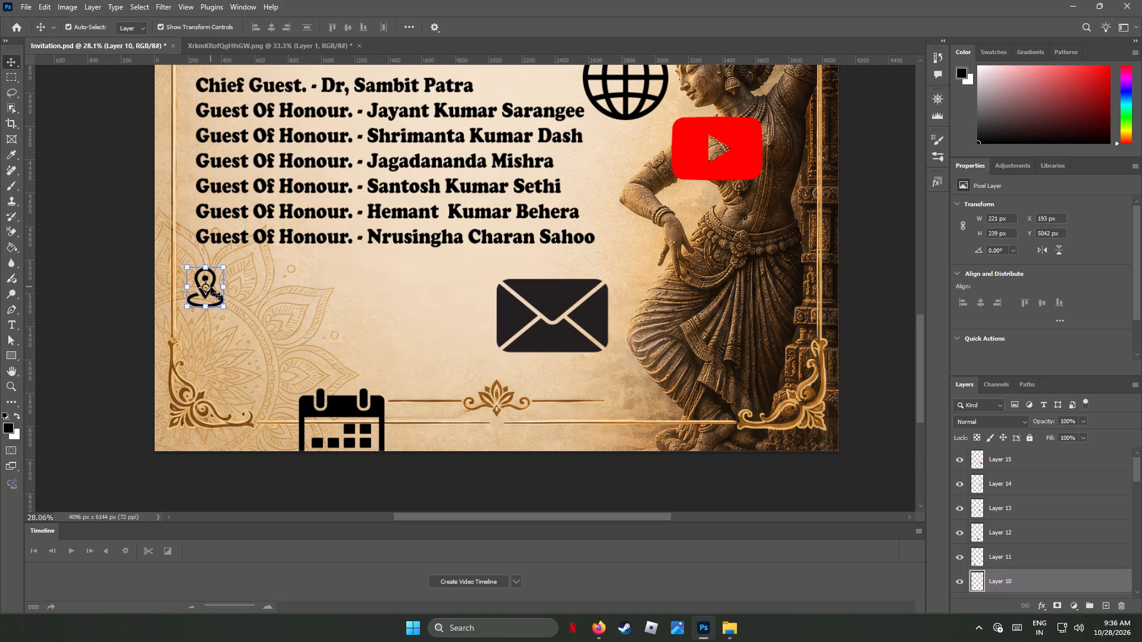
left_click(302, 238)
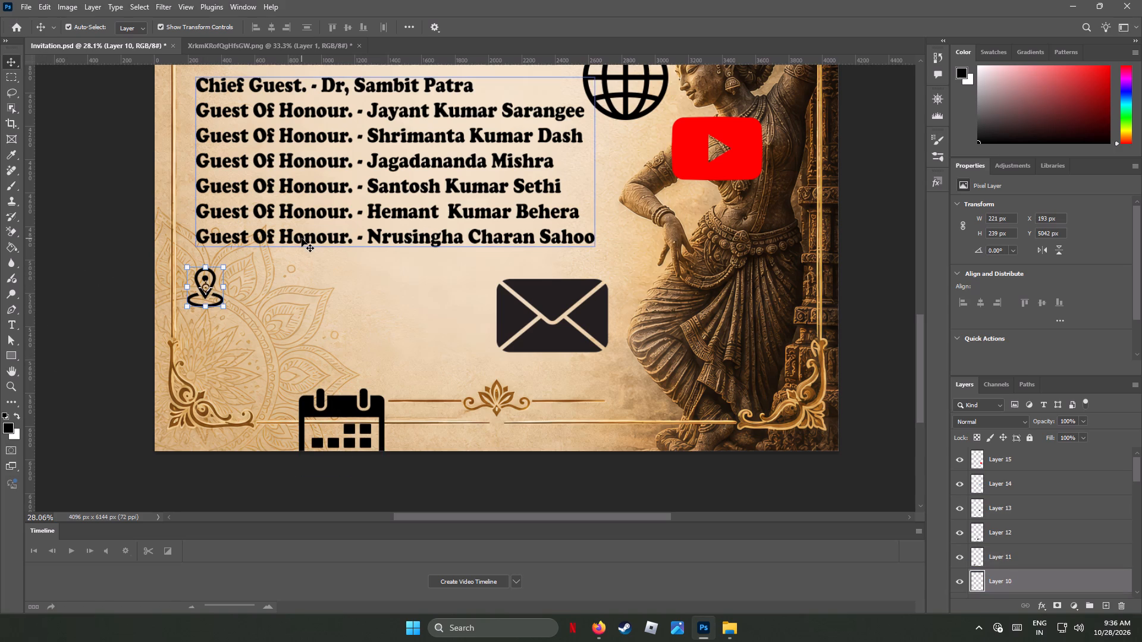
left_click(10, 316)
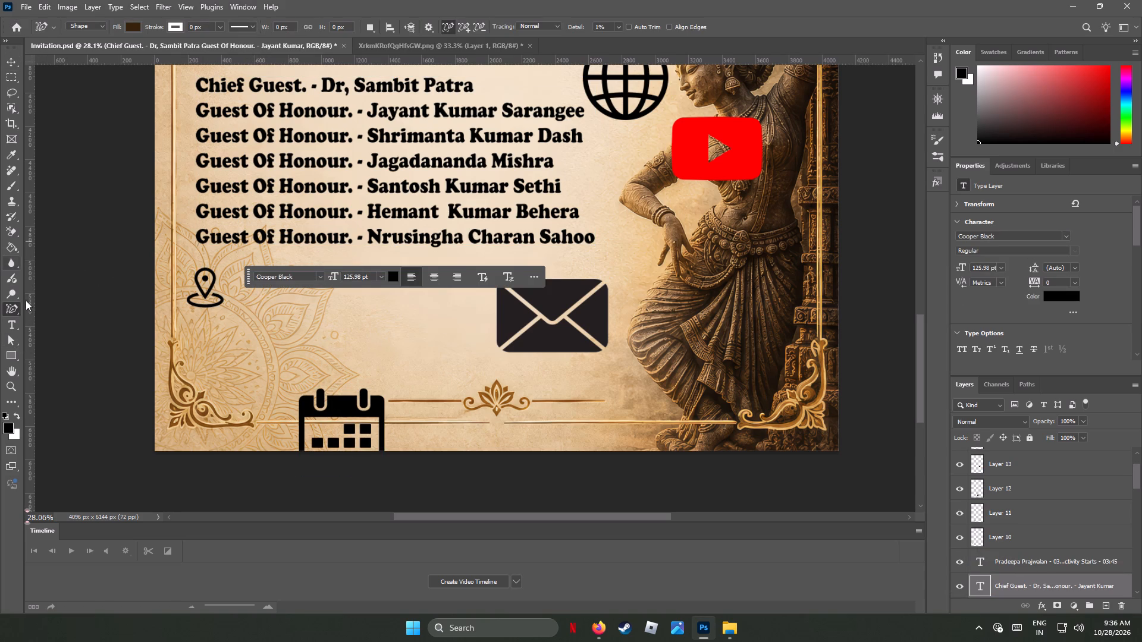
left_click(14, 325)
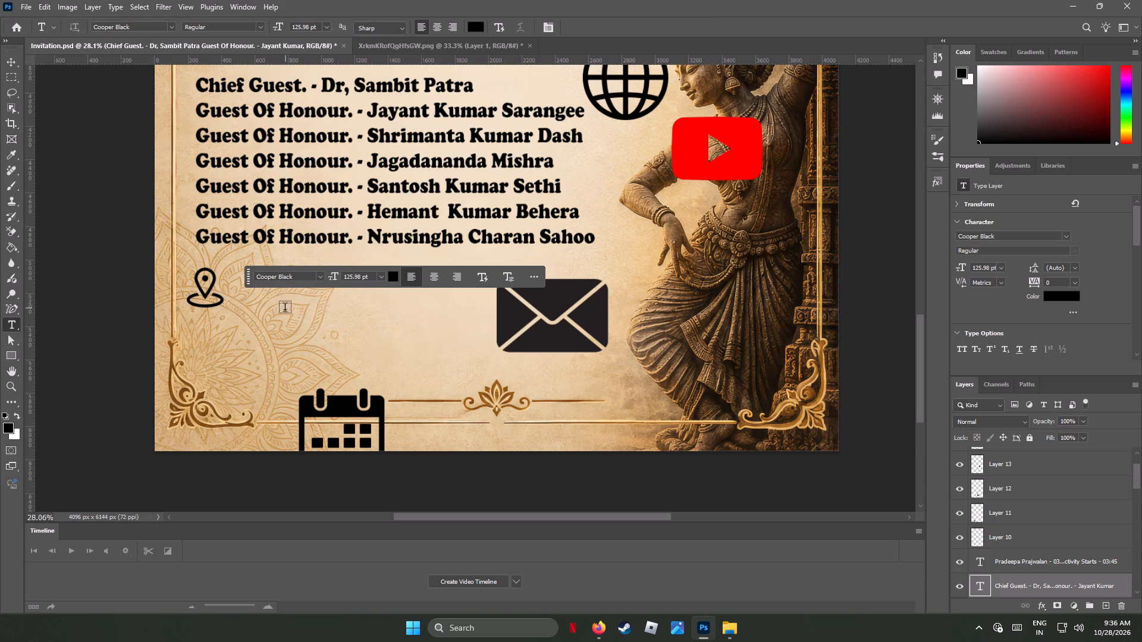
left_click(257, 294)
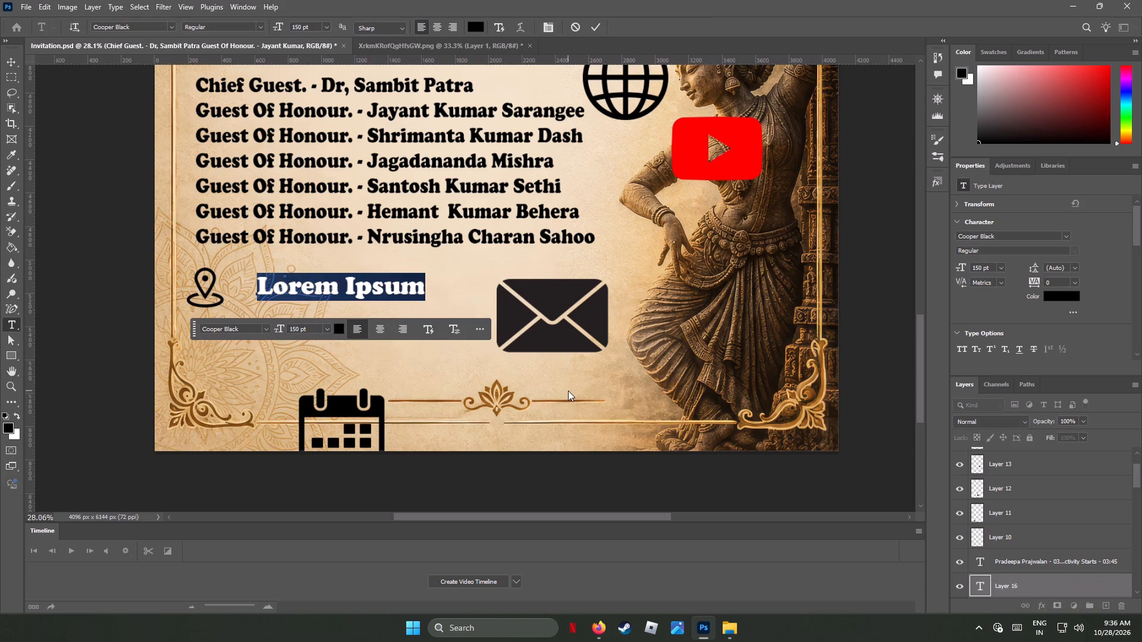
type("Town")
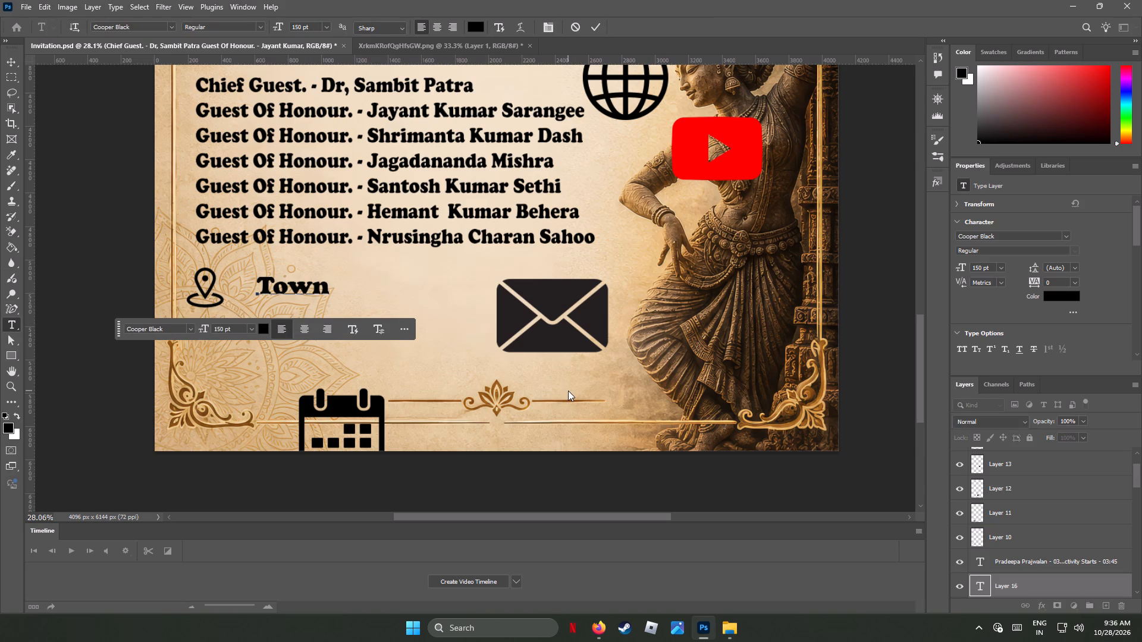
key("space")
type("Hall")
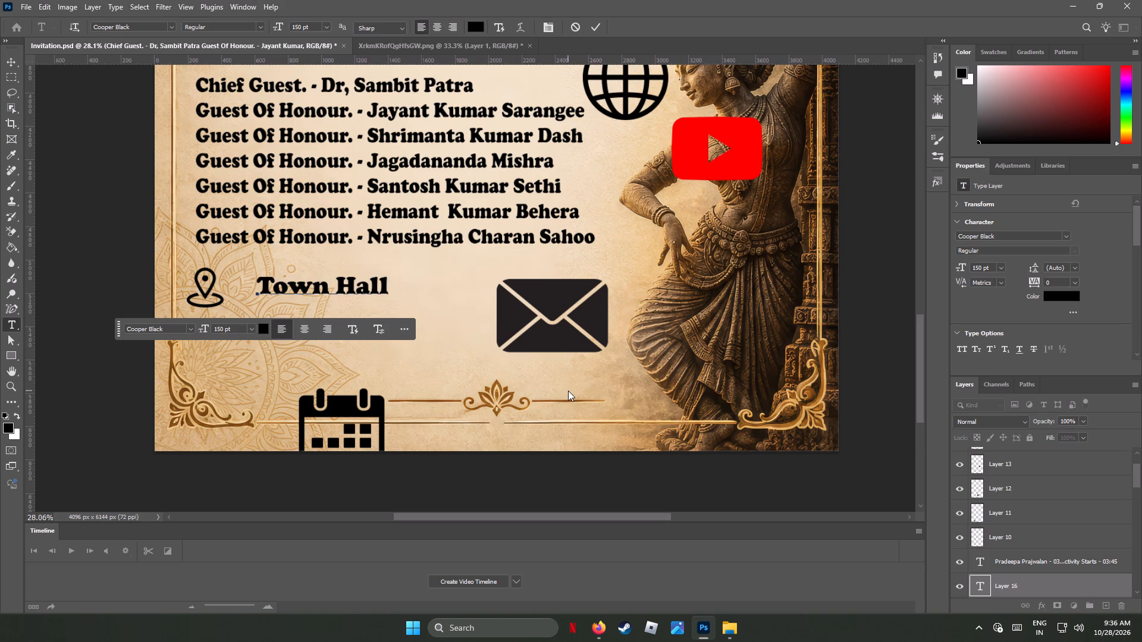
key("comma")
key("space")
type("P")
type("uri")
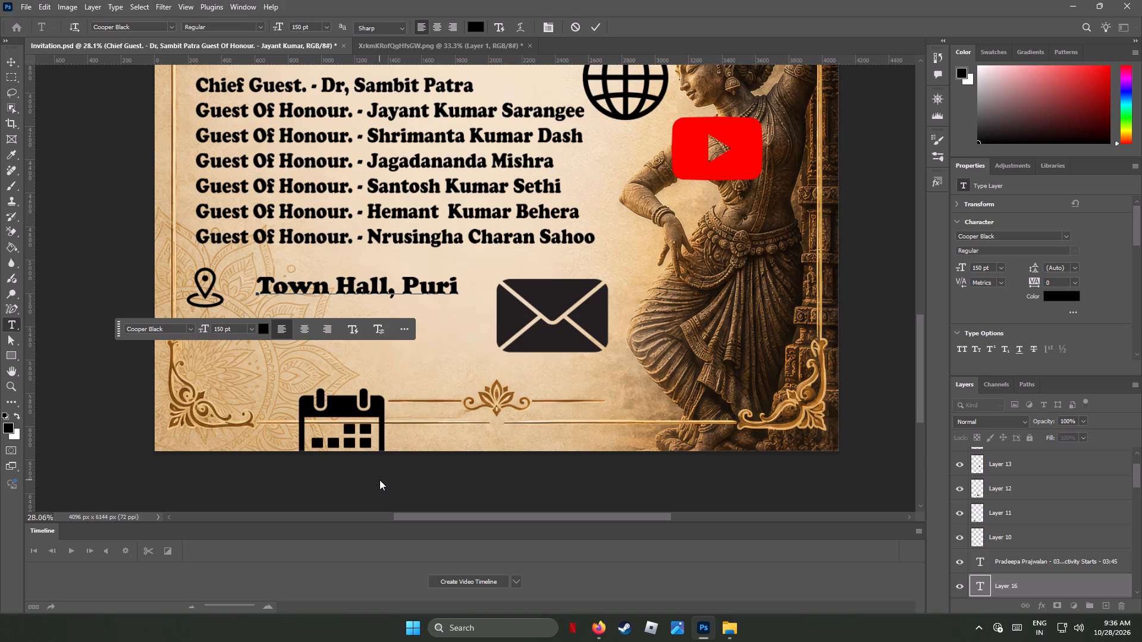
left_click(340, 404)
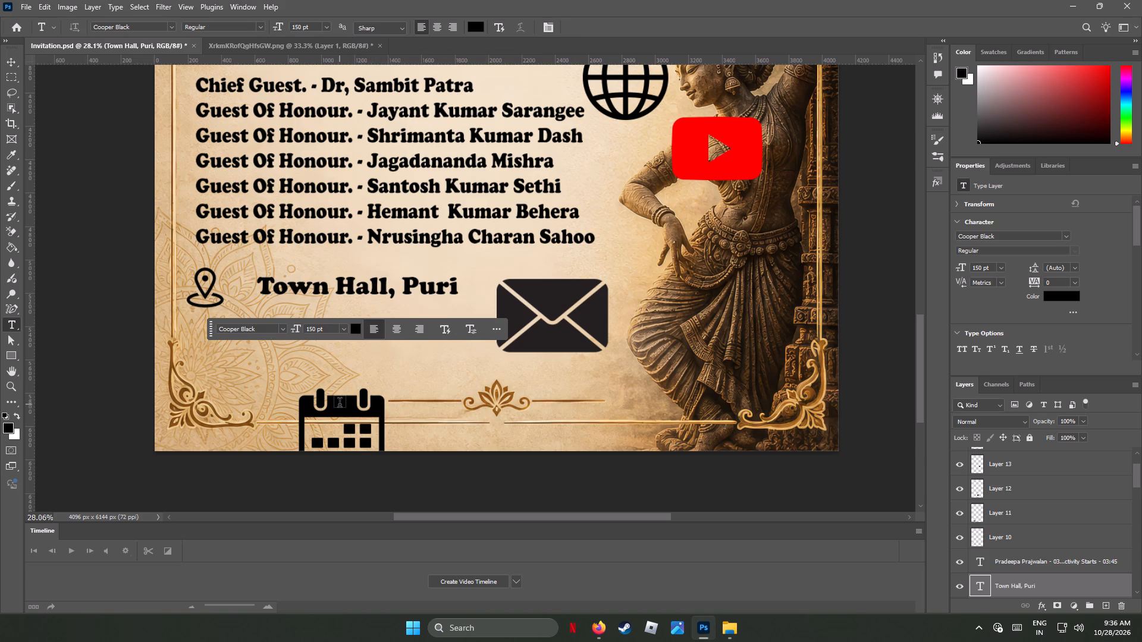
Move the calendar icon directly below the location pin and scale it down to about 221 by 218 px.
left_click(10, 64)
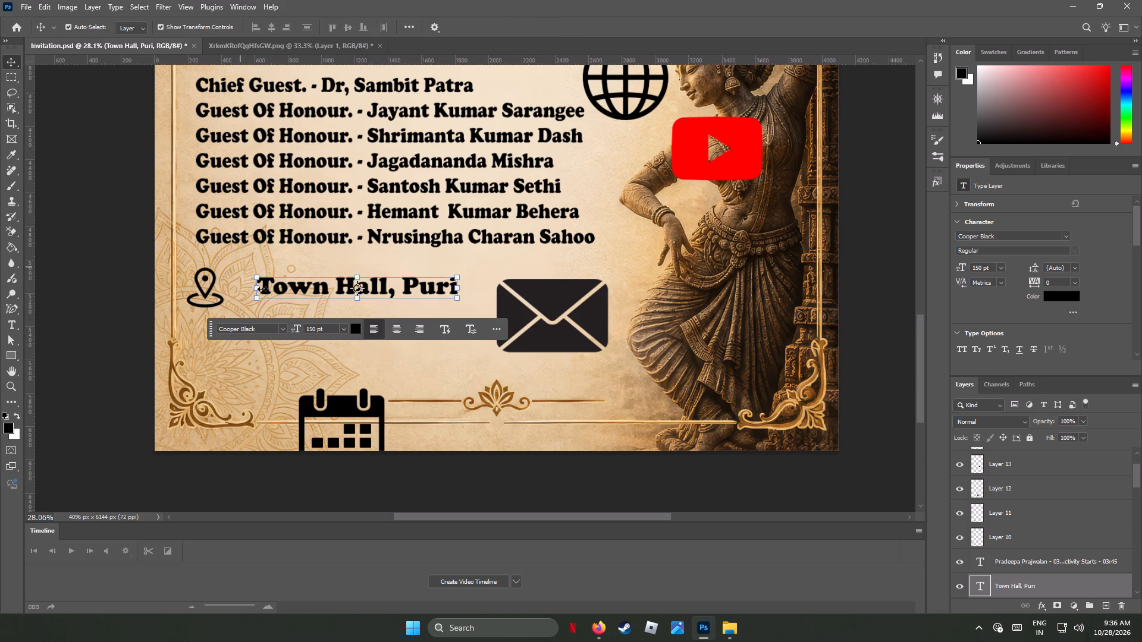
left_click(346, 411)
left_click_drag(346, 409, 250, 348)
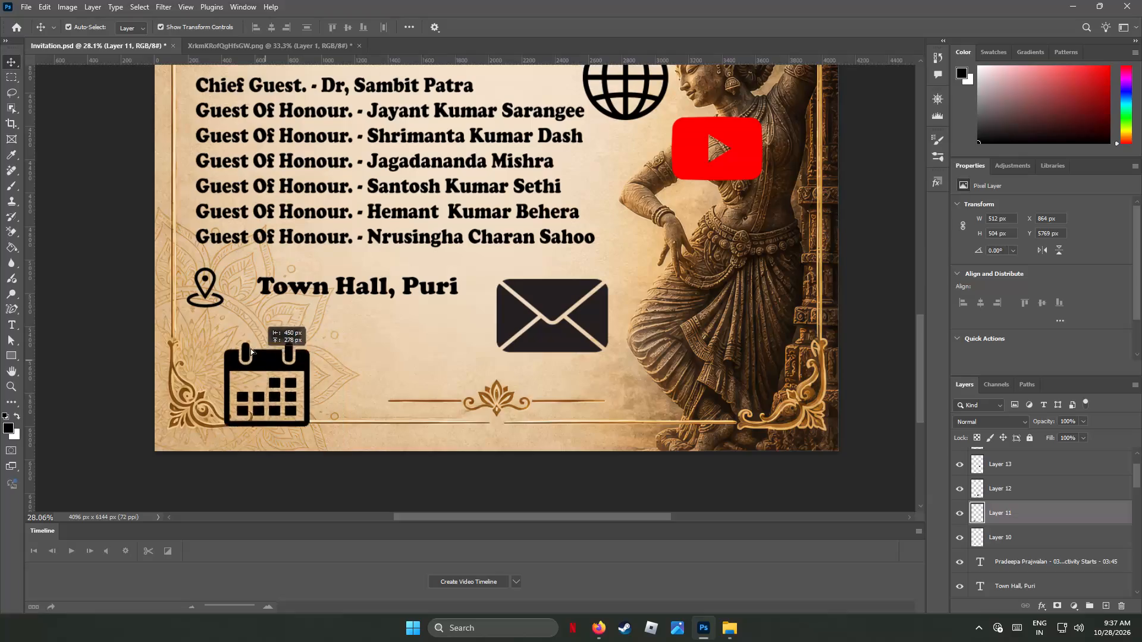
left_click_drag(250, 348, 234, 336)
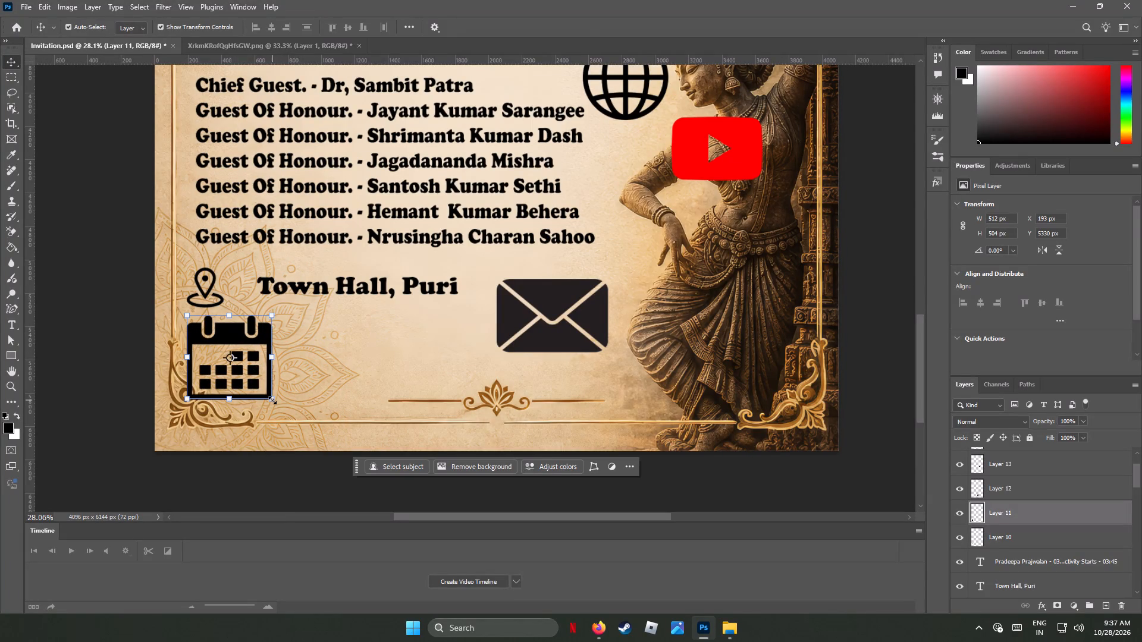
left_click_drag(272, 400, 227, 350, "shift")
left_click(11, 64)
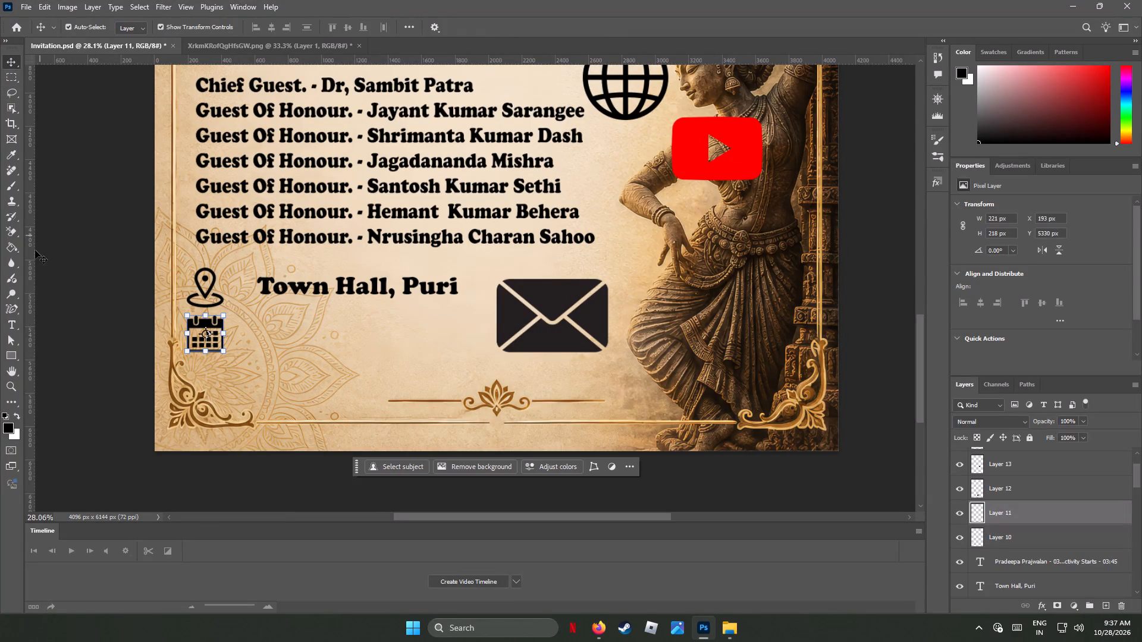
Add the text "01/11/2026 - 03:00 PM Onwards" in 150 pt Cooper Black beside the calendar icon.
left_click(11, 322)
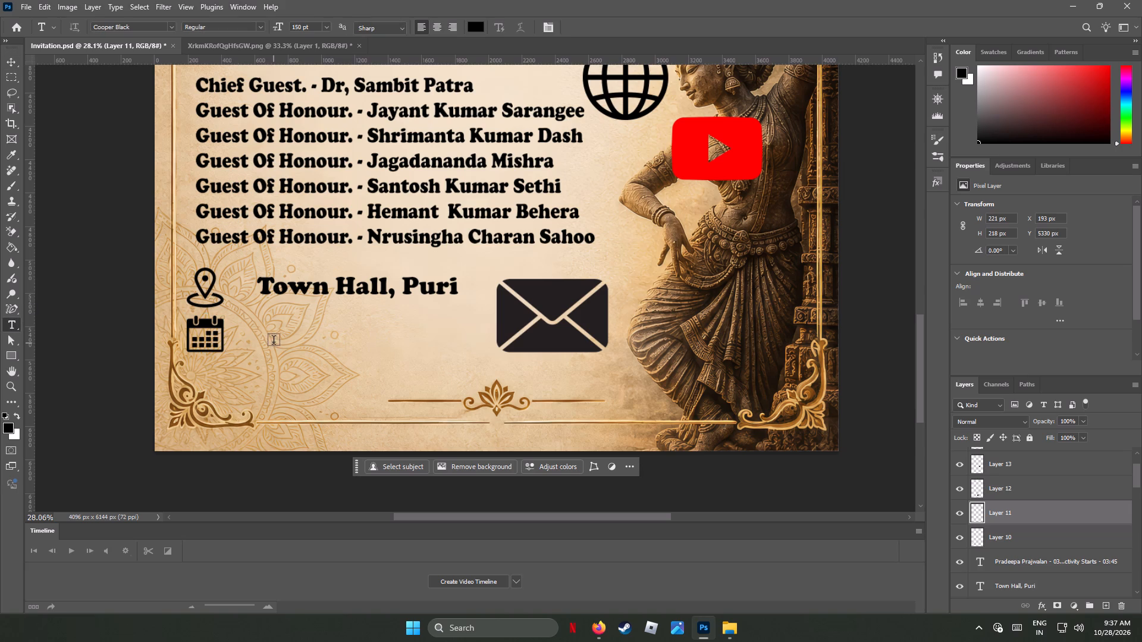
left_click(266, 336)
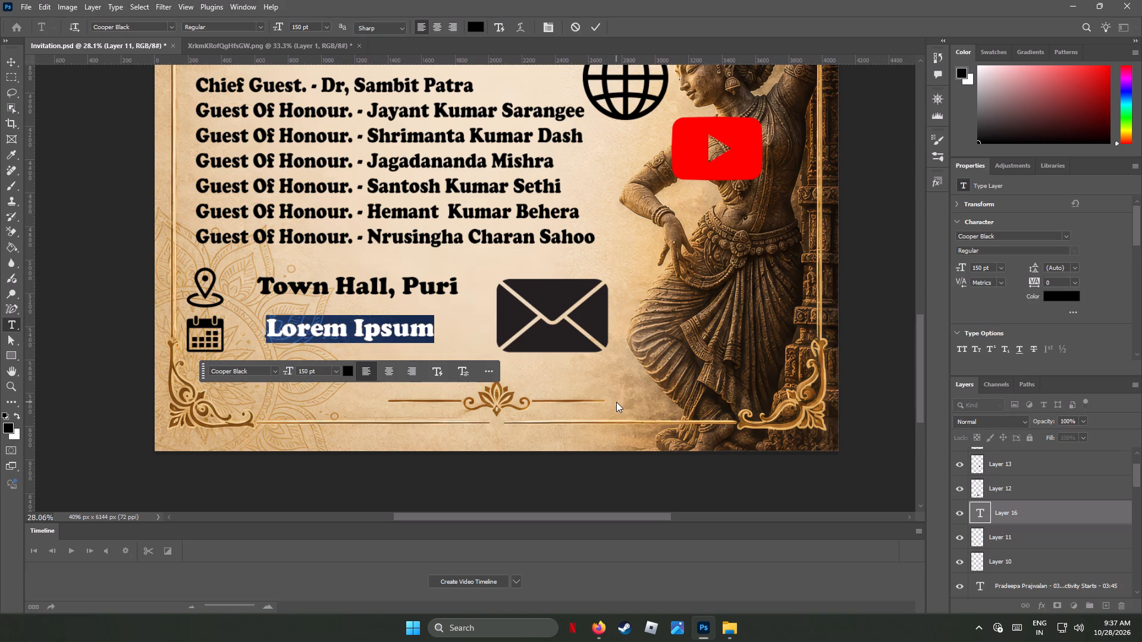
type("01")
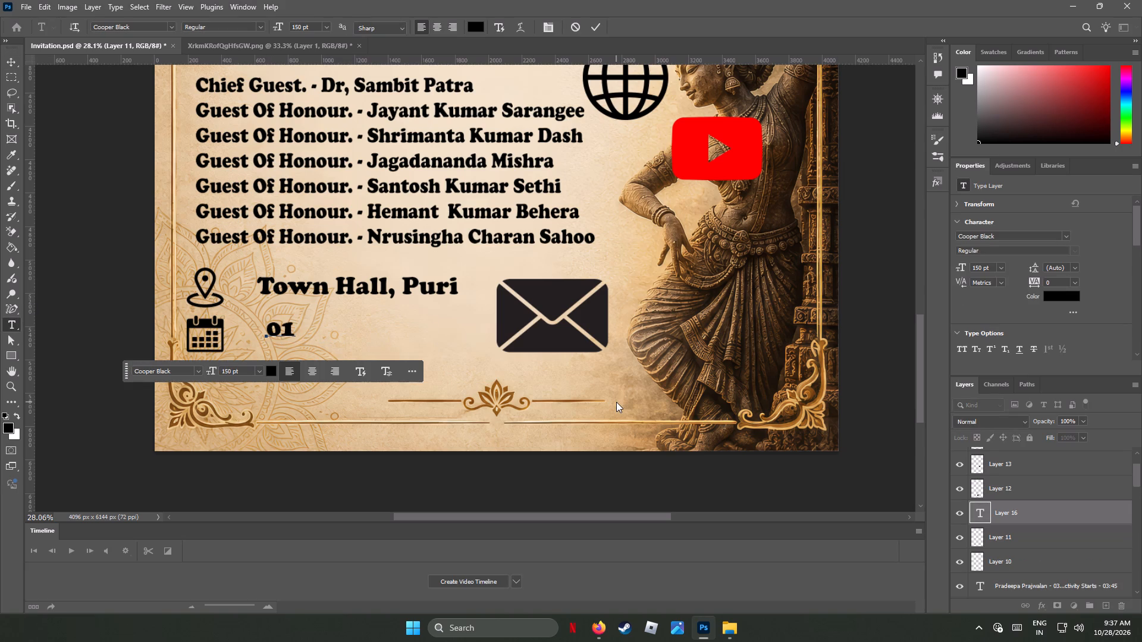
key("minus")
key("BackSpace")
key("slash")
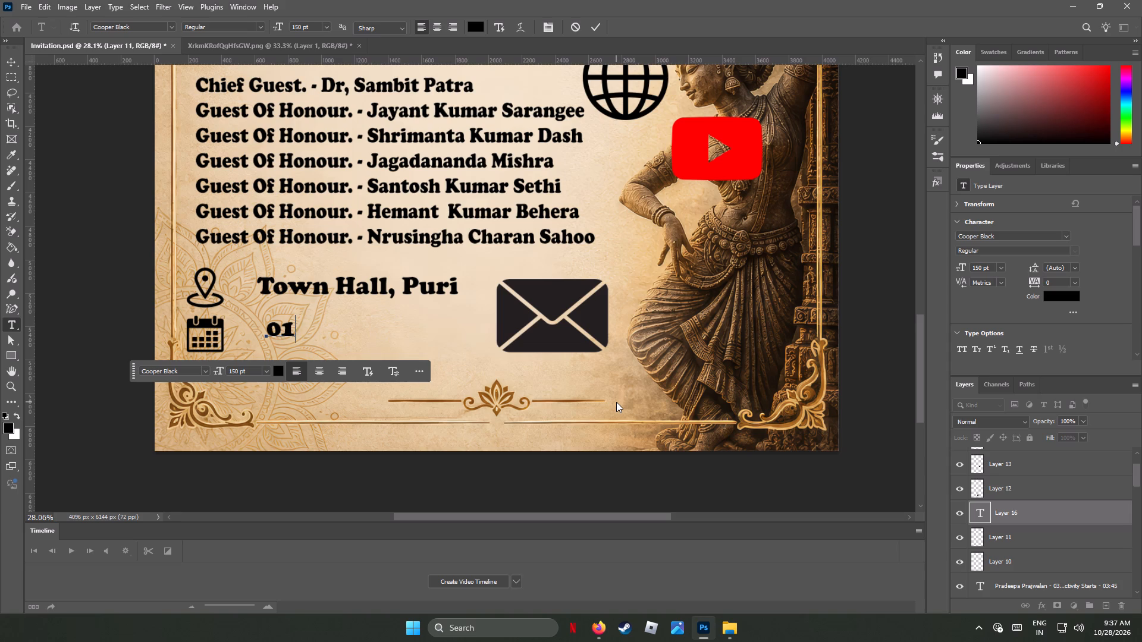
type("11/")
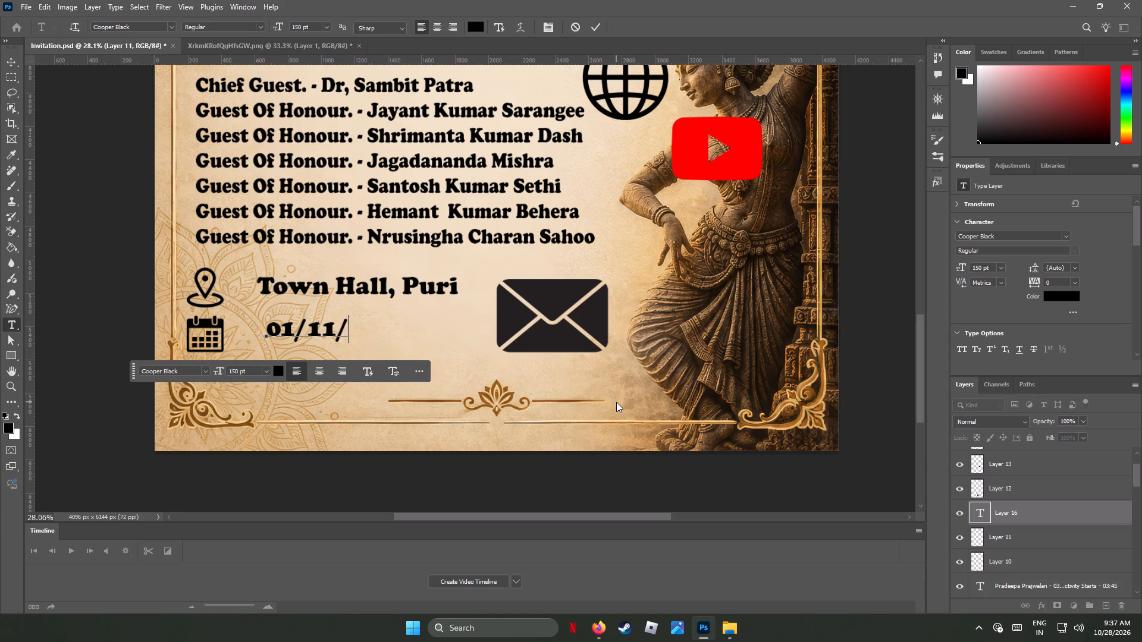
type("2026")
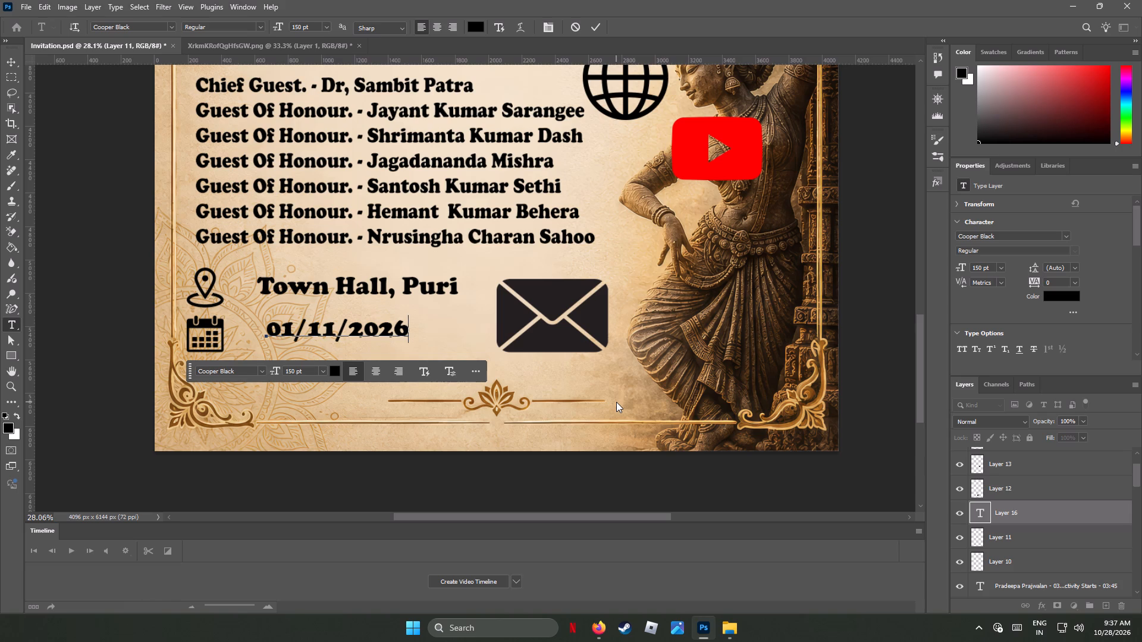
key("space")
type("-")
key("space")
type("04")
key("BackSpace")
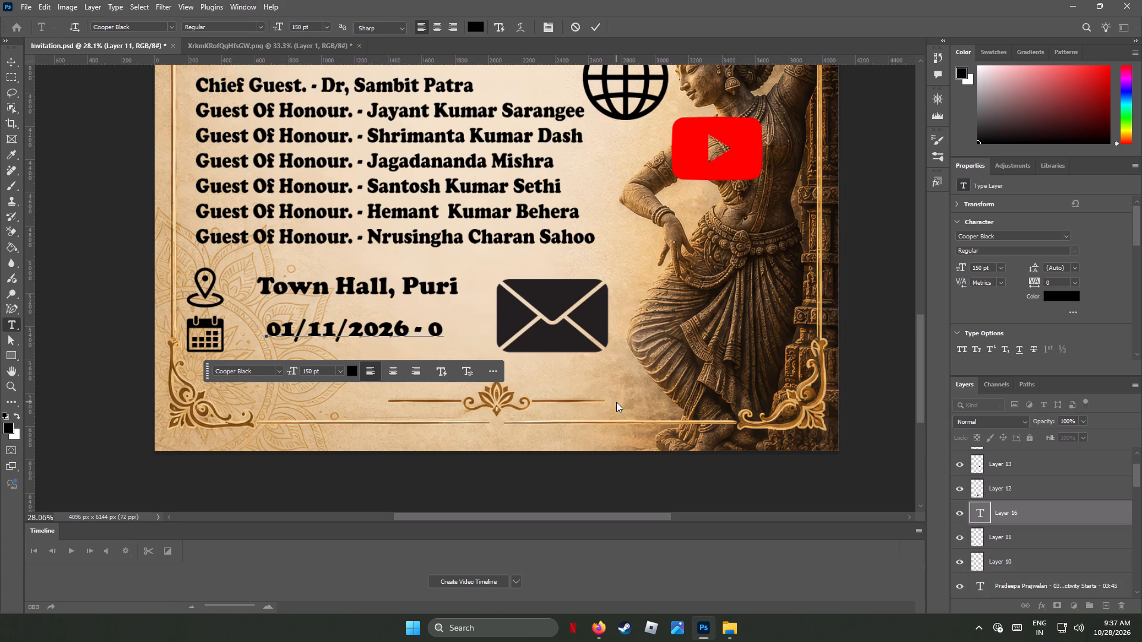
key("3")
key("shift+colon")
type("00 P")
key("shift+m")
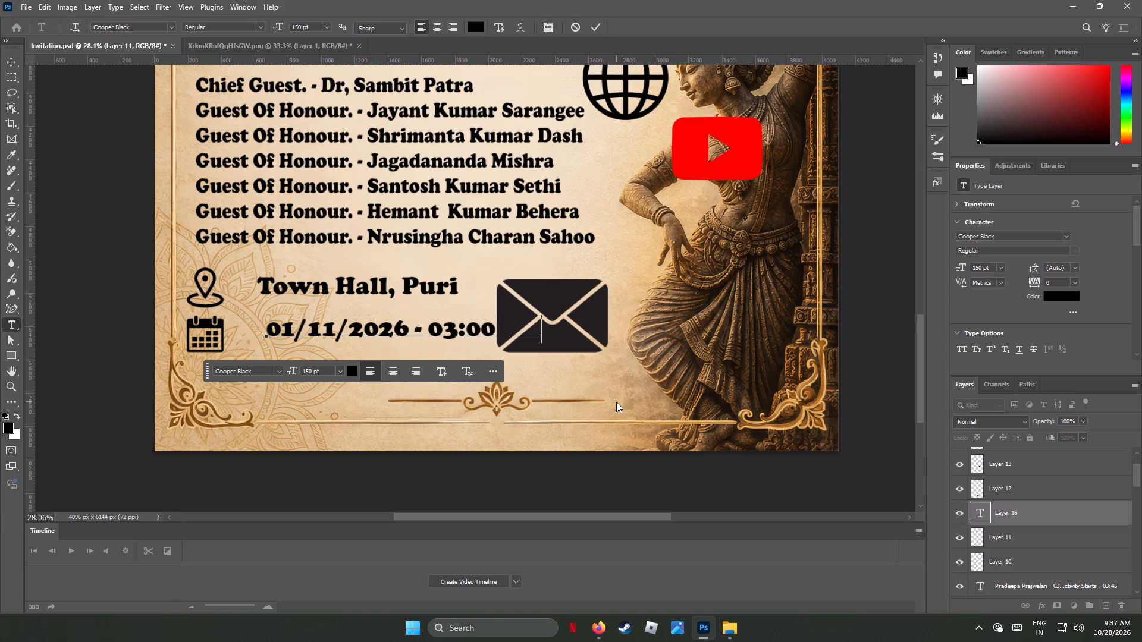
key("space")
type("Onwards")
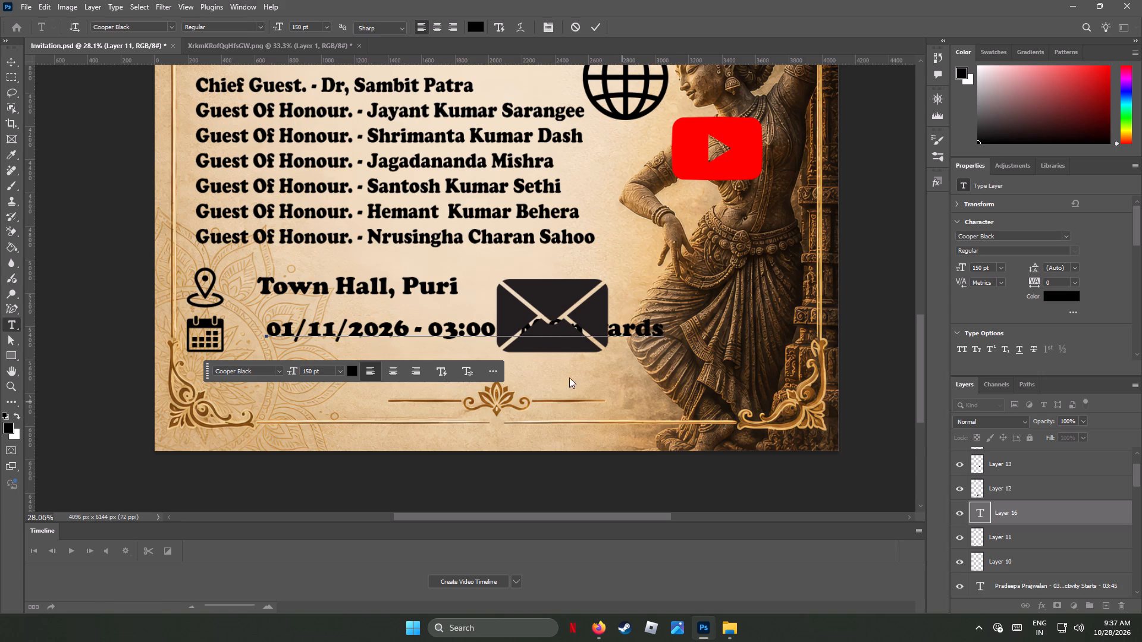
Move the date and time text closer to the calendar icon and slightly down, level with it.
left_click(14, 61)
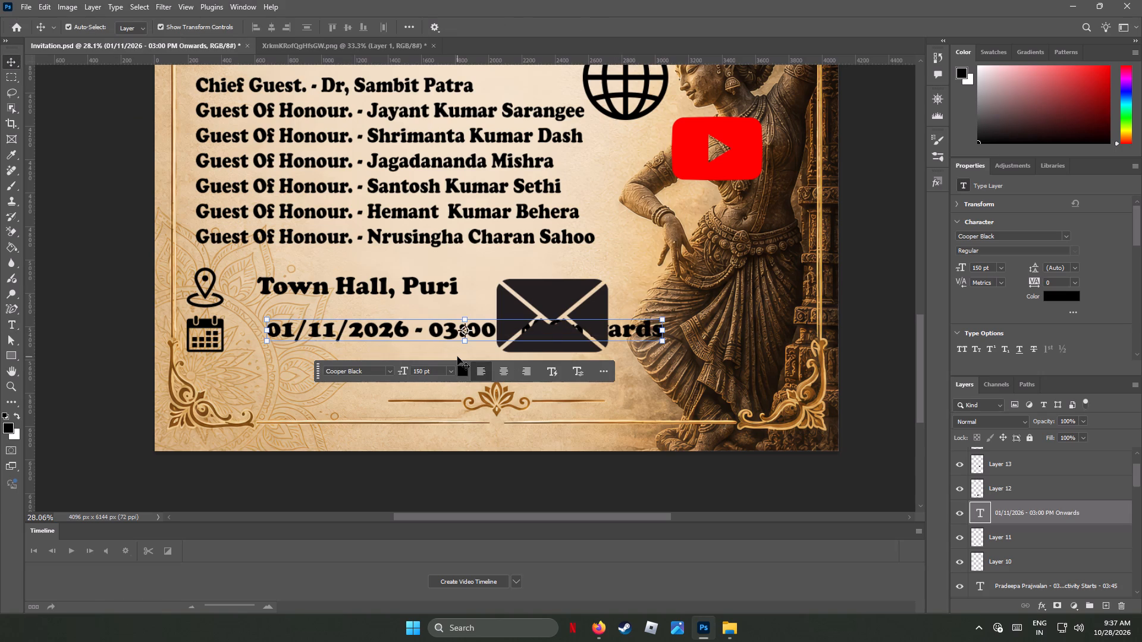
left_click_drag(328, 329, 316, 329)
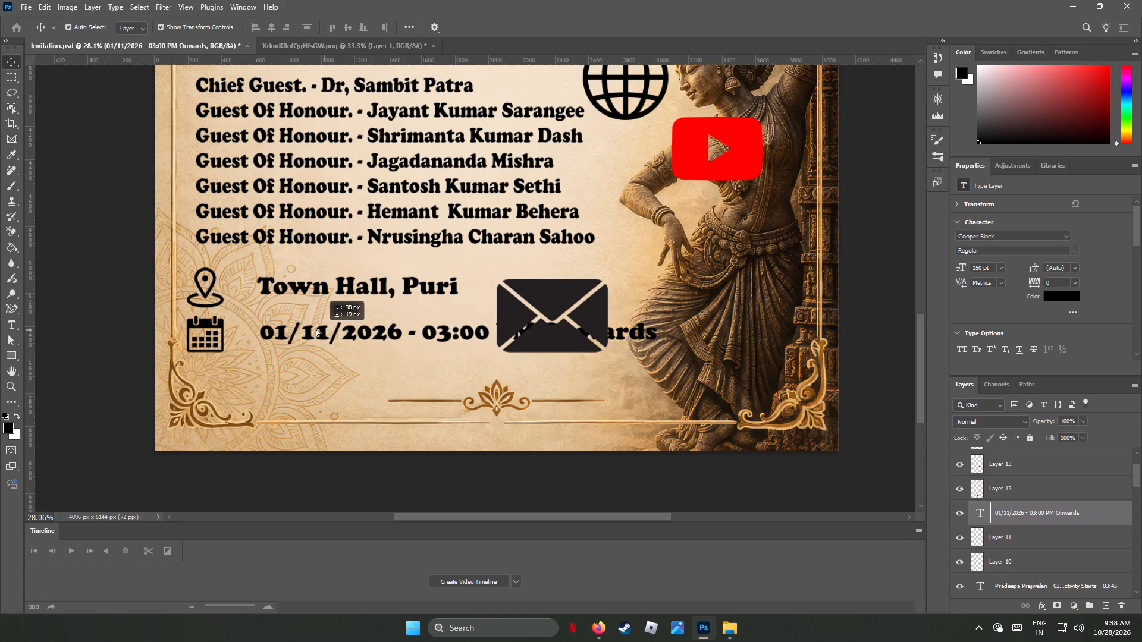
left_click_drag(316, 329, 308, 335)
Move the blue phone icon from beside the dancer's head down below the start of the date line.
scroll(665, 263, "up", 3)
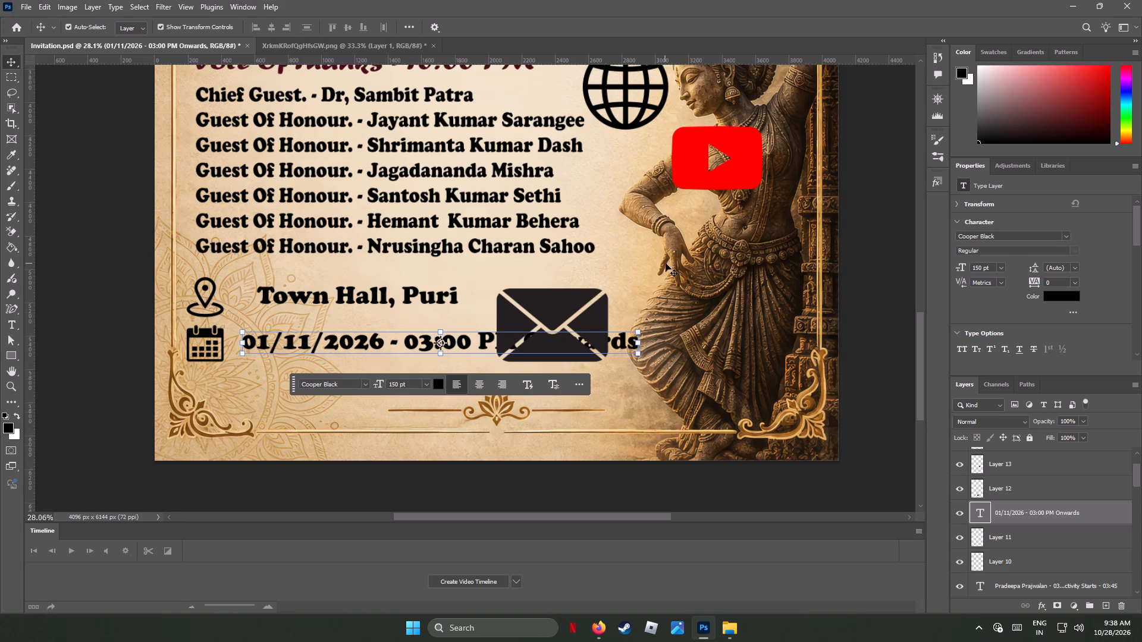
scroll(669, 263, "down", 2)
scroll(669, 263, "up", 10)
scroll(663, 247, "down", 2)
scroll(664, 247, "up", 3)
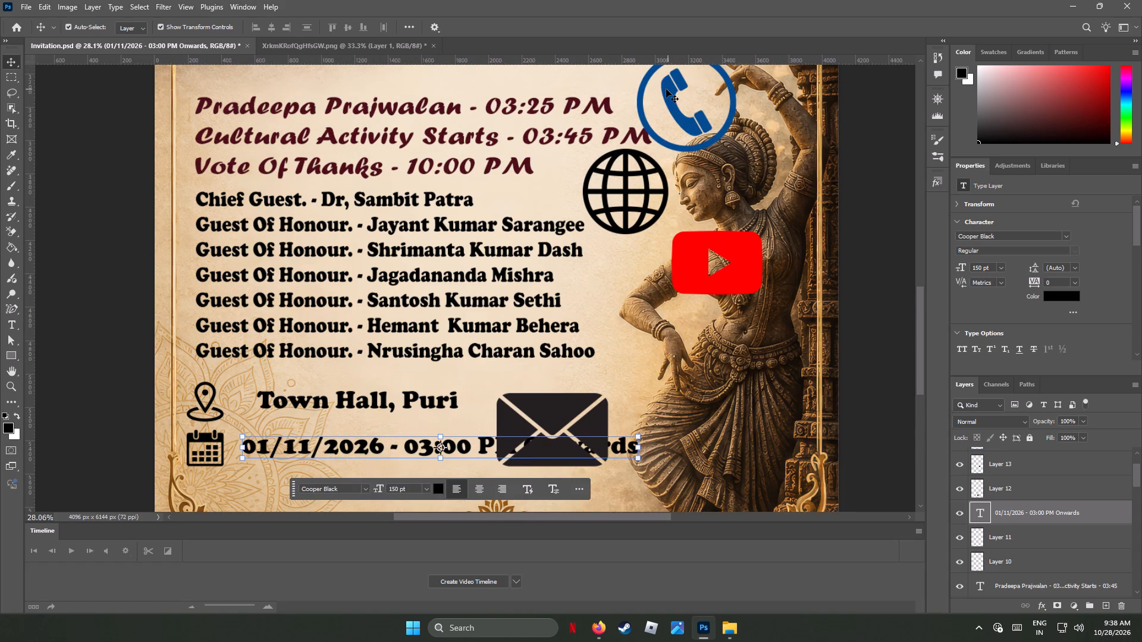
left_click(666, 89)
left_click_drag(669, 89, 384, 464)
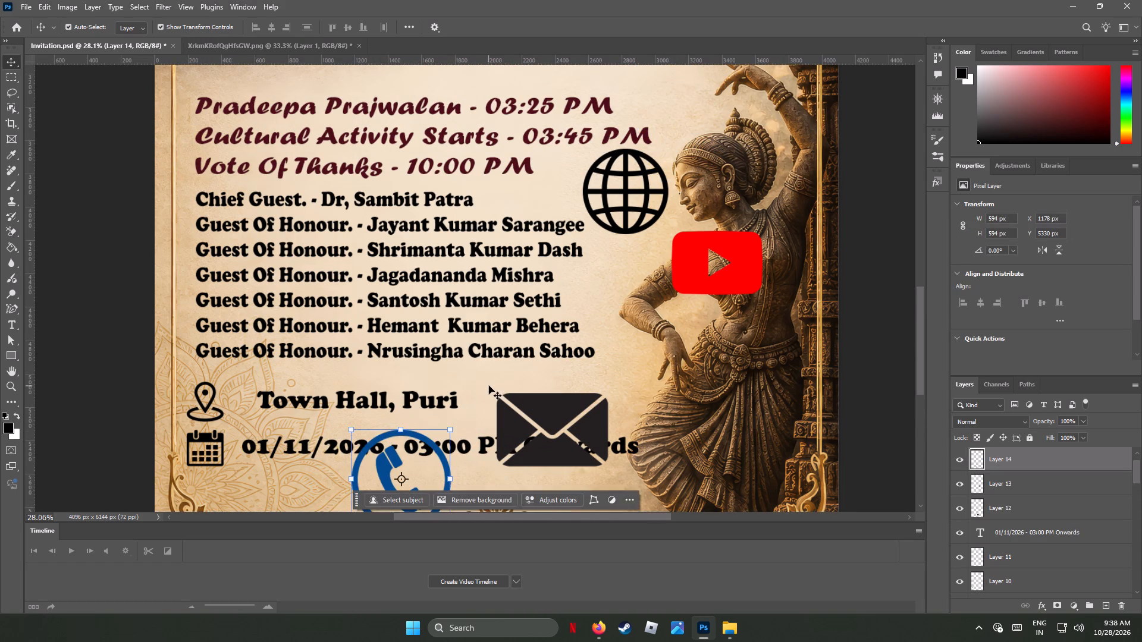
scroll(489, 386, "down", 13)
left_click_drag(386, 345, 374, 354)
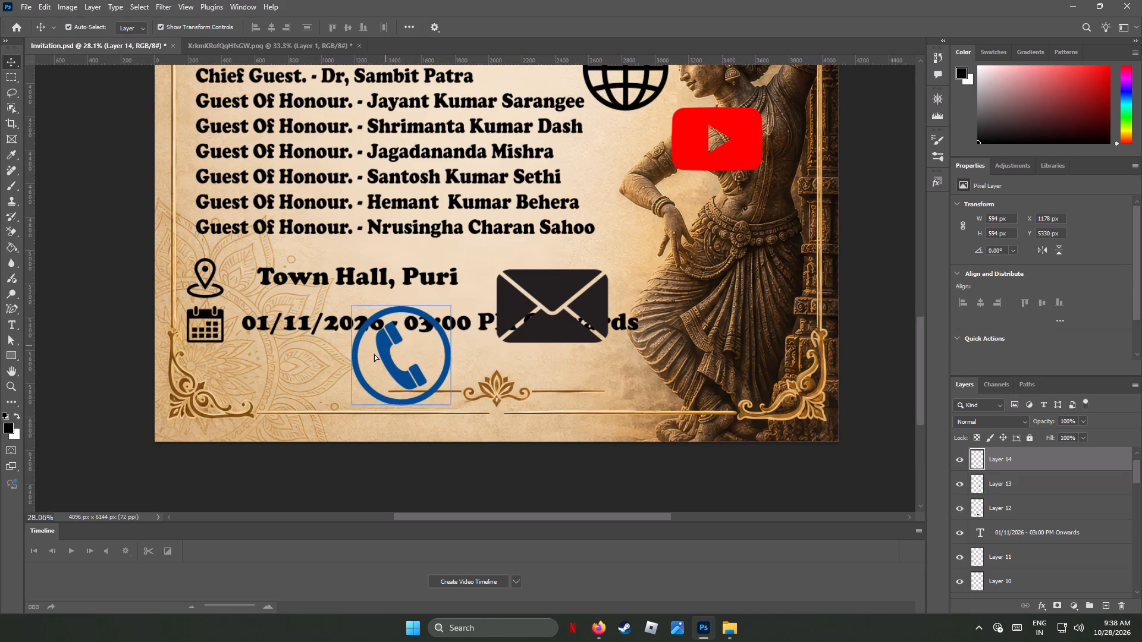
left_click_drag(374, 354, 303, 370)
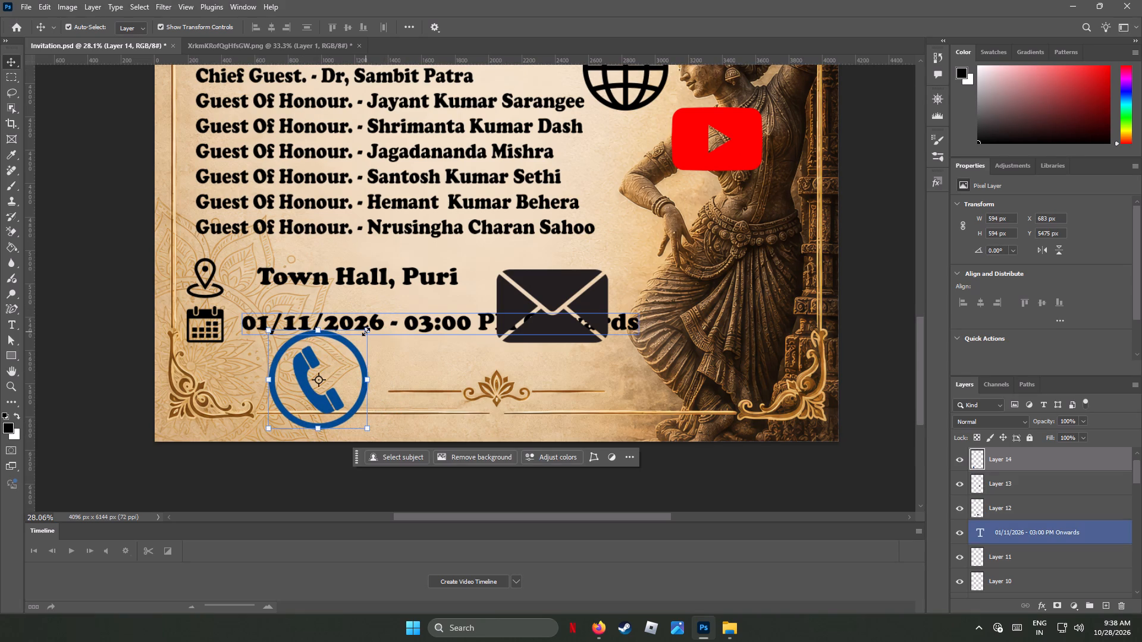
Scale the phone icon to about 41% and place it just below the date line, beside the lower-left corner ornament.
left_click_drag(366, 332, 299, 382, "shift")
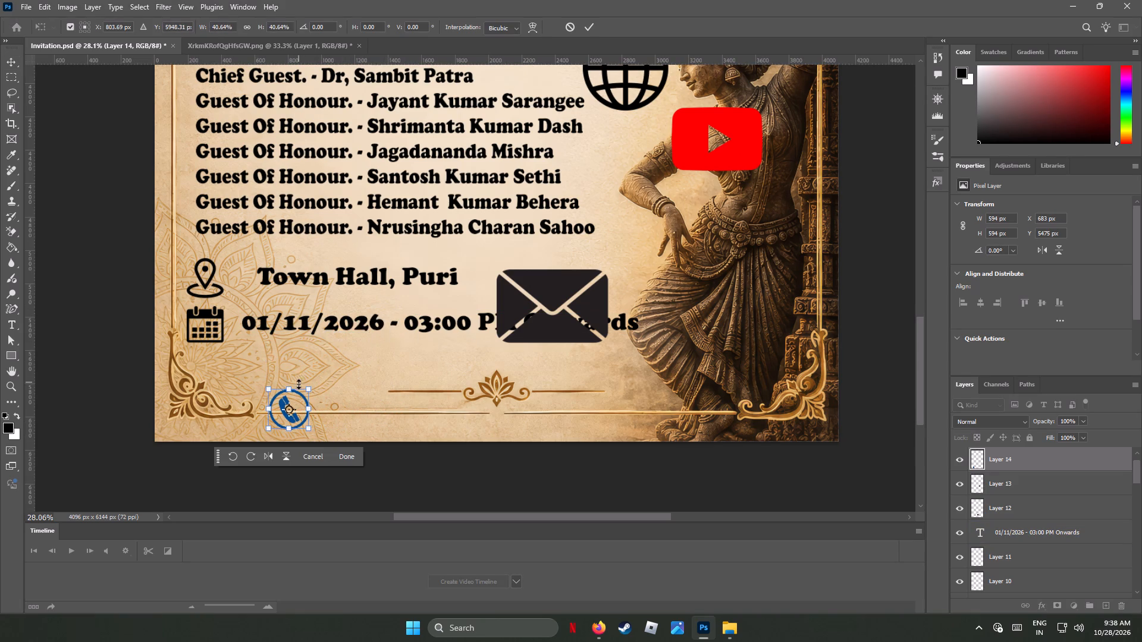
left_click_drag(283, 404, 258, 382)
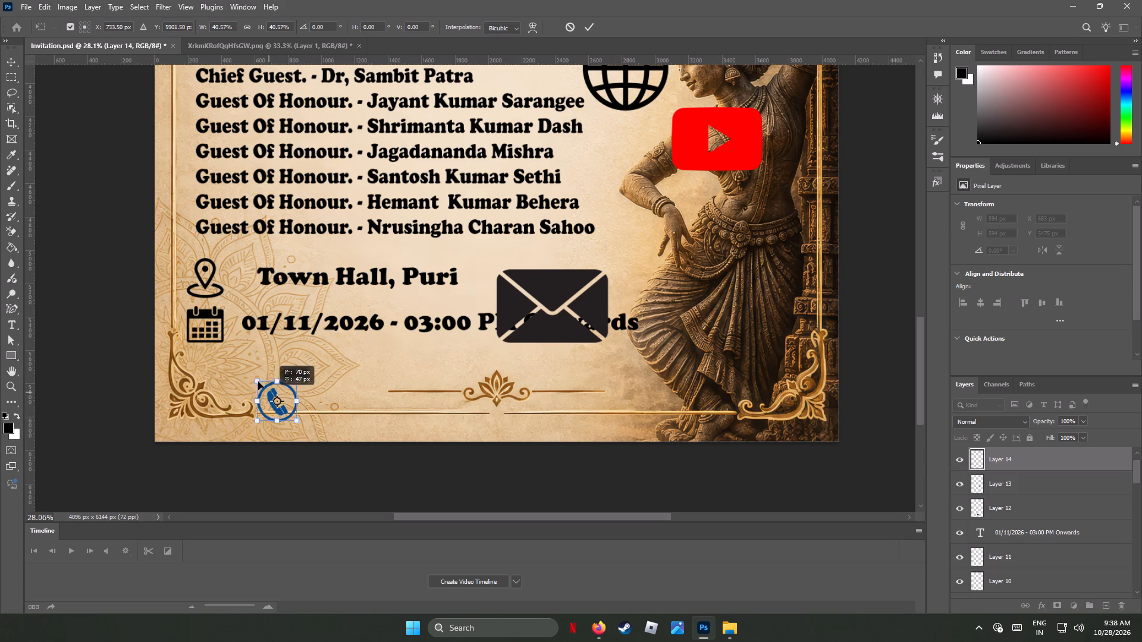
left_click_drag(258, 382, 231, 360)
left_click(291, 369)
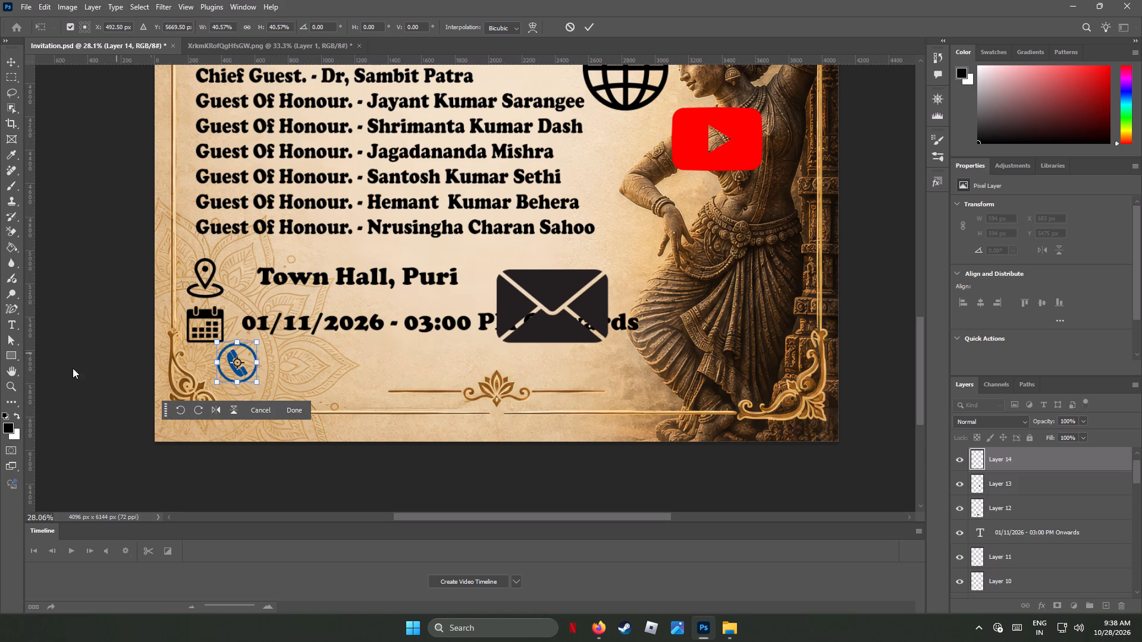
Start a text line beside the phone icon.
left_click(11, 324)
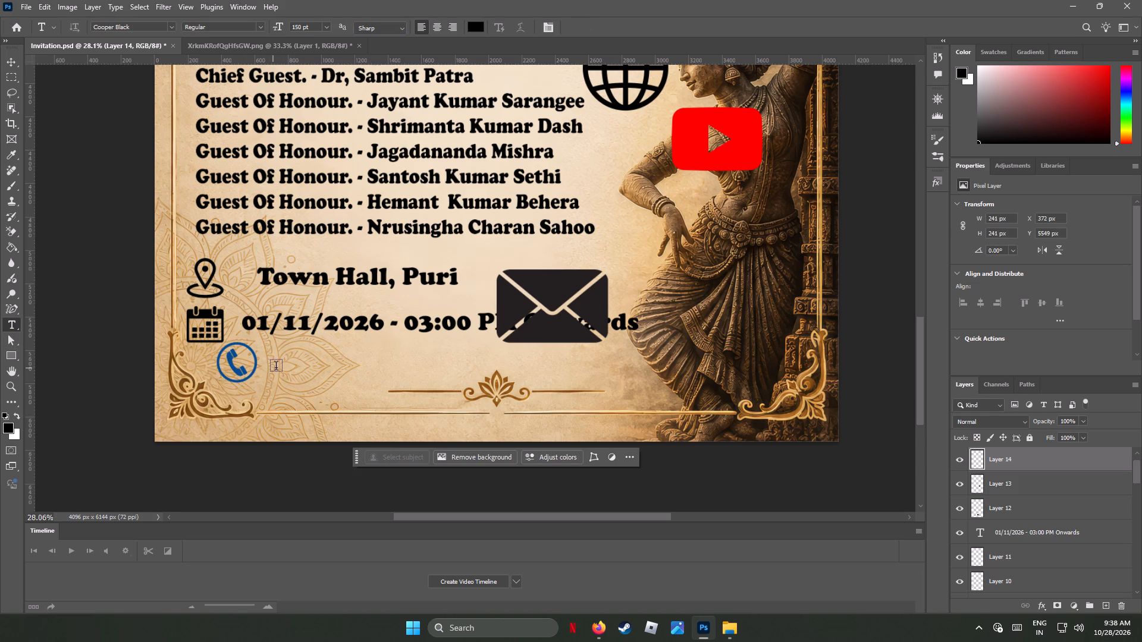
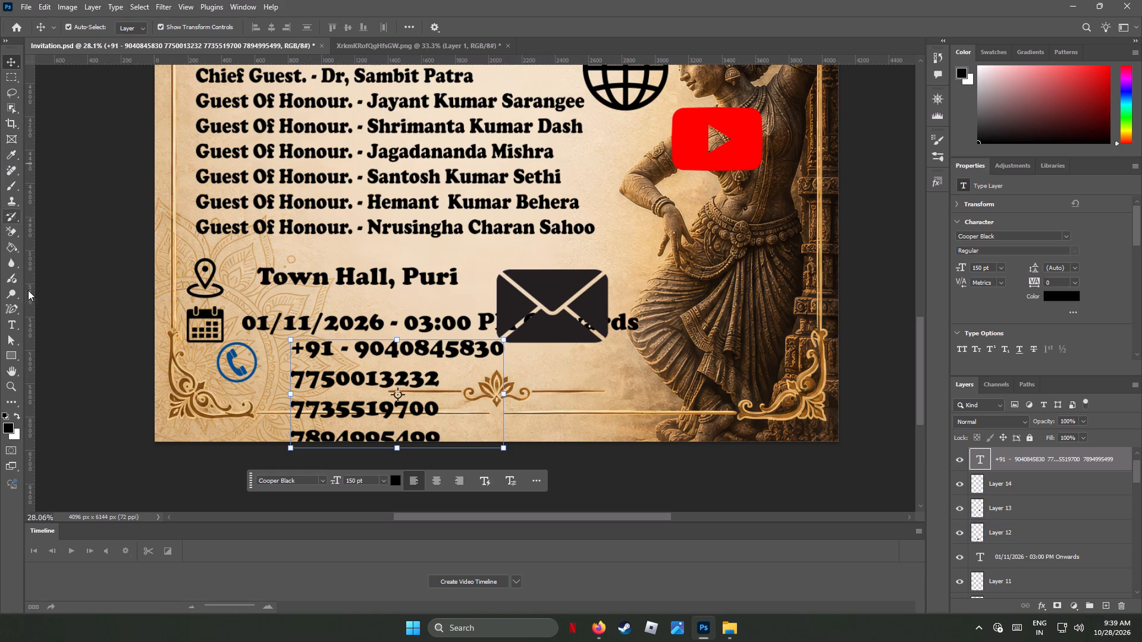
Switch to the Type tool for editing the contact number text beside the phone icon.
left_click(12, 322)
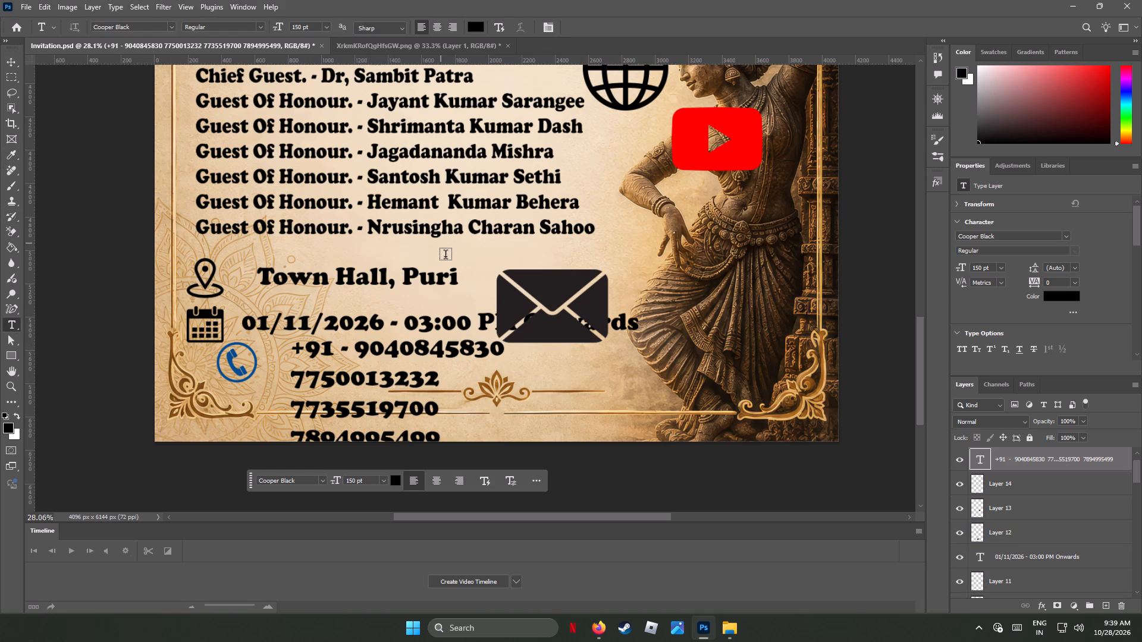
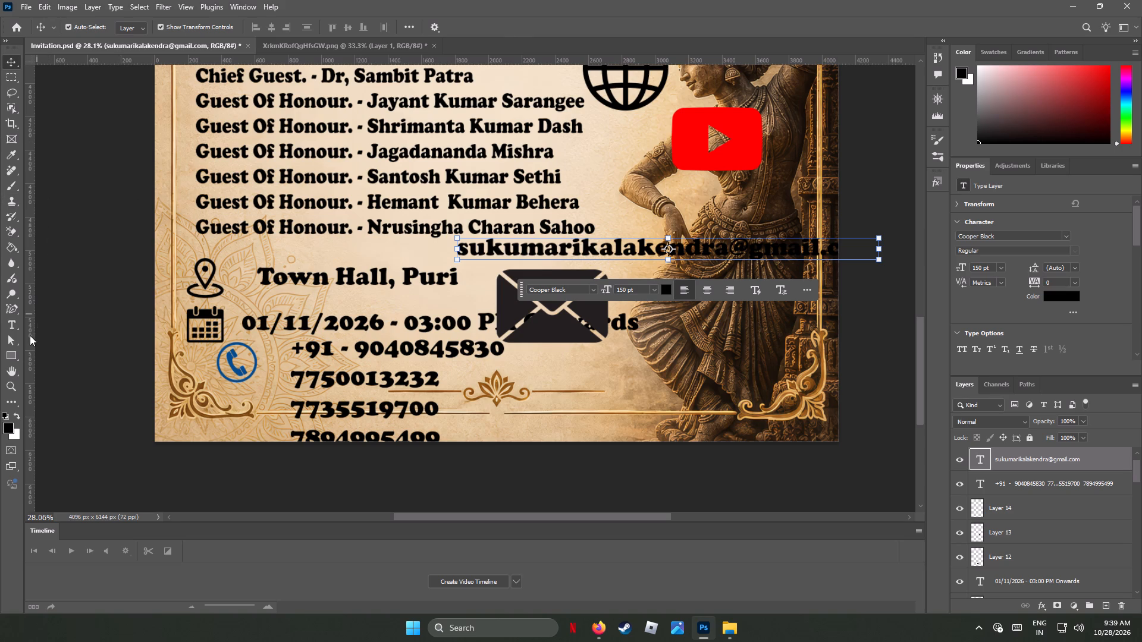
left_click(10, 324)
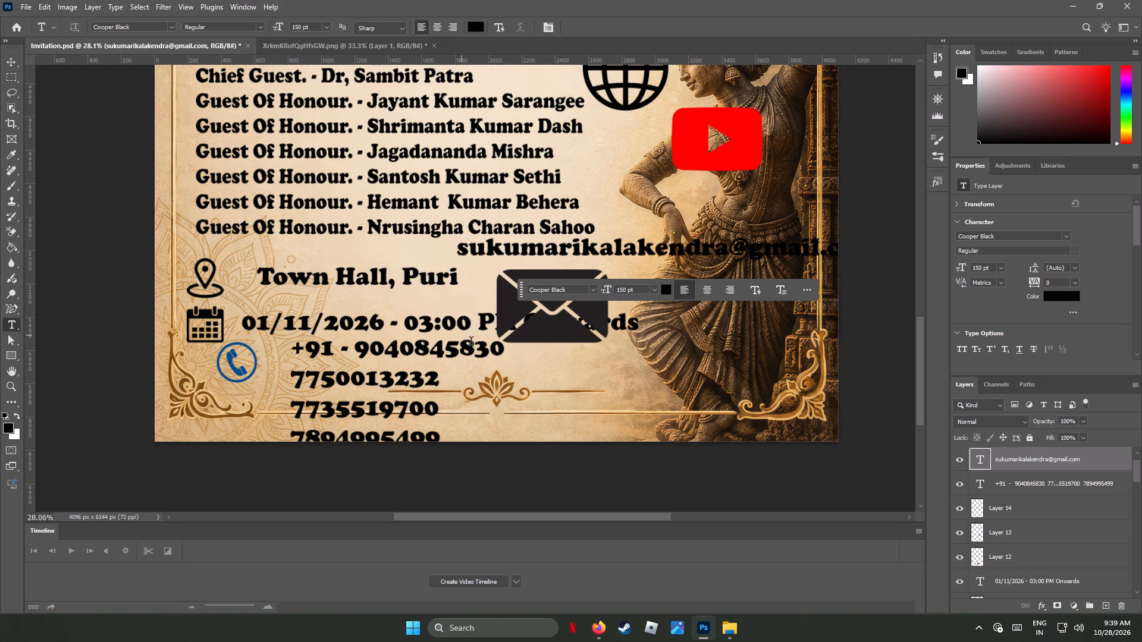
left_click(557, 373)
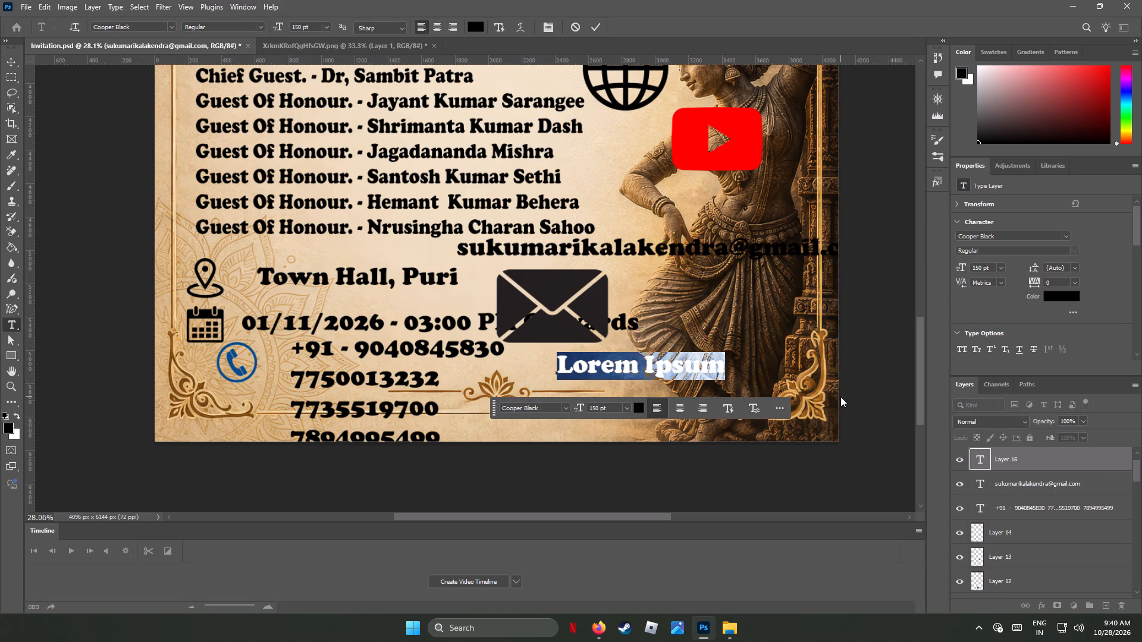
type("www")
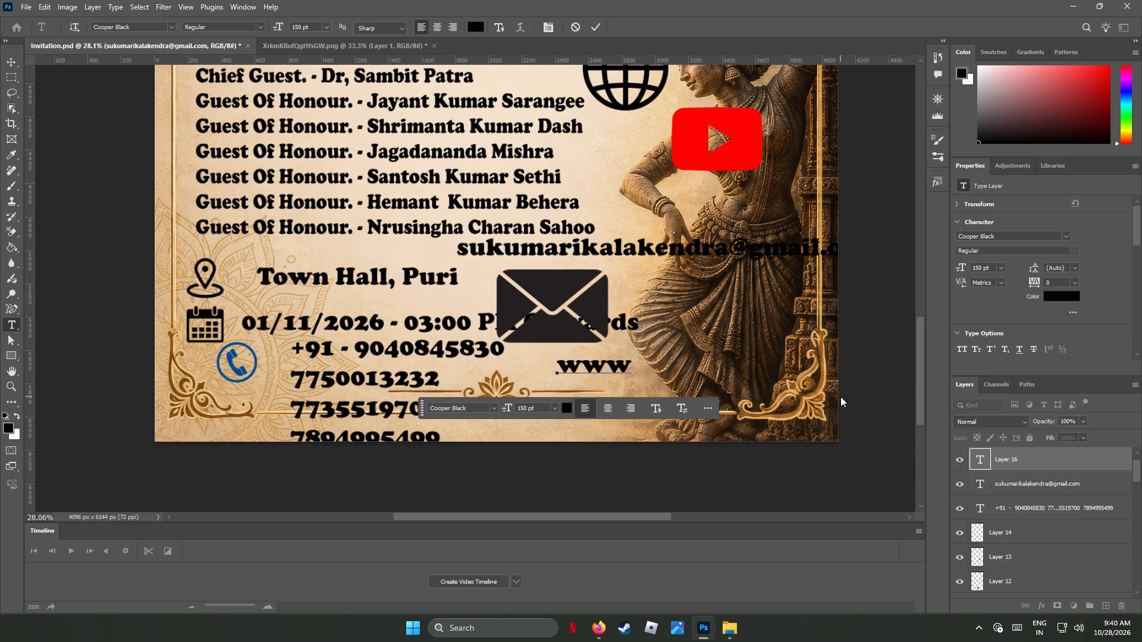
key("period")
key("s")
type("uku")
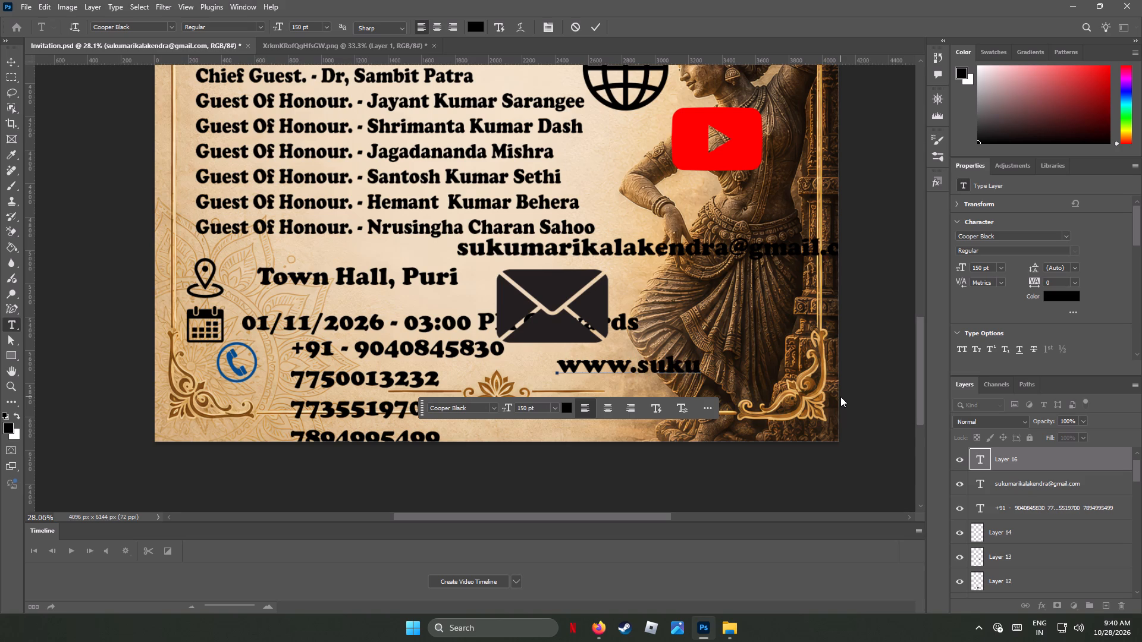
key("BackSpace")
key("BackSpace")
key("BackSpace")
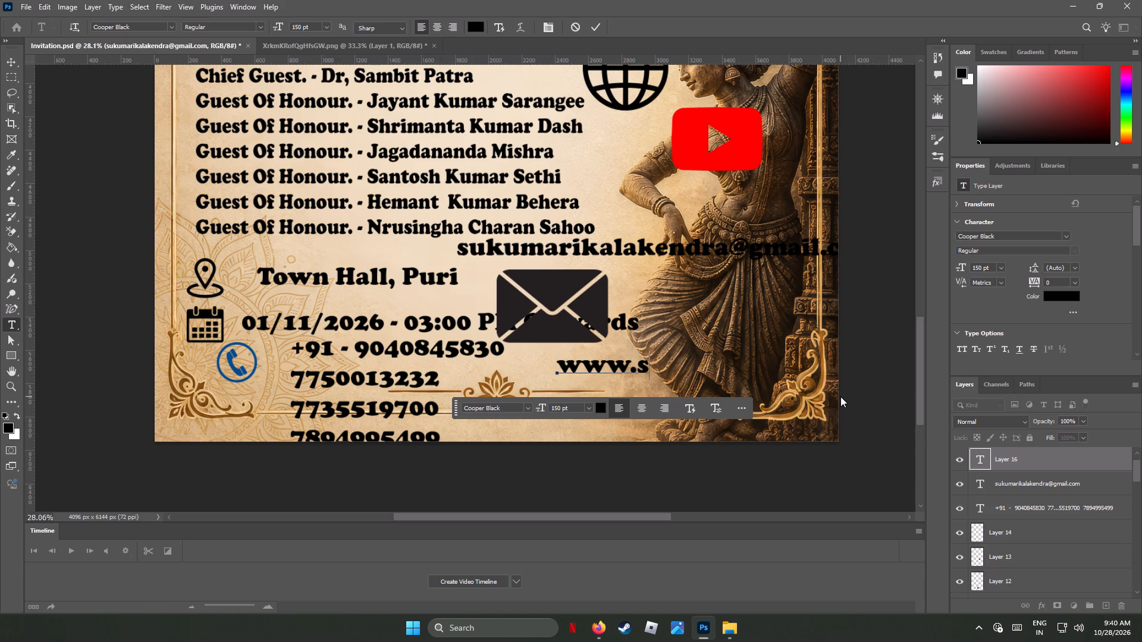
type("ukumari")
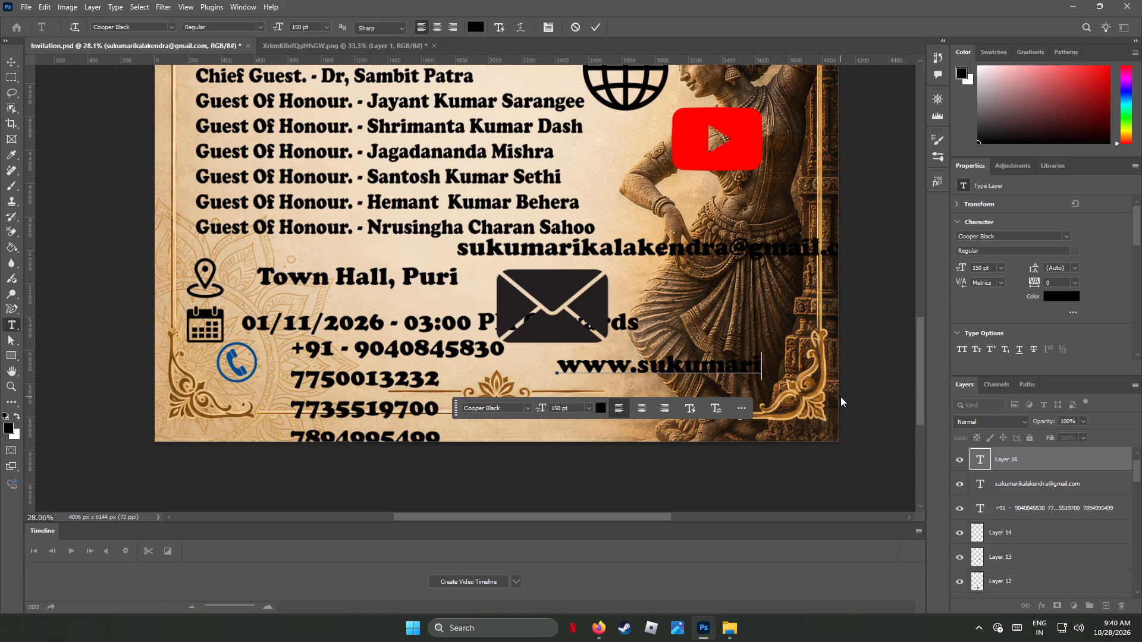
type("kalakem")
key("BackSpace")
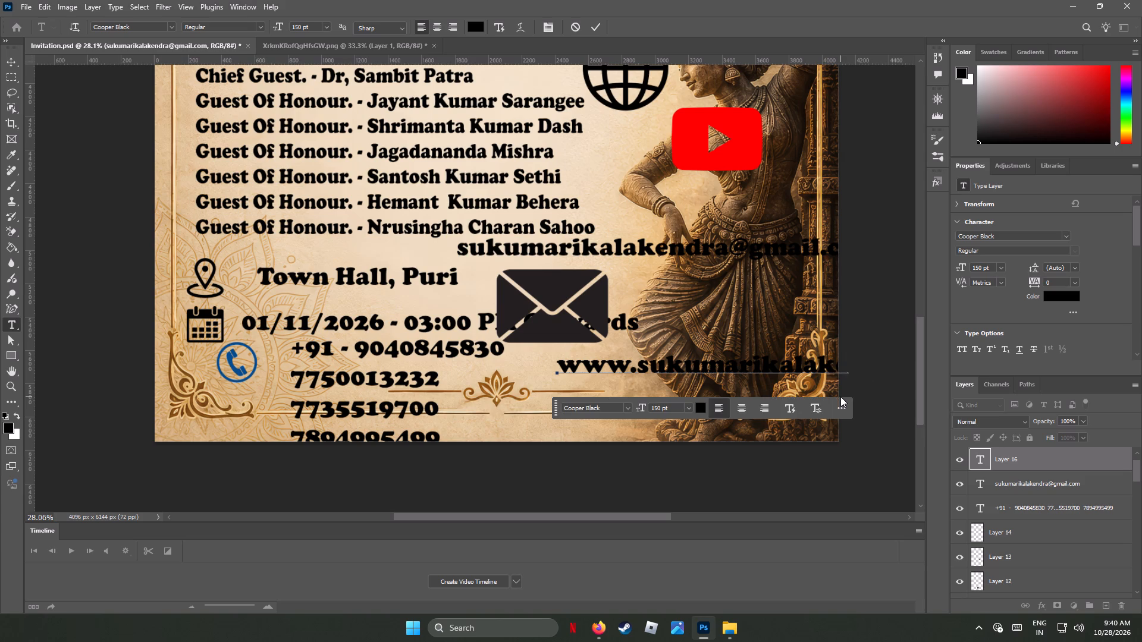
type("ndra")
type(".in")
left_click(4, 58)
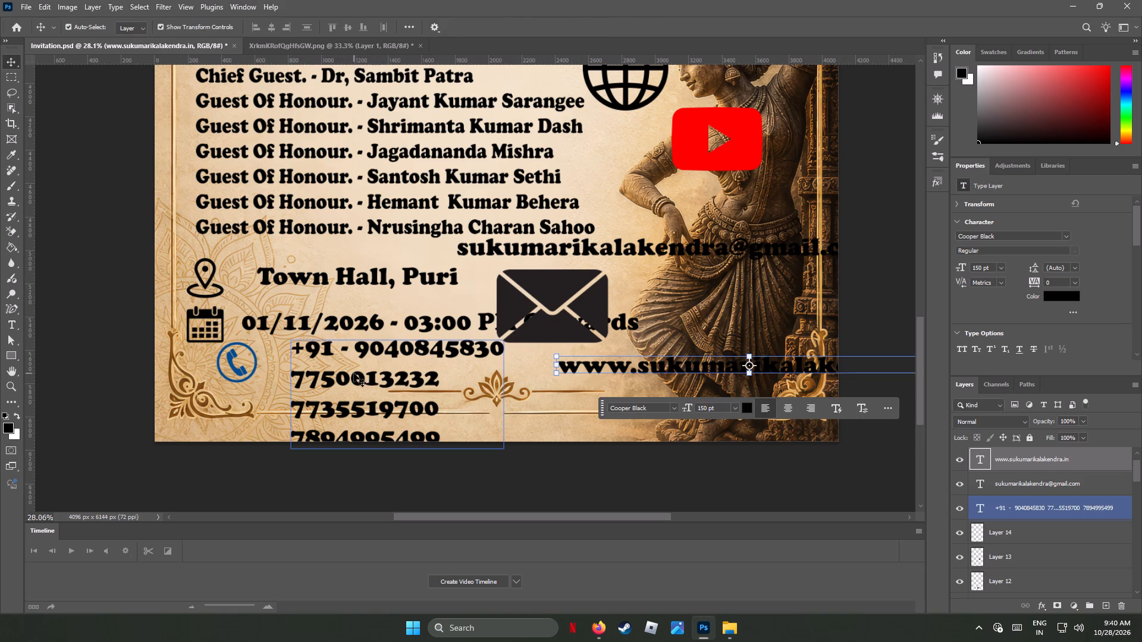
key("ctrl+s")
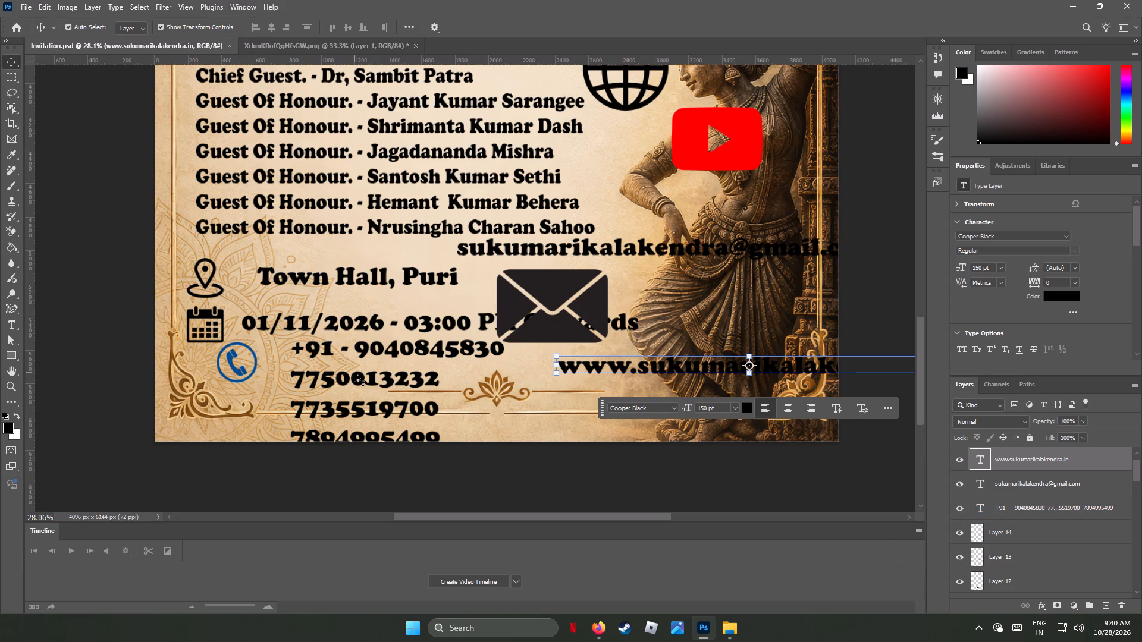
Move the website text just above the programme timings and the email text up beneath the Mahotsav title.
scroll(277, 339, "down", 7, "alt")
scroll(277, 339, "up", 2, "alt")
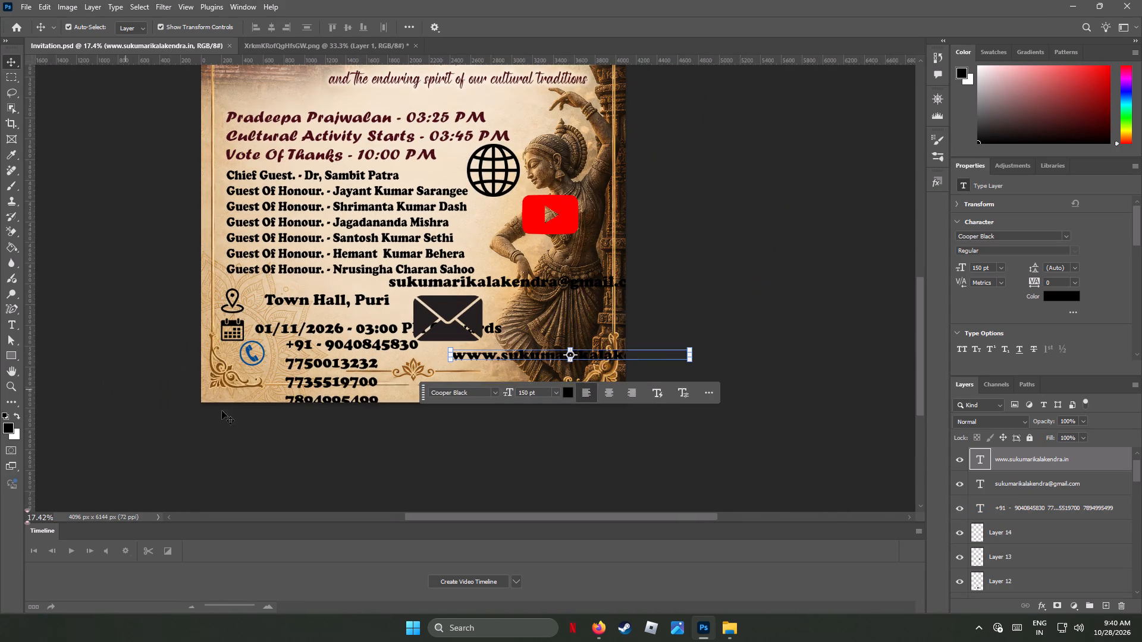
scroll(222, 411, "up", 8)
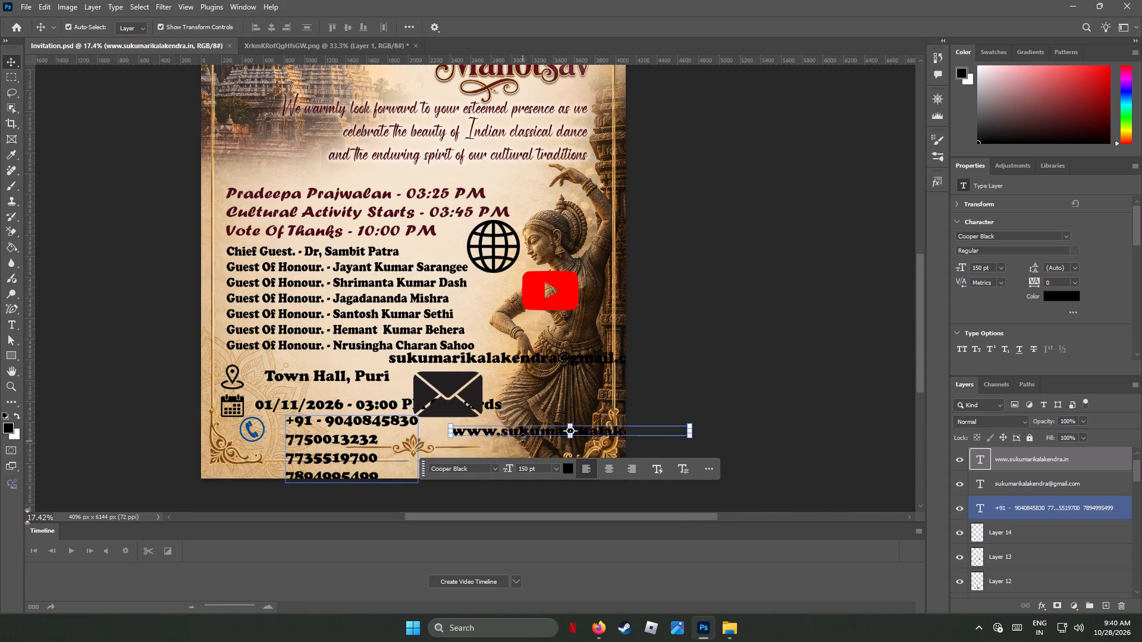
left_click_drag(526, 432, 420, 154)
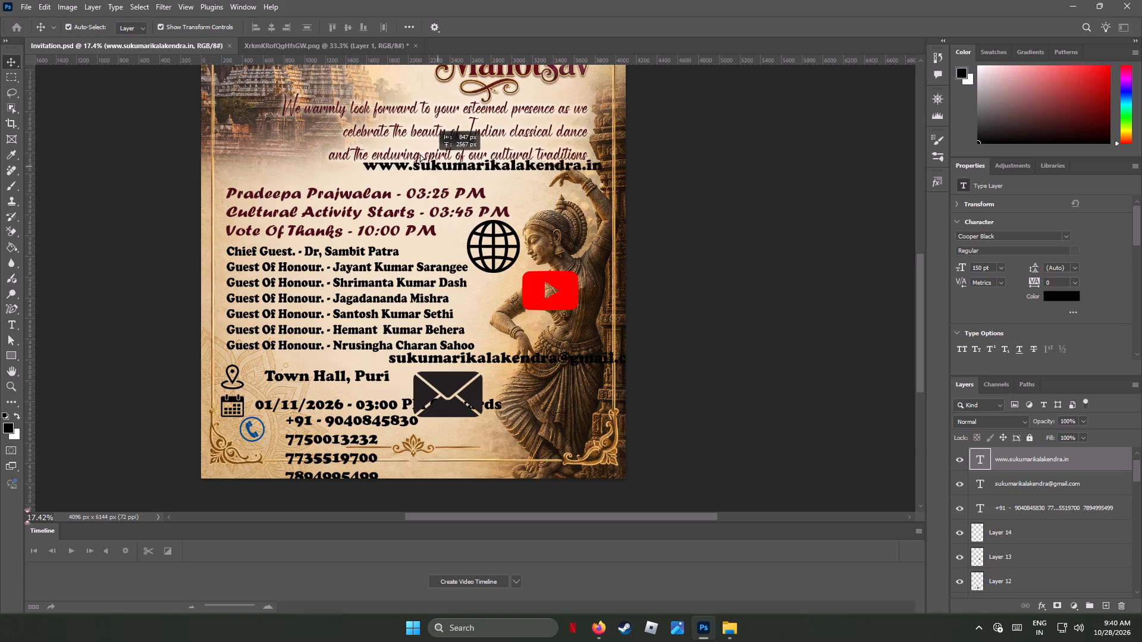
left_click_drag(420, 154, 376, 174)
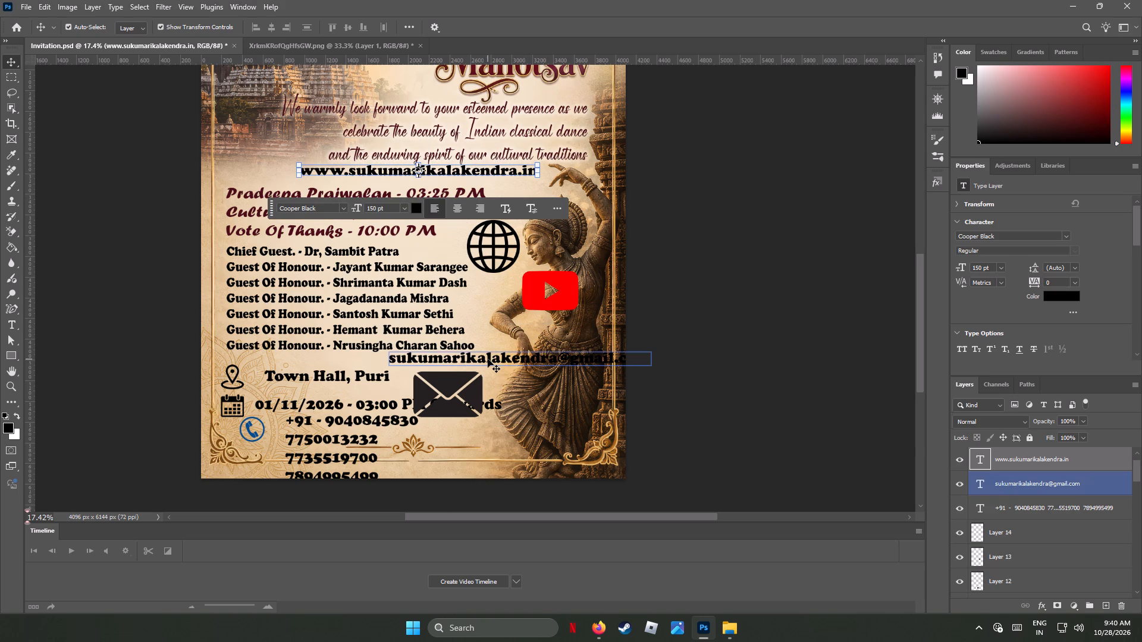
left_click_drag(488, 359, 440, 89)
Move the envelope icon off the date line to just below the YouTube icon, about X 2820 px, Y 4593 px.
left_click(494, 403)
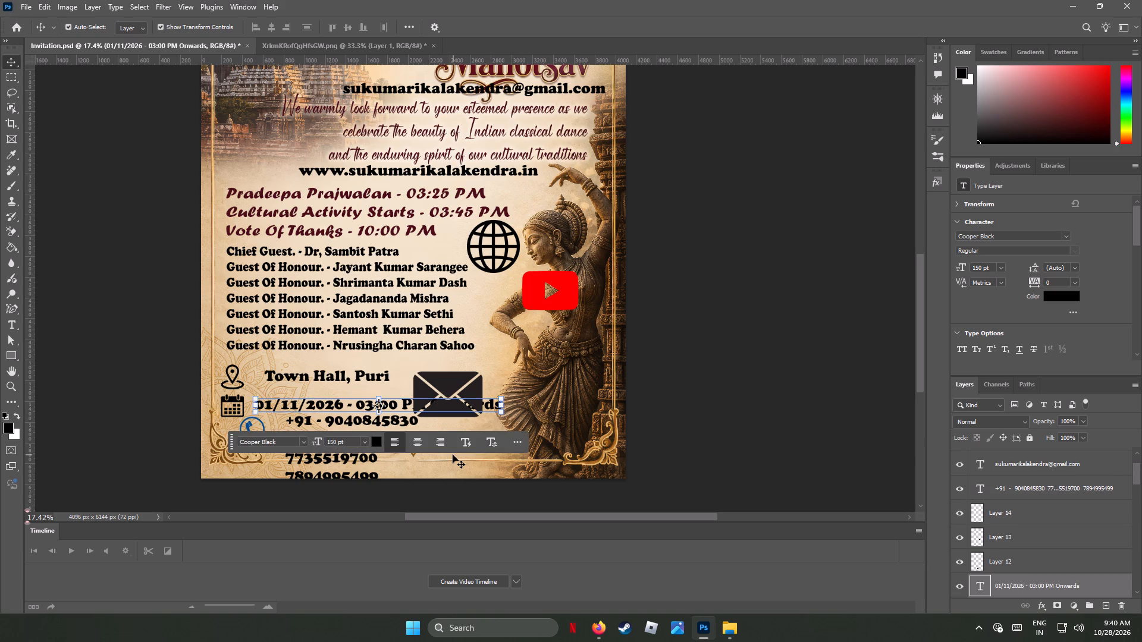
left_click(457, 388)
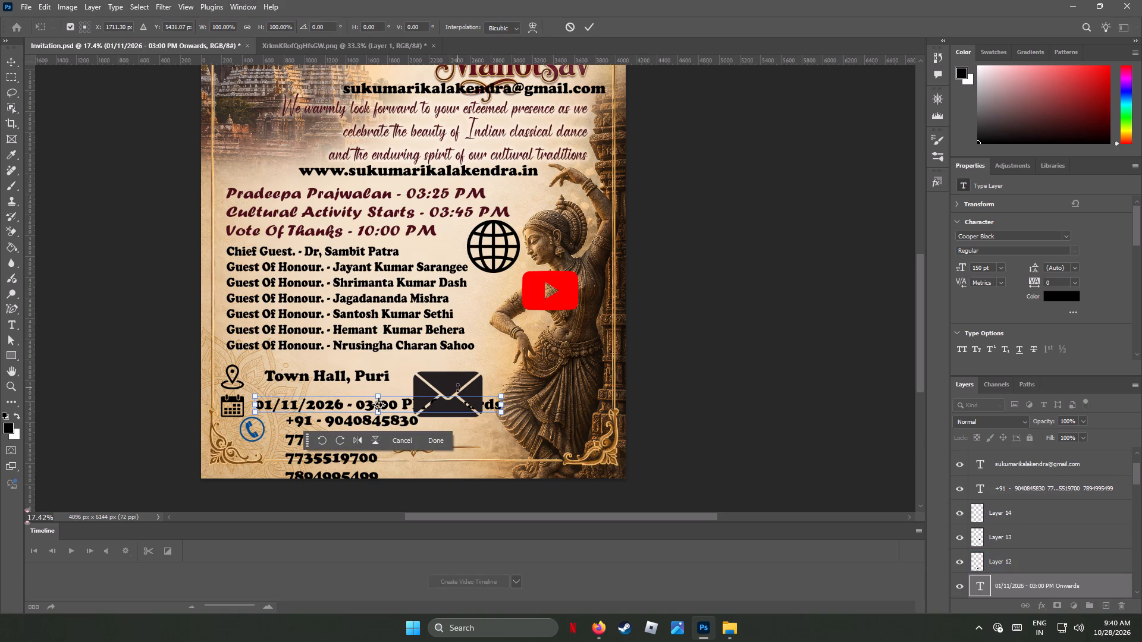
left_click(10, 60)
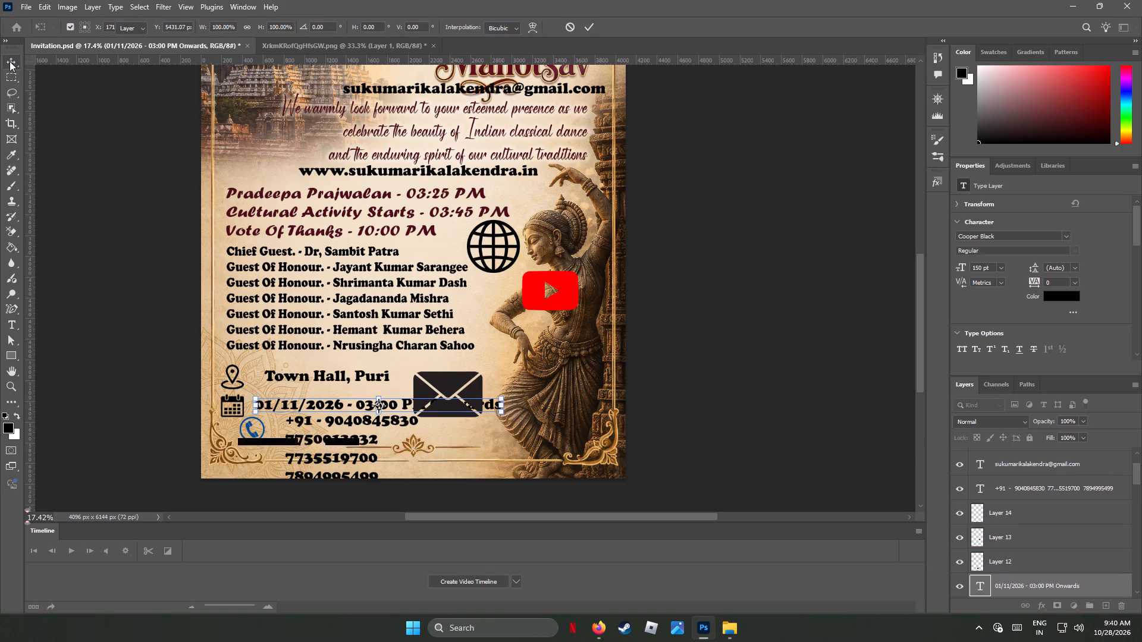
left_click(446, 382)
left_click_drag(446, 382, 523, 328)
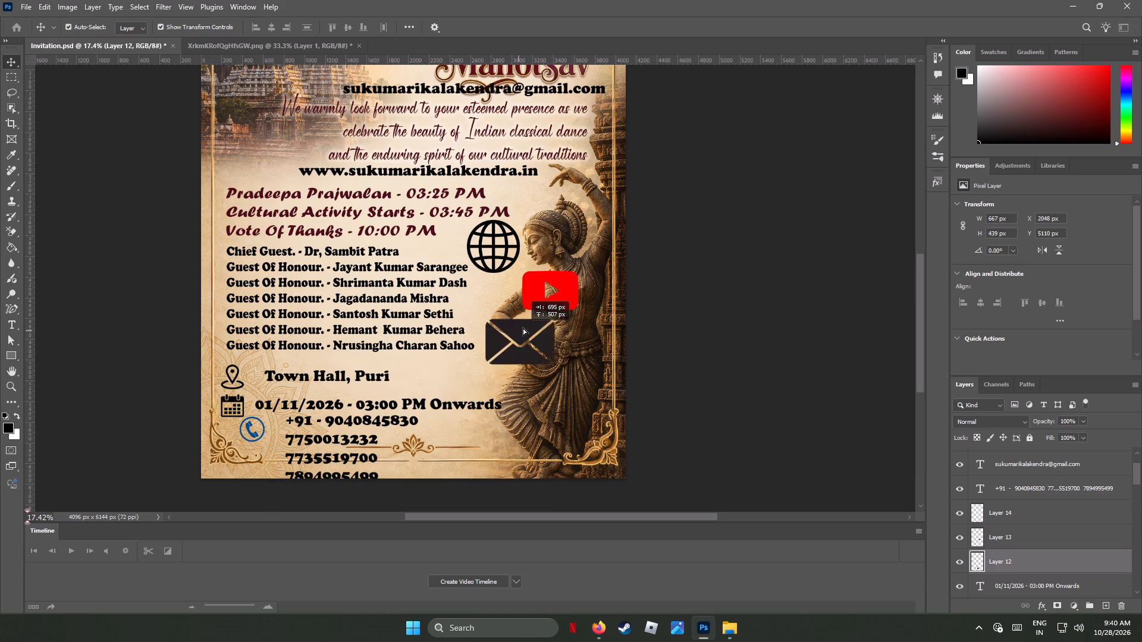
left_click_drag(523, 328, 526, 326)
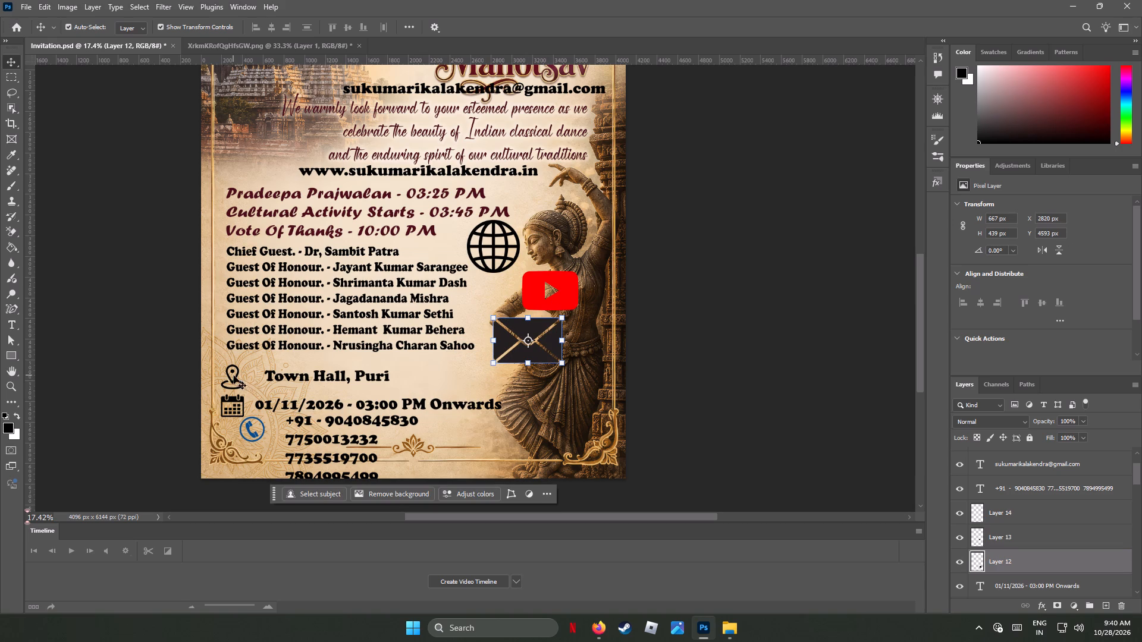
Scale the location icon beside the venue text down to about 169 × 183 px.
left_click(233, 380)
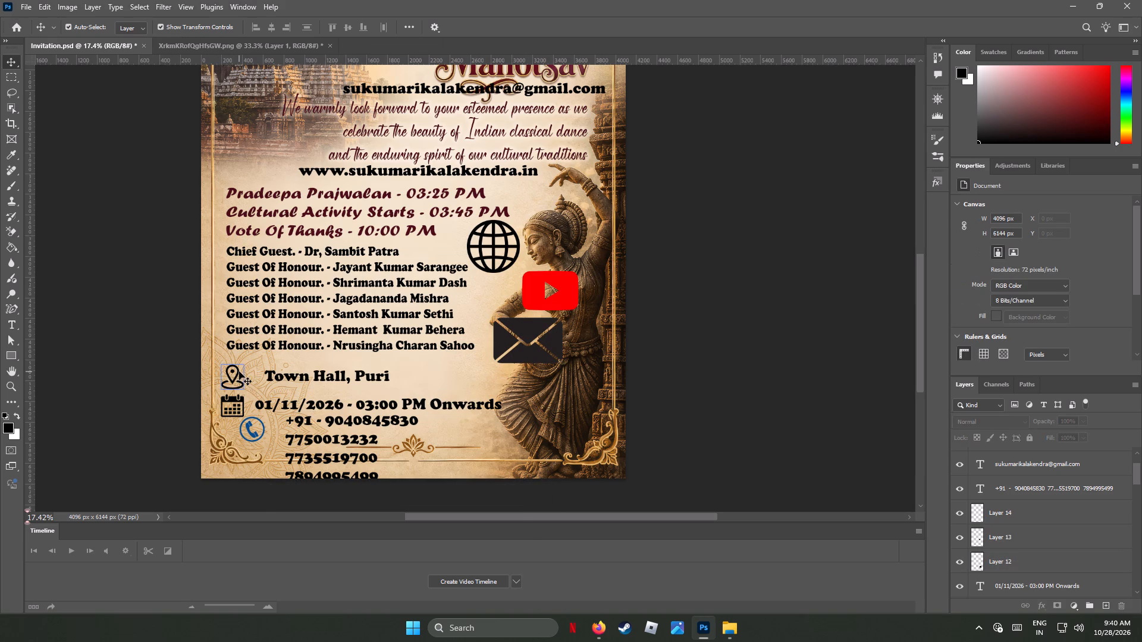
left_click(239, 372)
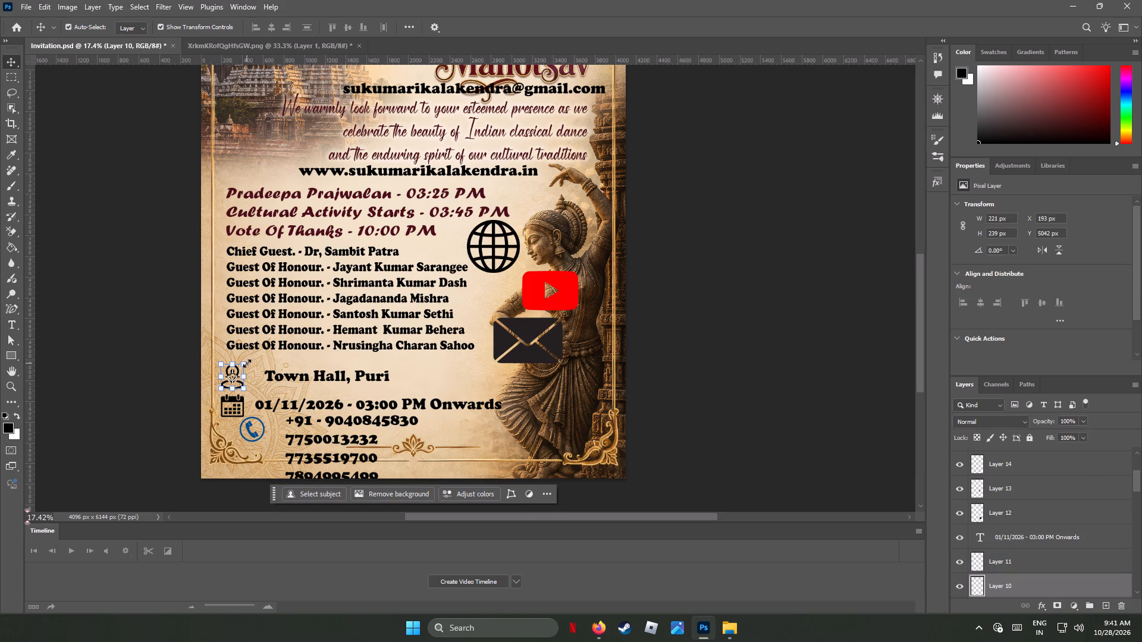
left_click_drag(247, 363, 239, 367, "shift")
left_click(10, 59)
scroll(199, 404, "down", 5)
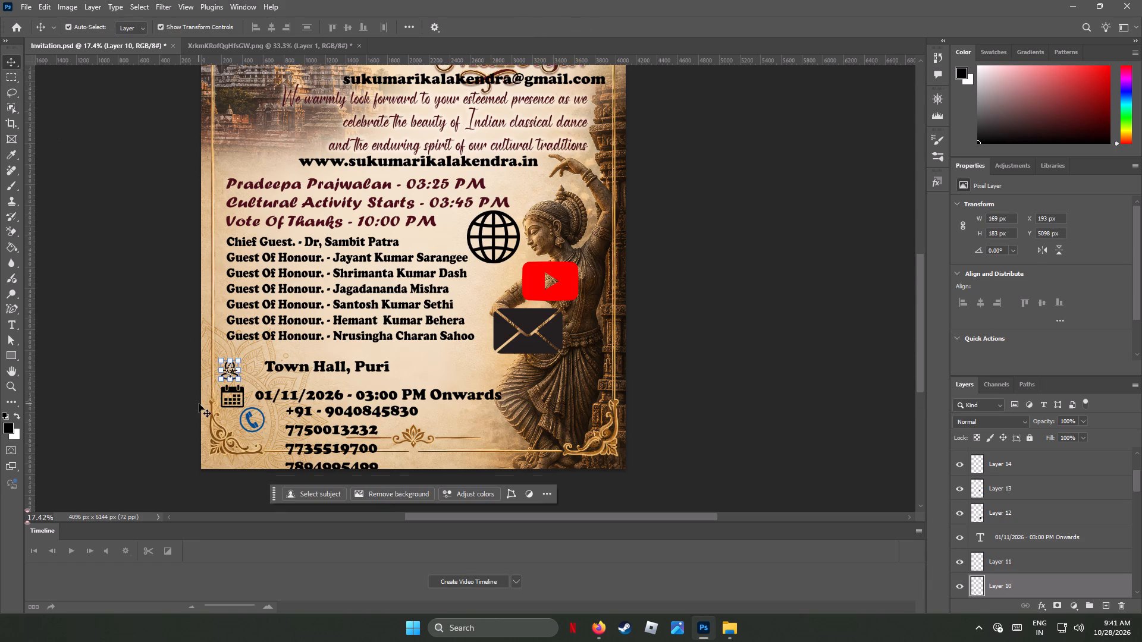
scroll(199, 404, "up", 2)
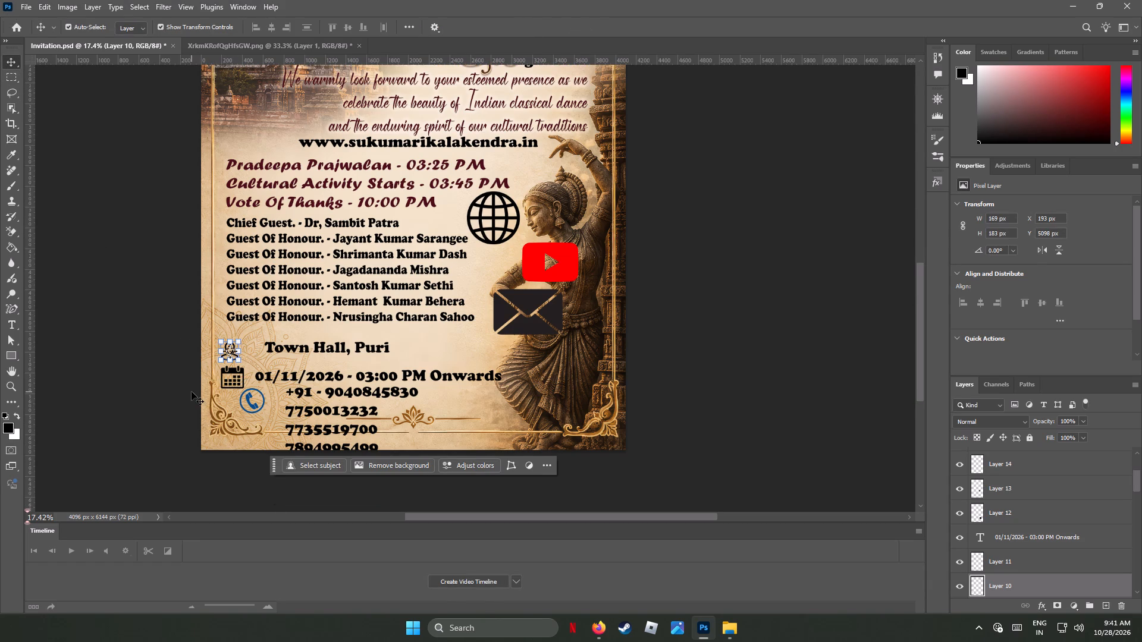
Nudge the location icon upward to Y 5008 px.
key("Up")
key("Up")
key("Up")
key("Up")
key("Up")
key("Up")
key("Up")
key("Up")
key("Up")
key("Up")
key("Up")
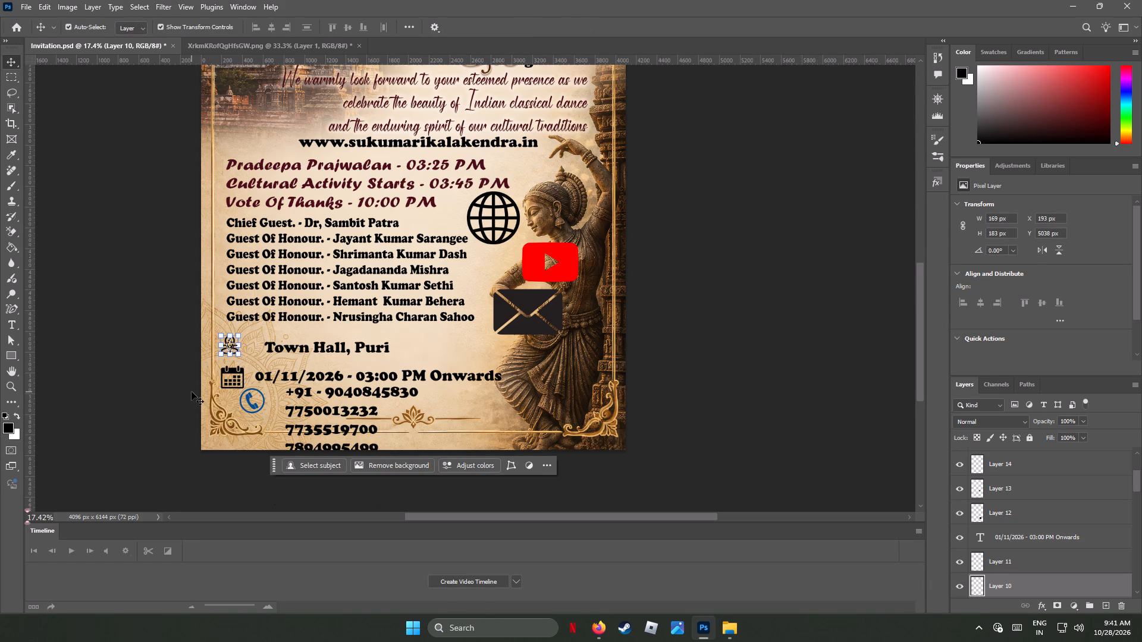
key("Up")
key("Up")
key("Up")
key("Up")
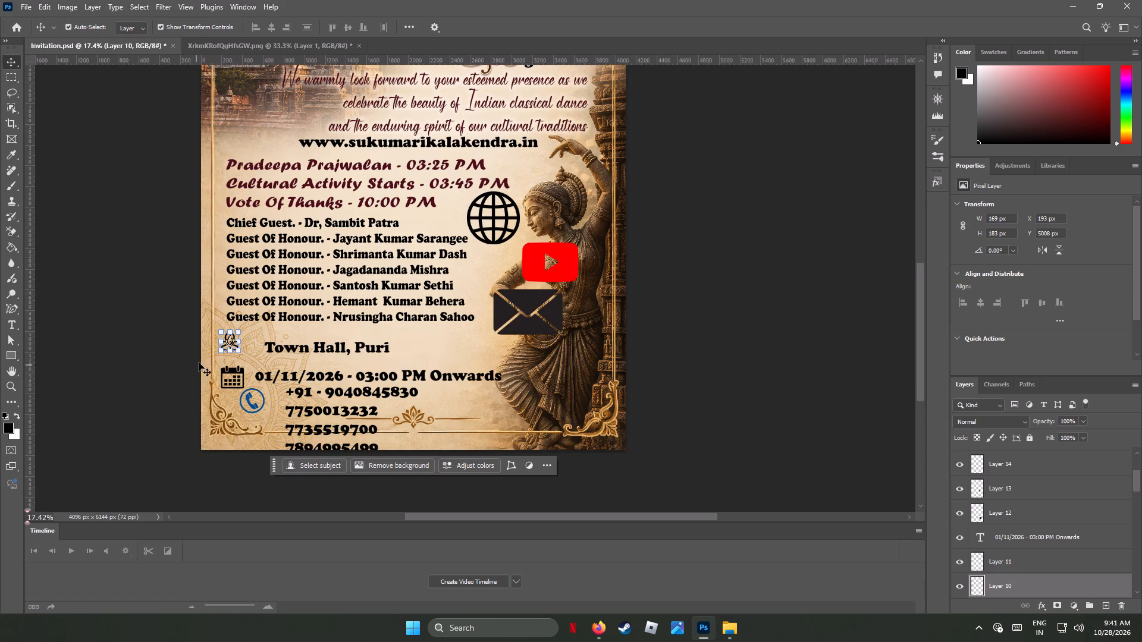
Review the whole invitation layout from the top border down to the contact section.
scroll(209, 354, "up", 5, "shift")
scroll(214, 357, "down", 6)
scroll(214, 357, "up", 1)
scroll(214, 357, "down", 5)
scroll(214, 357, "up", 4)
scroll(214, 357, "down", 8)
scroll(214, 357, "up", 2)
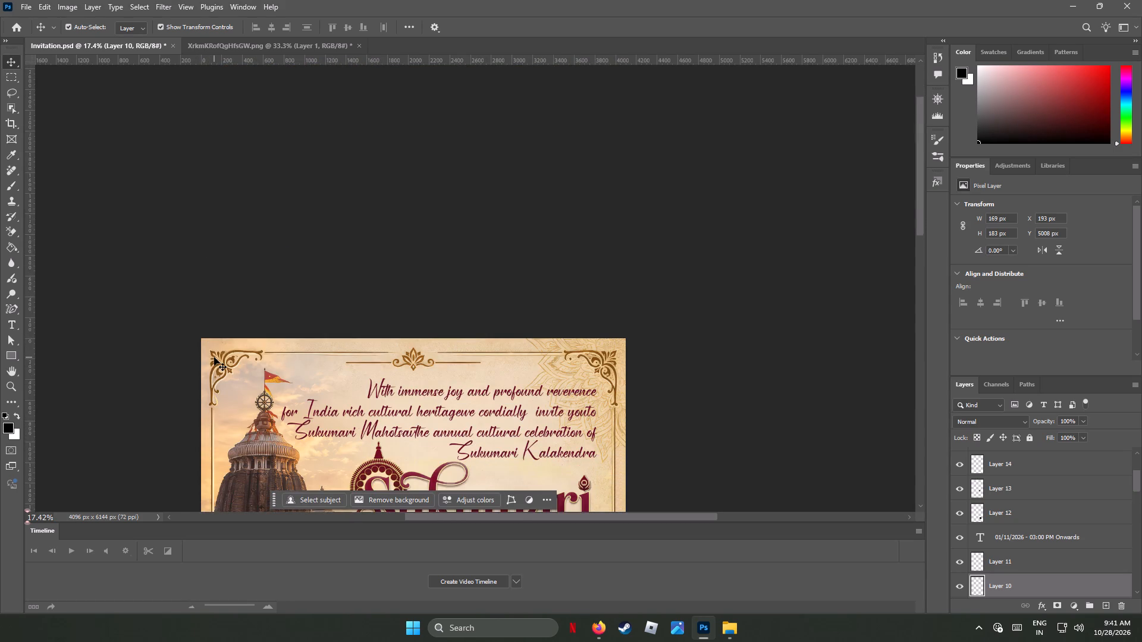
scroll(214, 357, "down", 5)
scroll(214, 357, "up", 4)
scroll(214, 357, "down", 8)
scroll(214, 357, "up", 3)
scroll(214, 357, "down", 1)
scroll(214, 357, "up", 1)
scroll(214, 357, "down", 17)
scroll(214, 357, "up", 1)
scroll(214, 357, "down", 2)
scroll(214, 357, "up", 2)
scroll(214, 357, "down", 1)
scroll(214, 357, "up", 1)
scroll(214, 357, "down", 1)
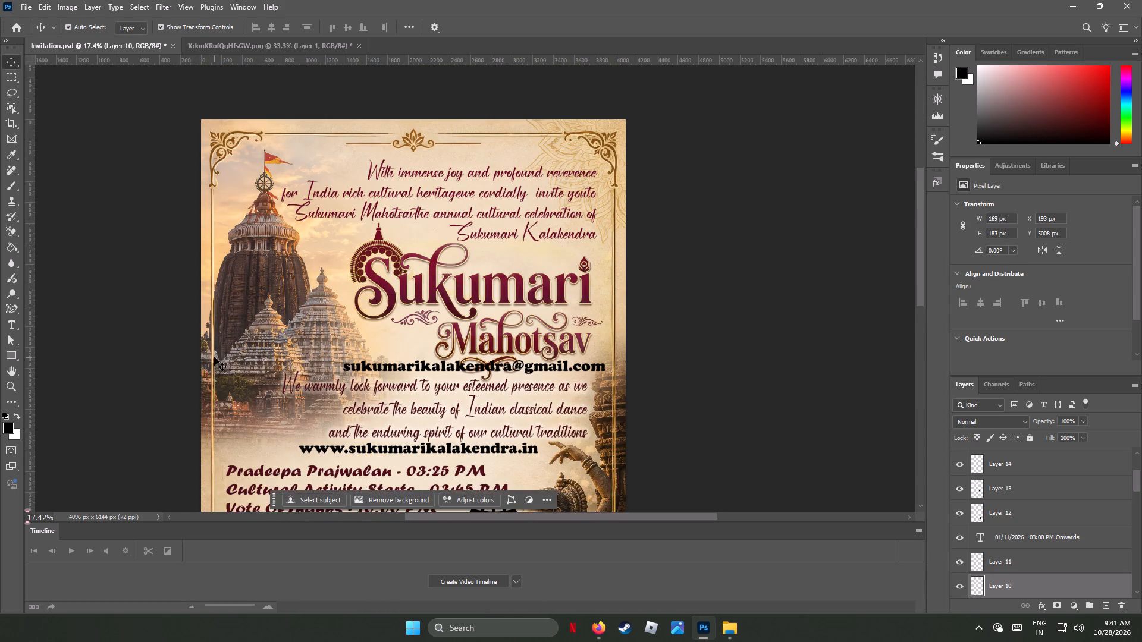
scroll(214, 357, "down", 1)
scroll(214, 357, "up", 2)
scroll(214, 357, "down", 8)
scroll(215, 357, "up", 1)
scroll(215, 357, "down", 2)
scroll(215, 357, "up", 3)
scroll(215, 357, "down", 8)
scroll(215, 358, "up", 1)
scroll(215, 358, "down", 15)
scroll(215, 358, "up", 1)
scroll(215, 358, "down", 5)
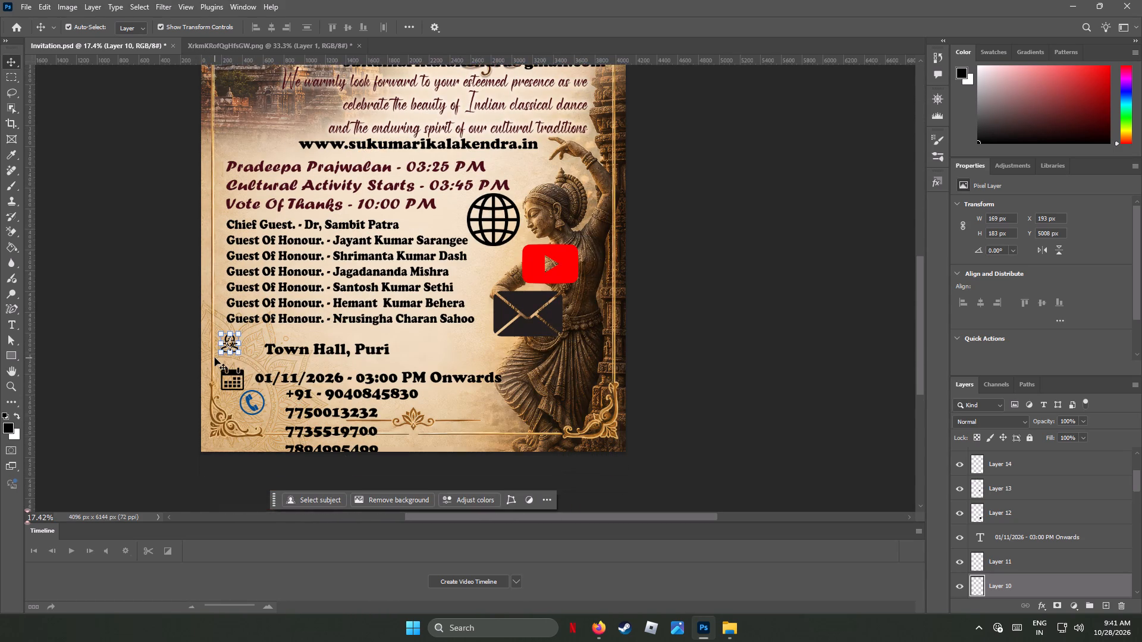
Position the location icon below the guest list at about X 259 px, Y 4968 px.
scroll(215, 358, "down", 7)
scroll(203, 310, "up", 12, "alt")
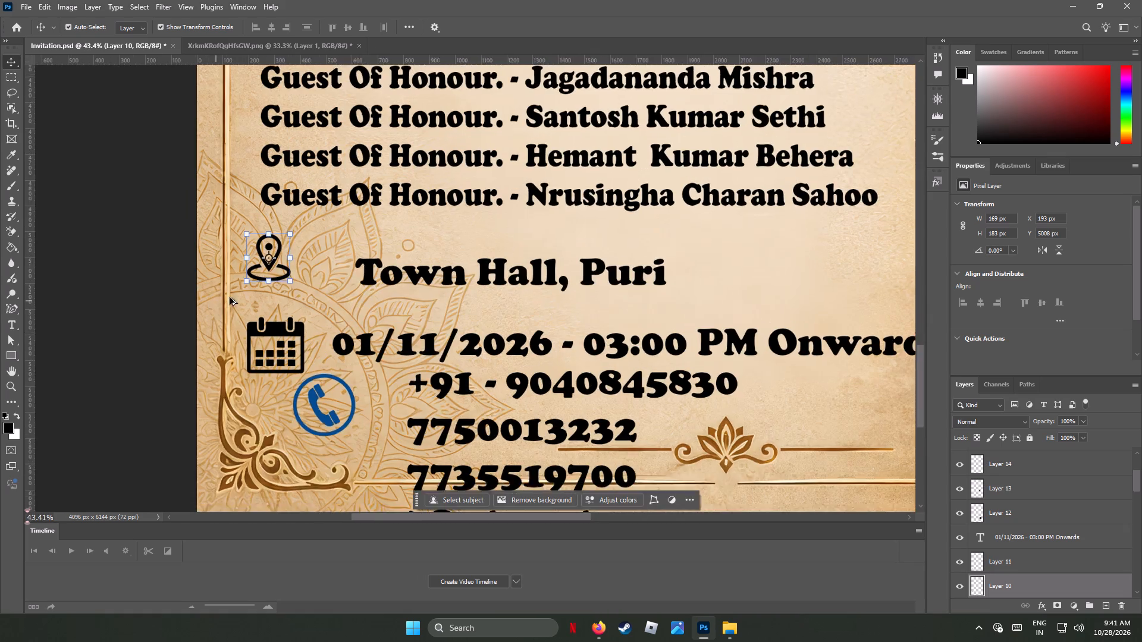
scroll(239, 291, "up", 1, "alt")
left_click_drag(301, 234, 359, 222)
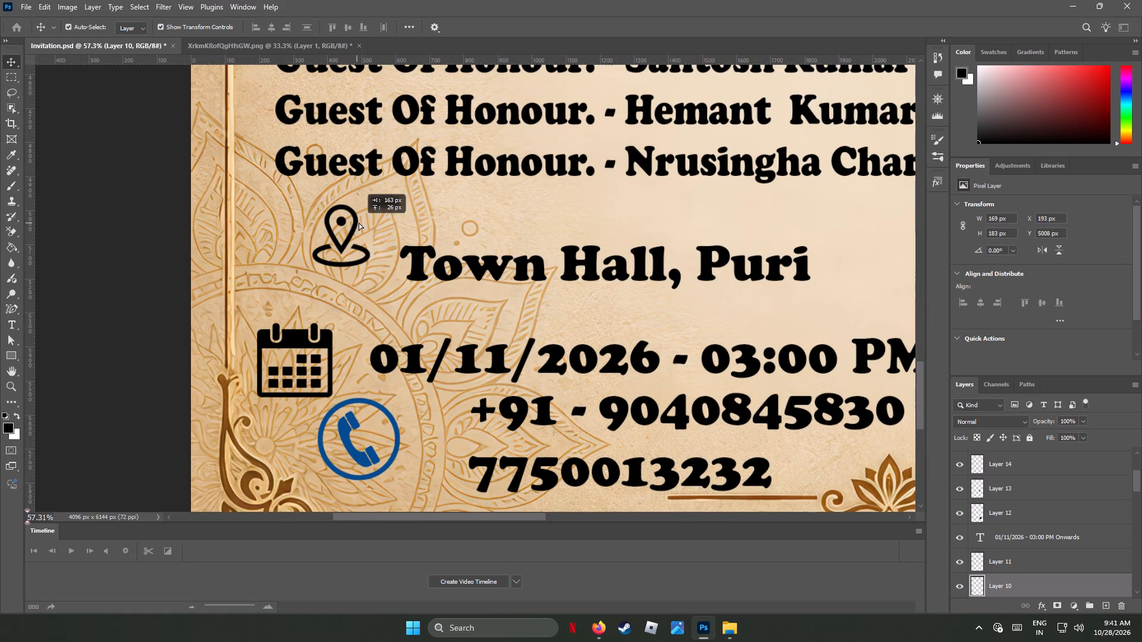
left_click_drag(359, 222, 327, 220)
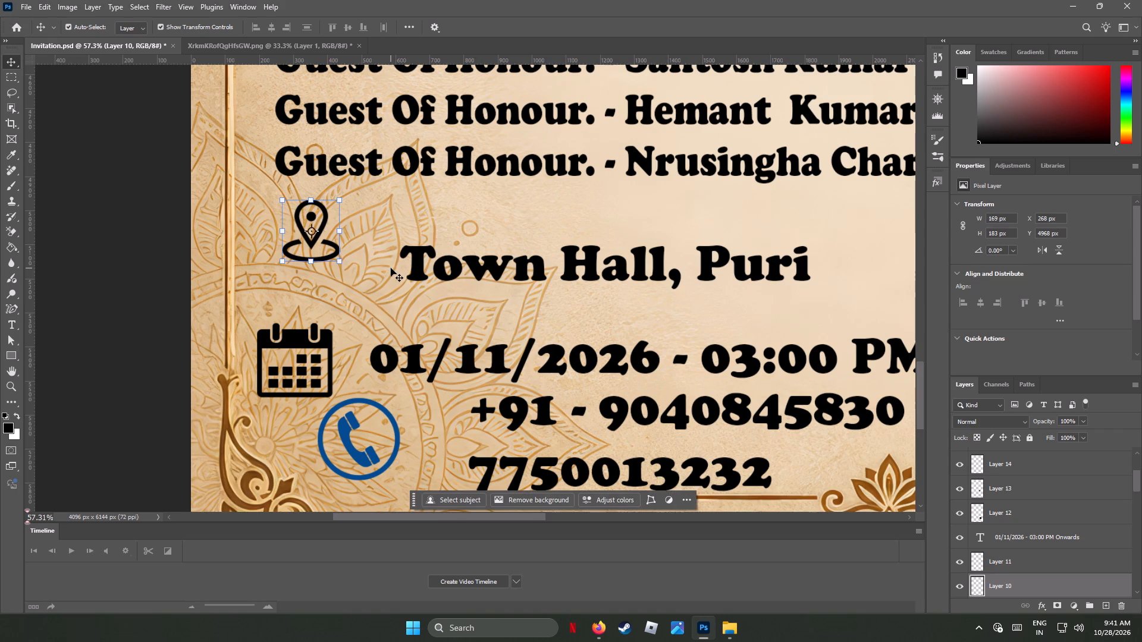
key("Left")
key("Left")
key("Left")
key("Left")
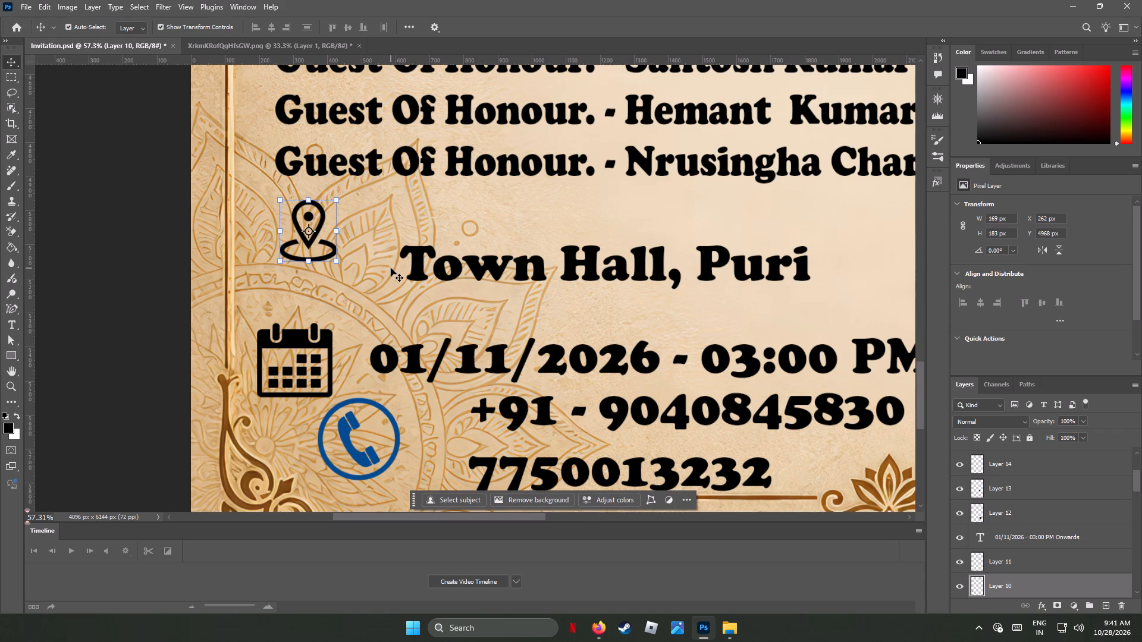
key("Left")
key("Right")
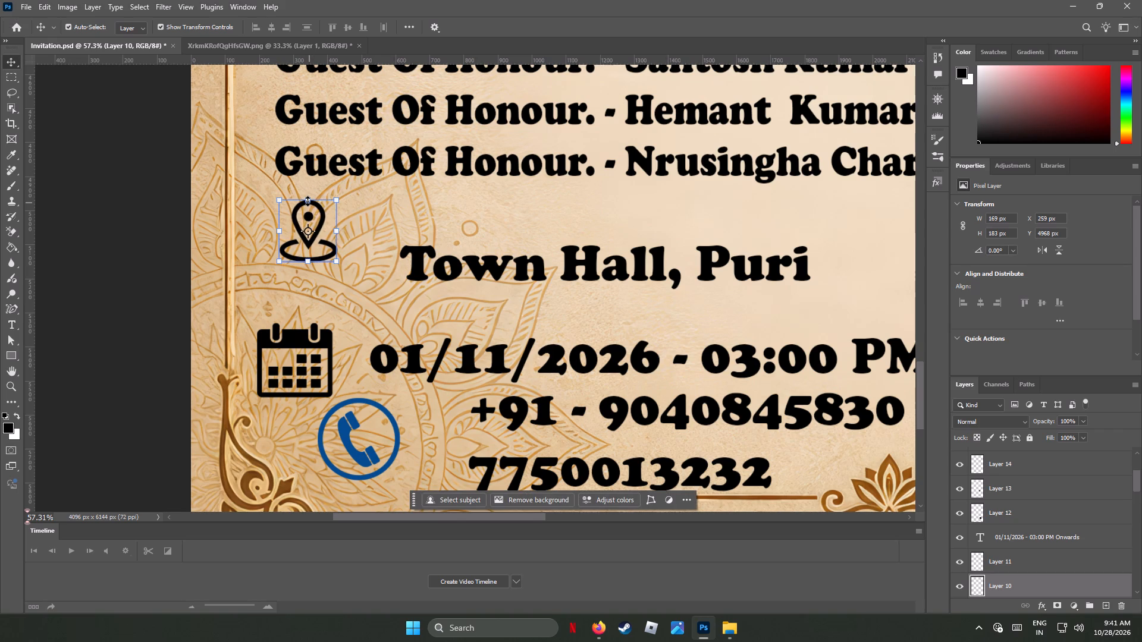
Move the "Town Hall, Puri" text up and closer, level with the location icon.
left_click(491, 266)
left_click_drag(482, 270, 468, 262)
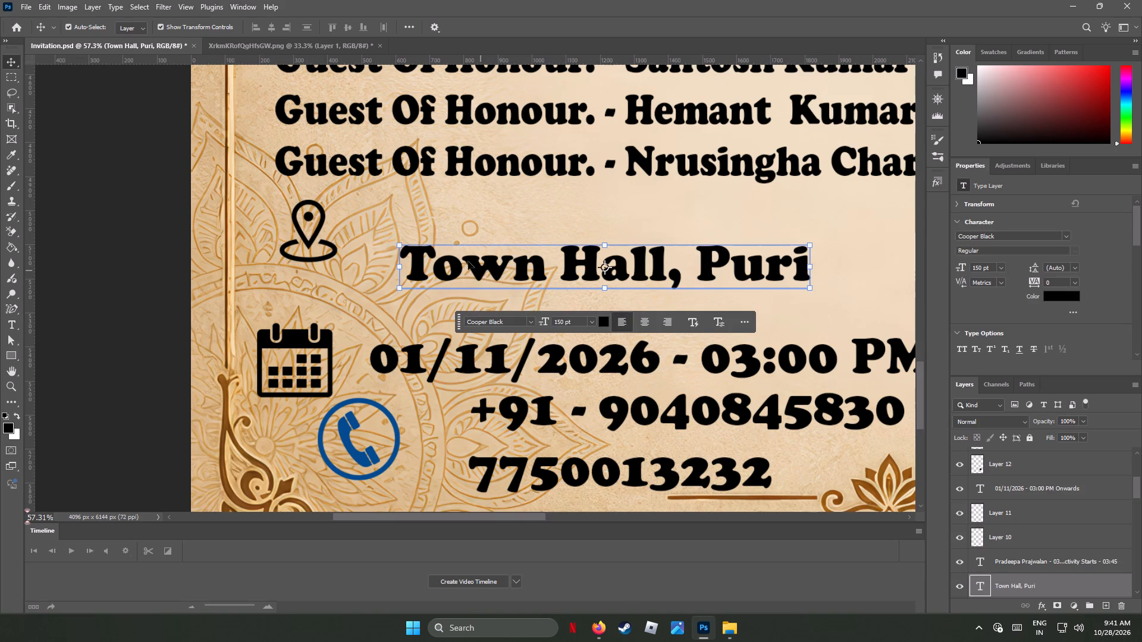
left_click_drag(468, 262, 441, 237)
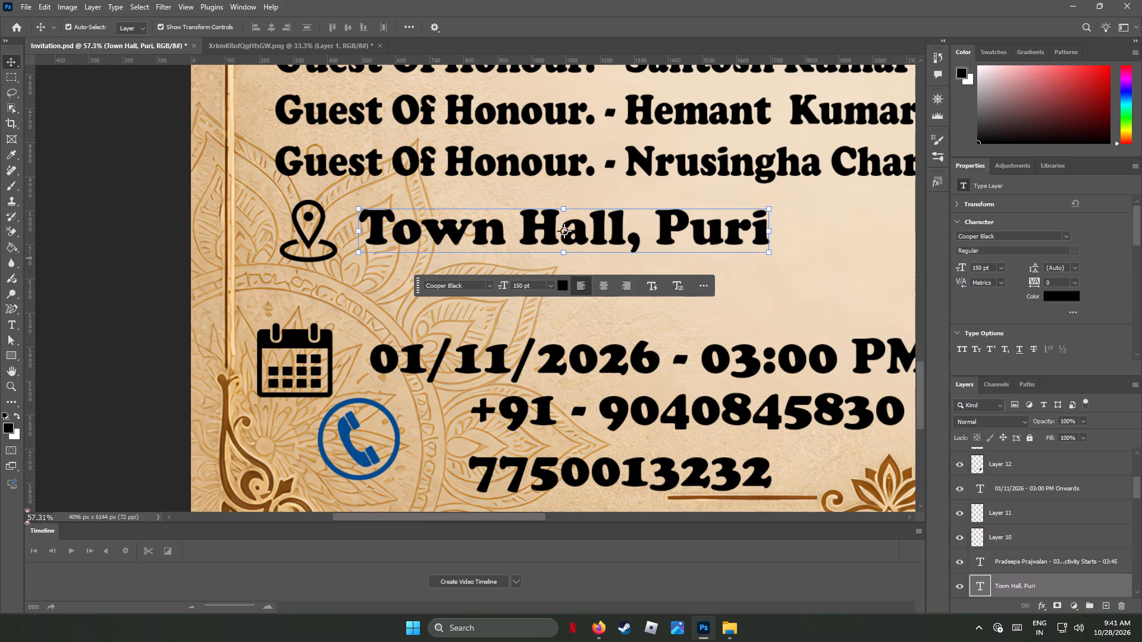
Change the font of the "Town Hall, Puri" text to Arial Narrow.
left_click(1066, 235)
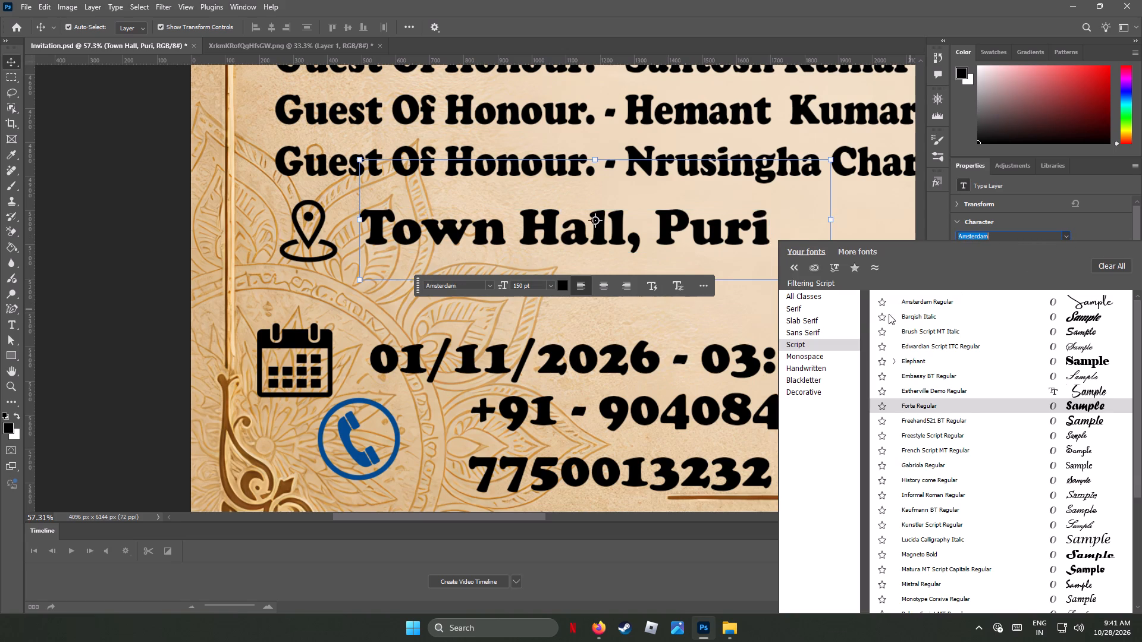
left_click(795, 309)
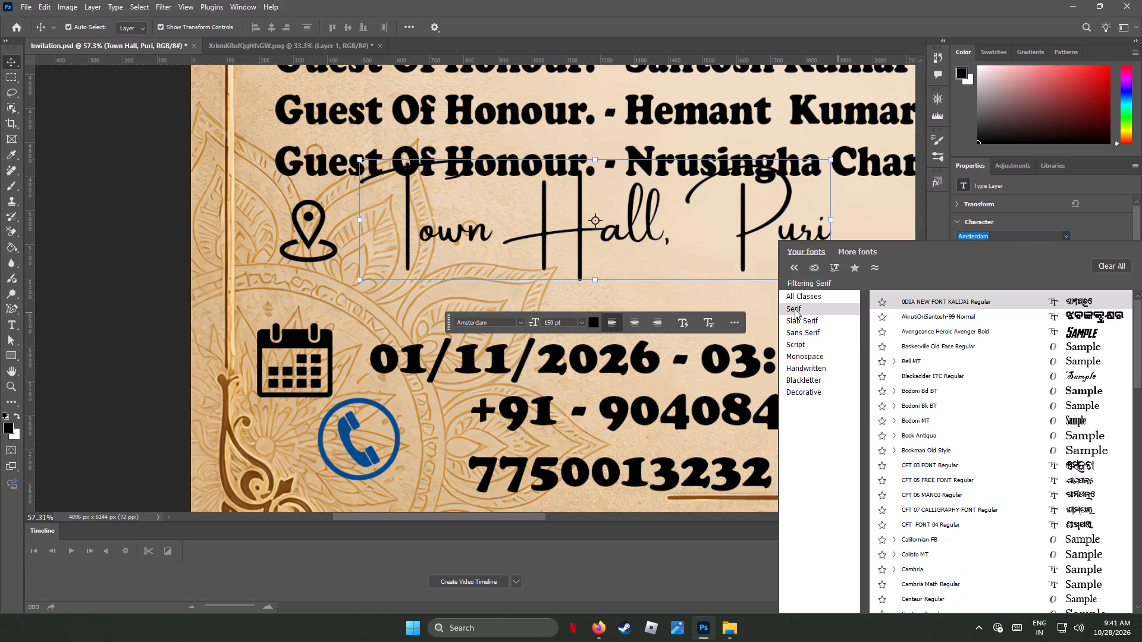
left_click(801, 298)
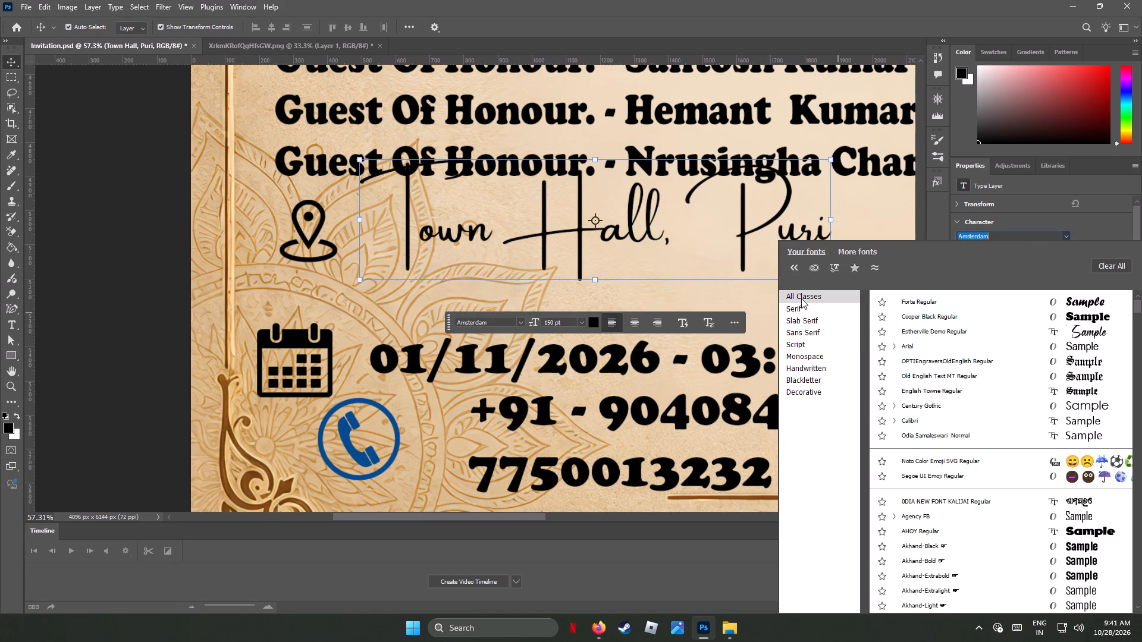
left_click(914, 343)
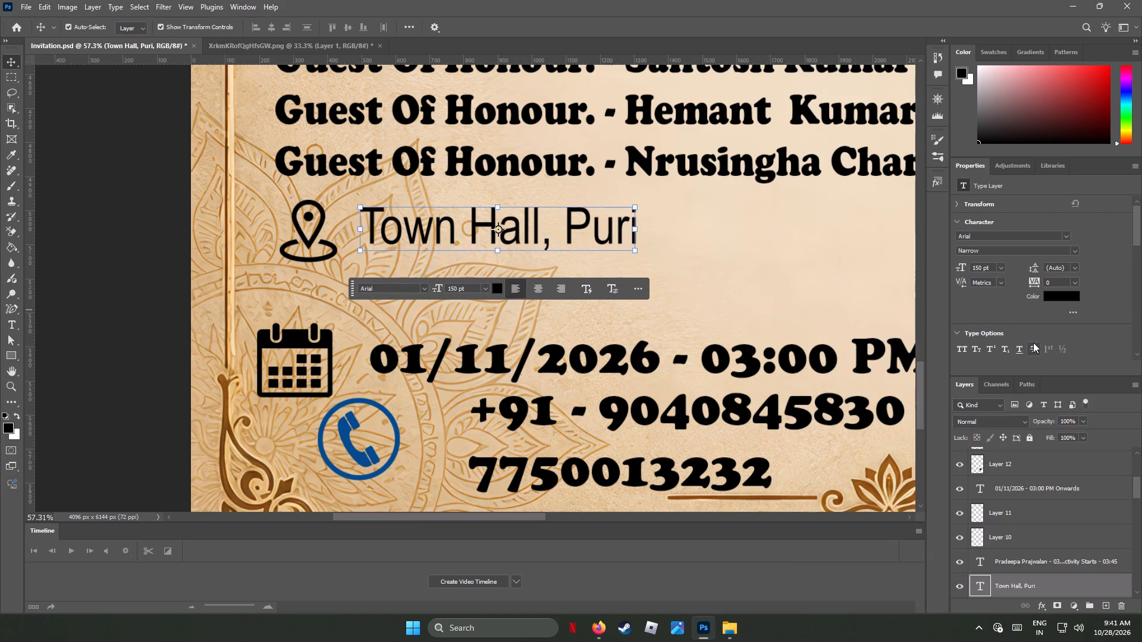
Open the font size choices for the "Town Hall, Puri" text.
left_click(1000, 266)
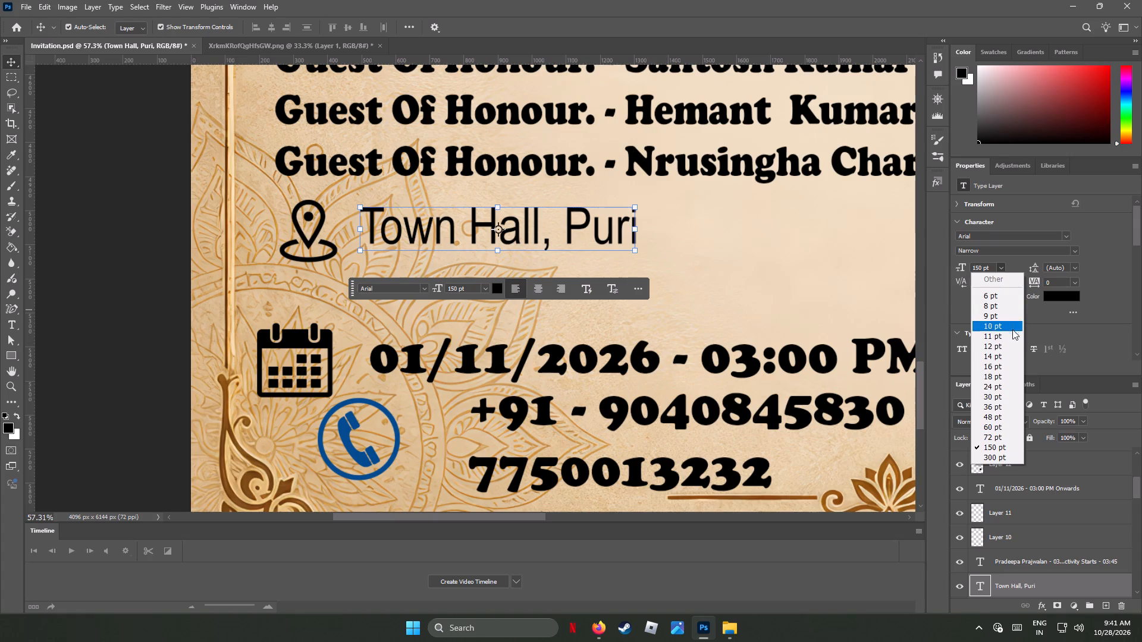